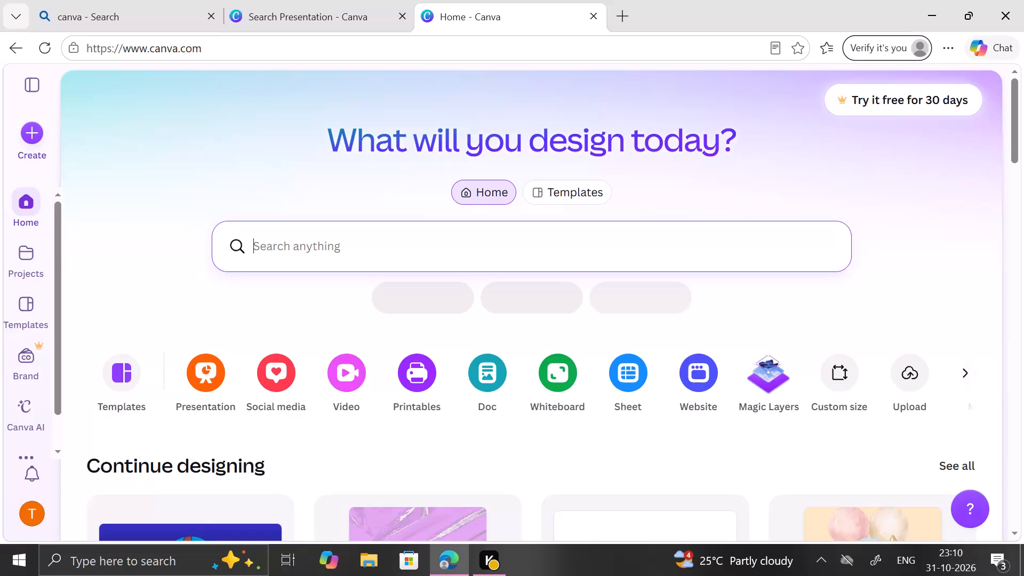
Open the Logo category in the templates library.
scroll(356, 386, down, 3)
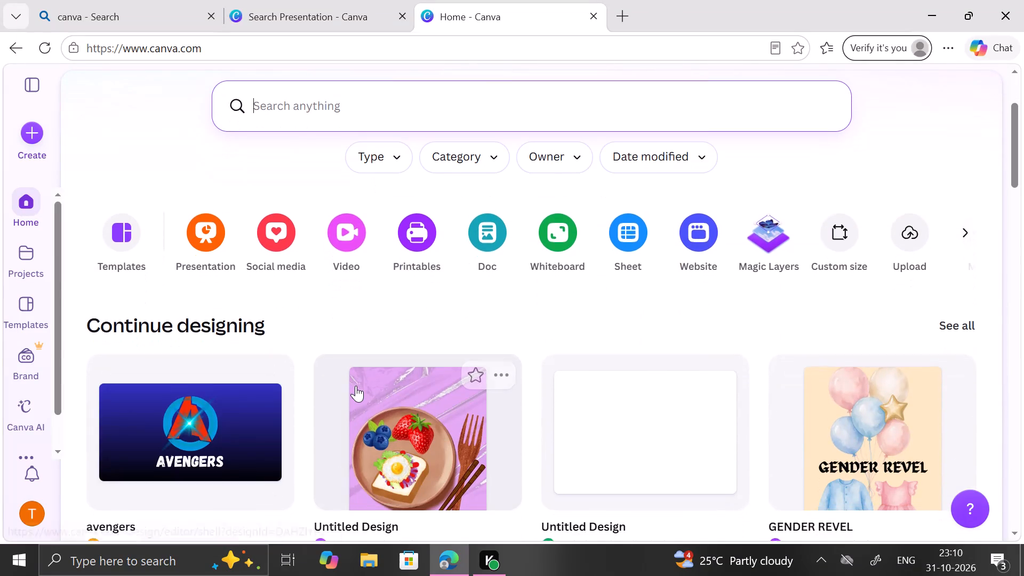
scroll(356, 386, up, 2)
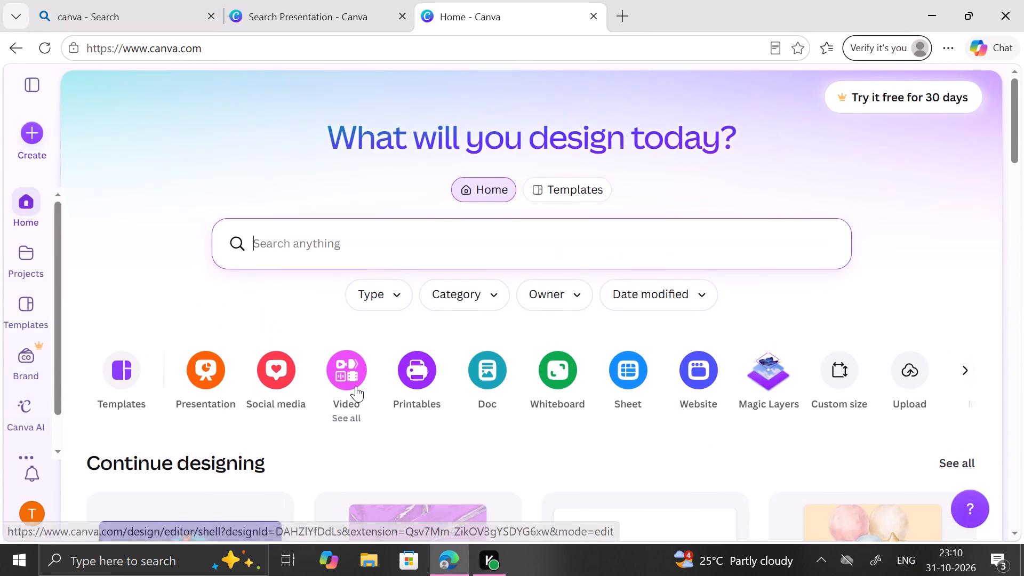
scroll(356, 386, up, 1)
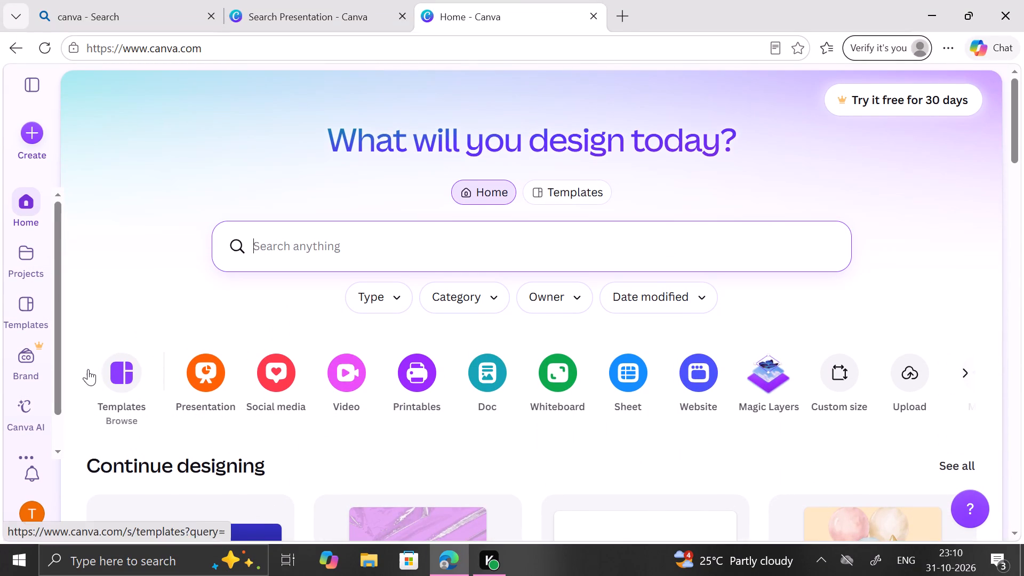
click(148, 352)
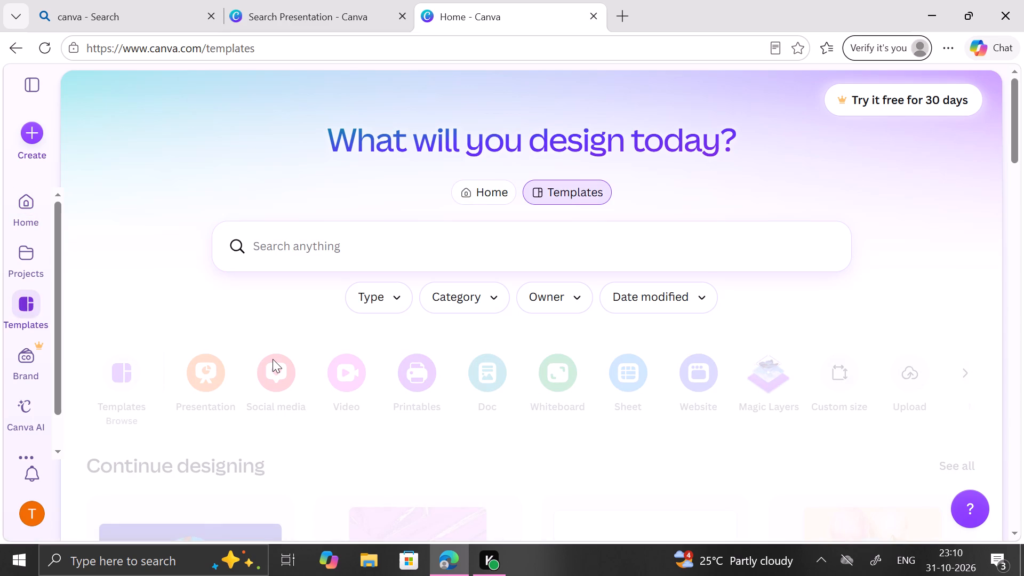
scroll(333, 345, left, 1)
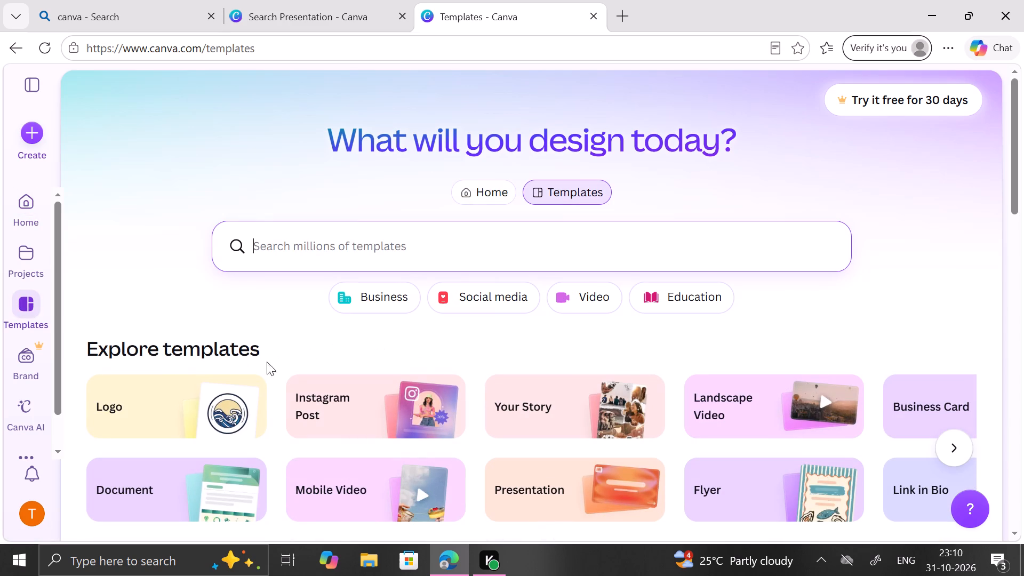
scroll(267, 362, left, 1)
click(179, 397)
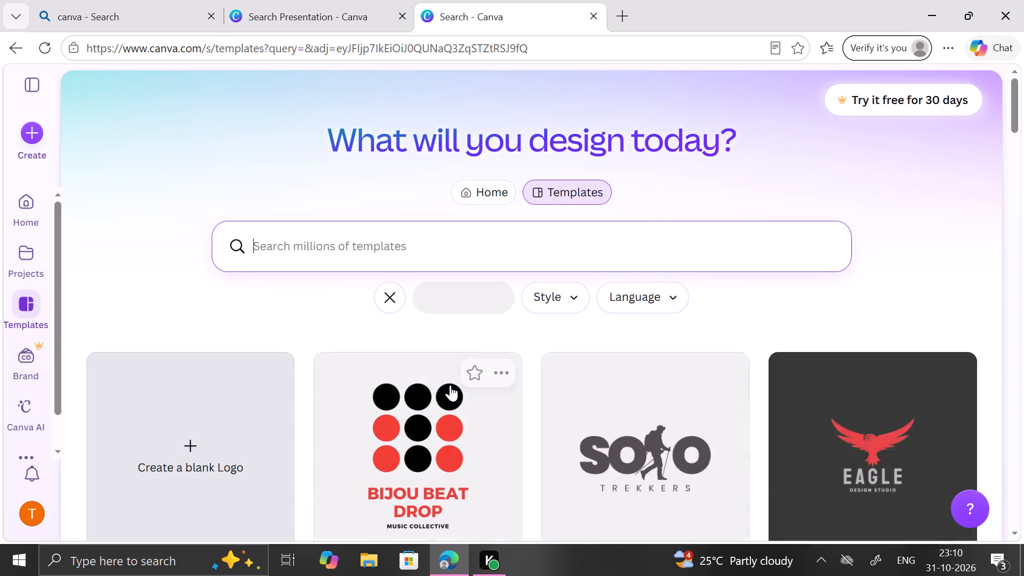
Browse the Logo template gallery to examine the available logo styles.
scroll(446, 446, down, 2)
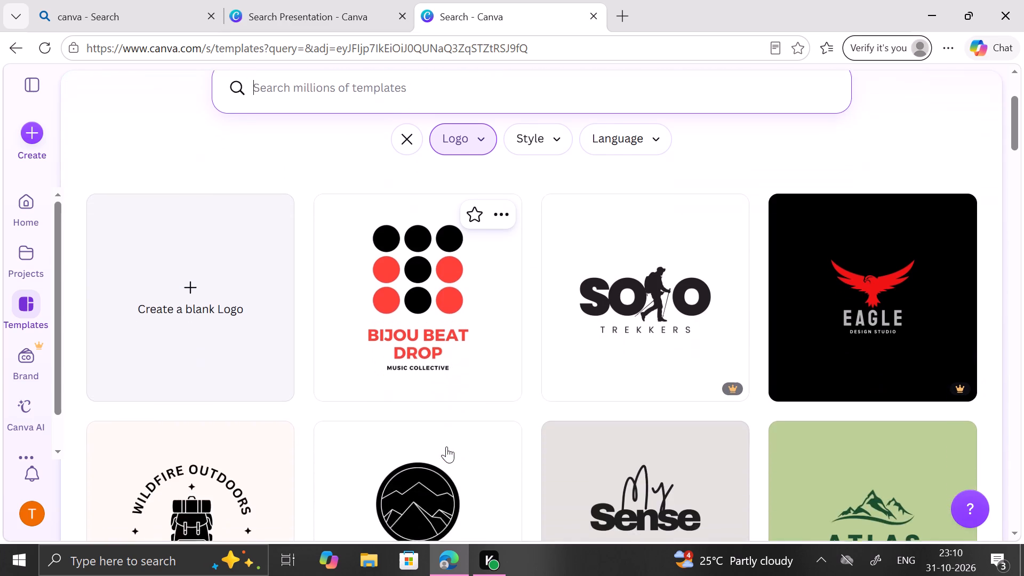
scroll(446, 446, down, 2)
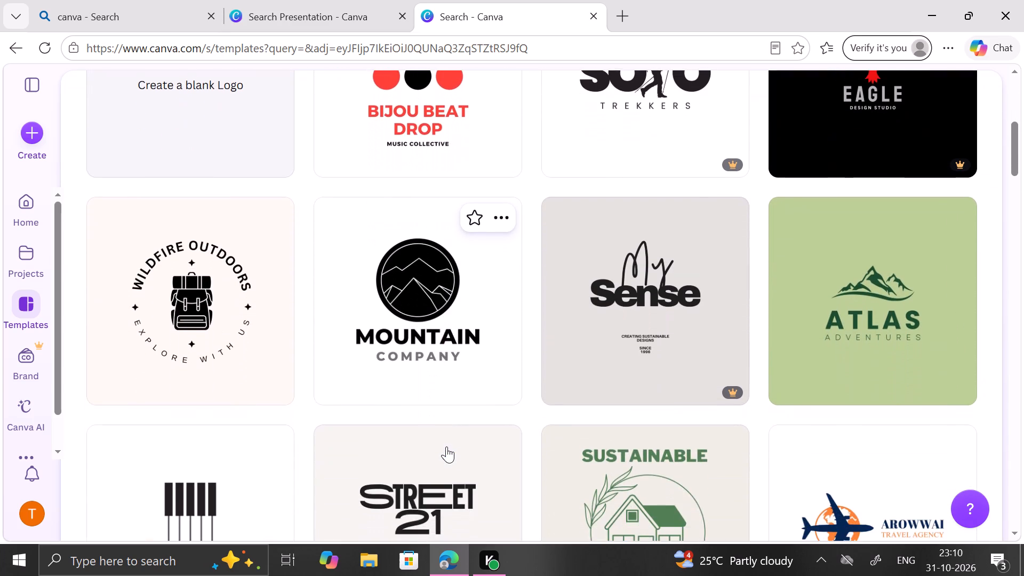
scroll(446, 446, down, 4)
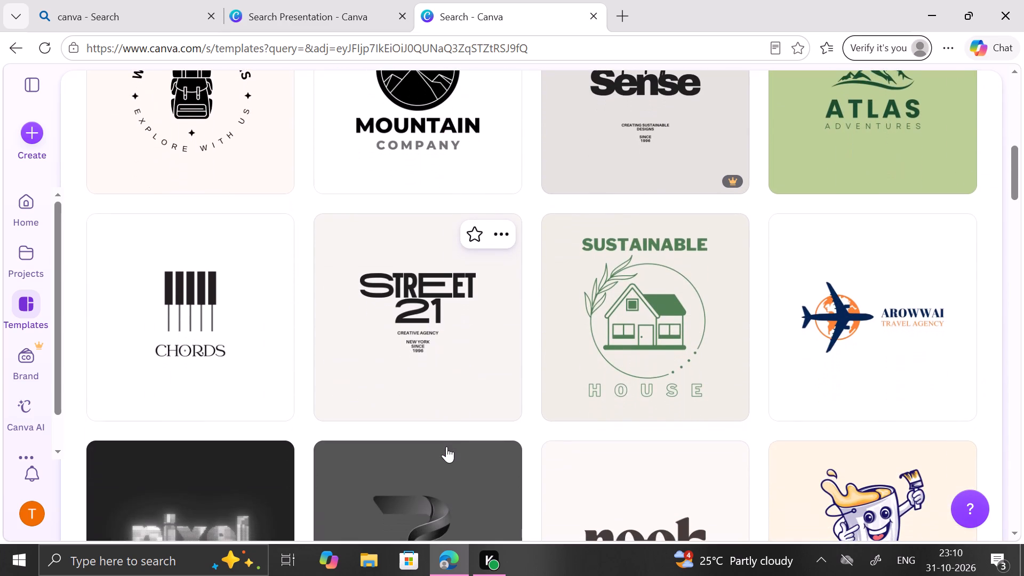
scroll(446, 446, down, 2)
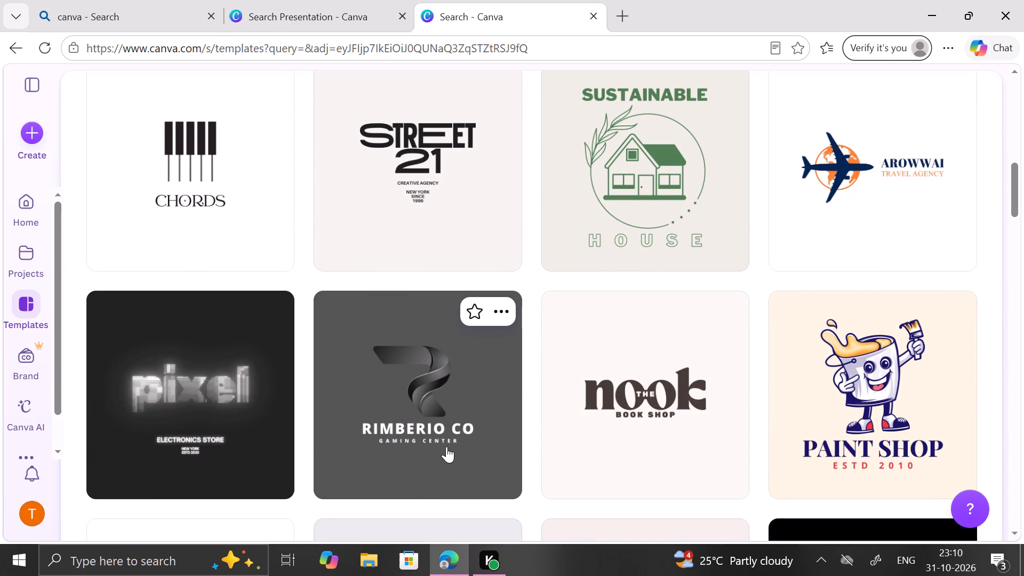
scroll(446, 446, down, 2)
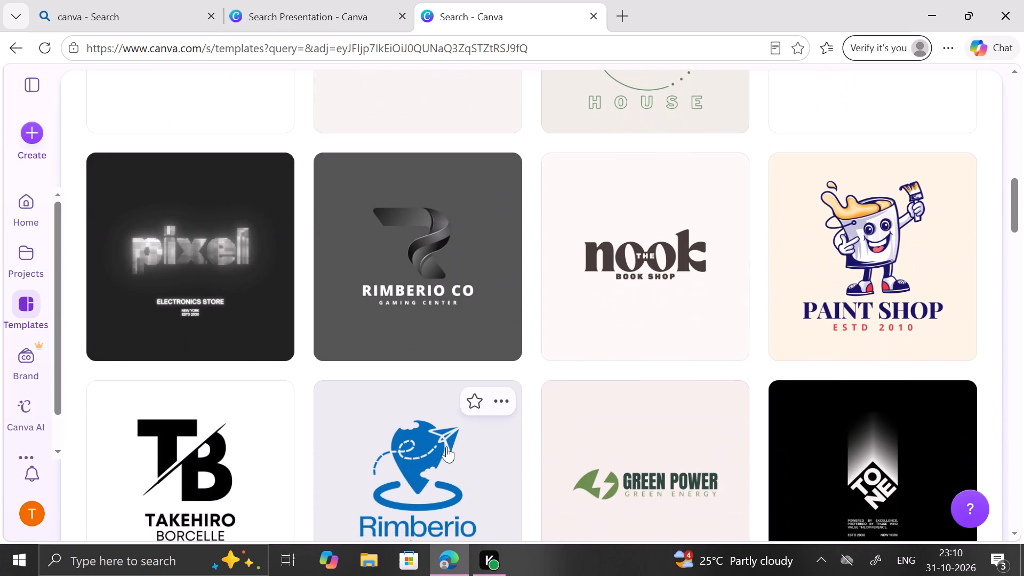
scroll(446, 446, down, 2)
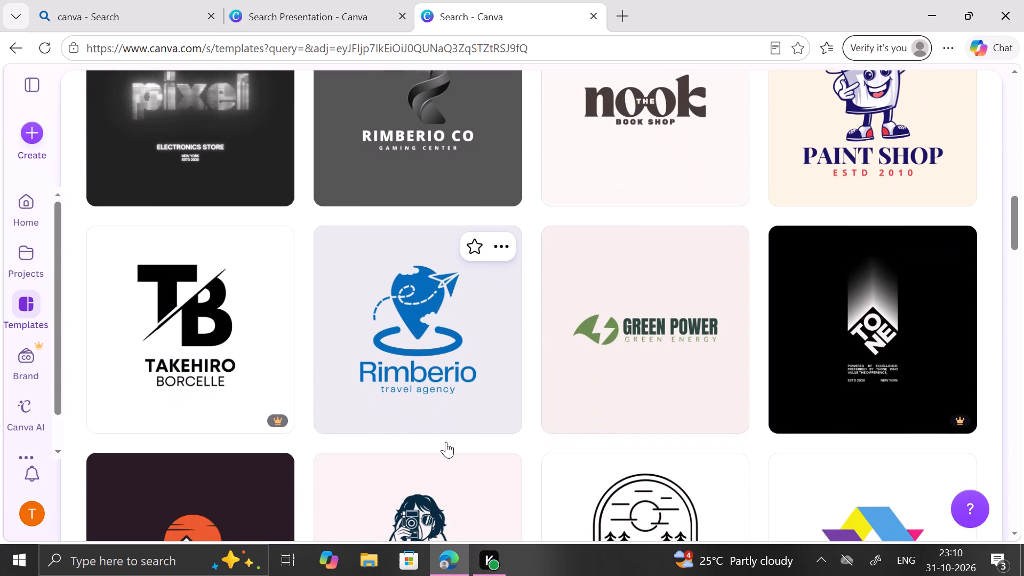
scroll(446, 442, down, 3)
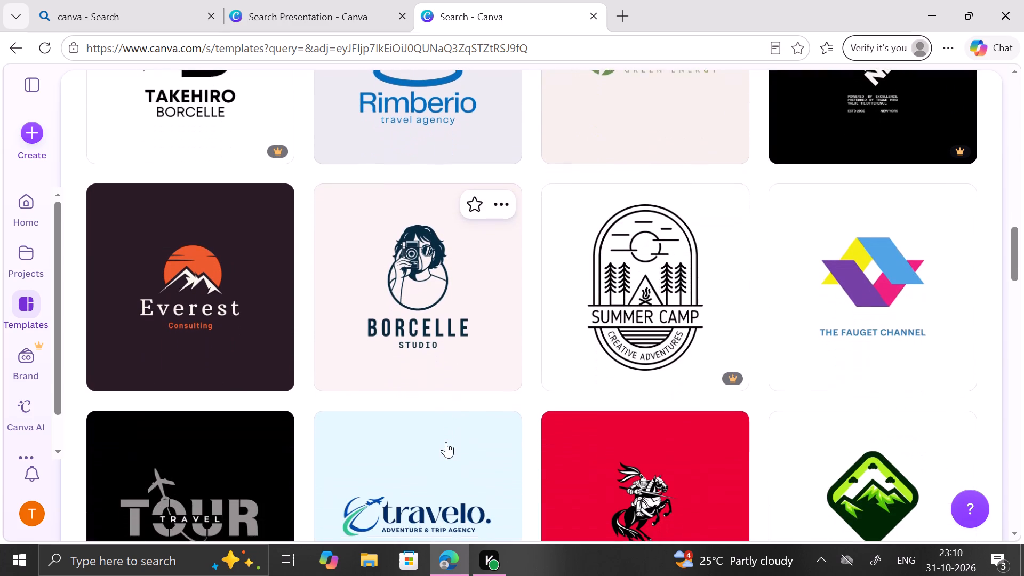
scroll(446, 442, up, 6)
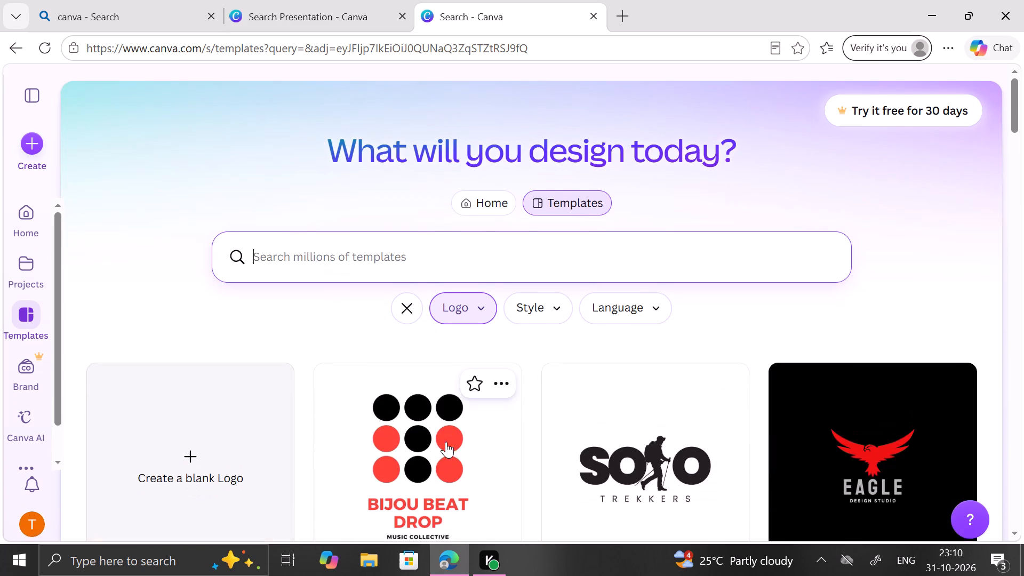
Create a blank Logo design from the Logo template gallery.
click(493, 238)
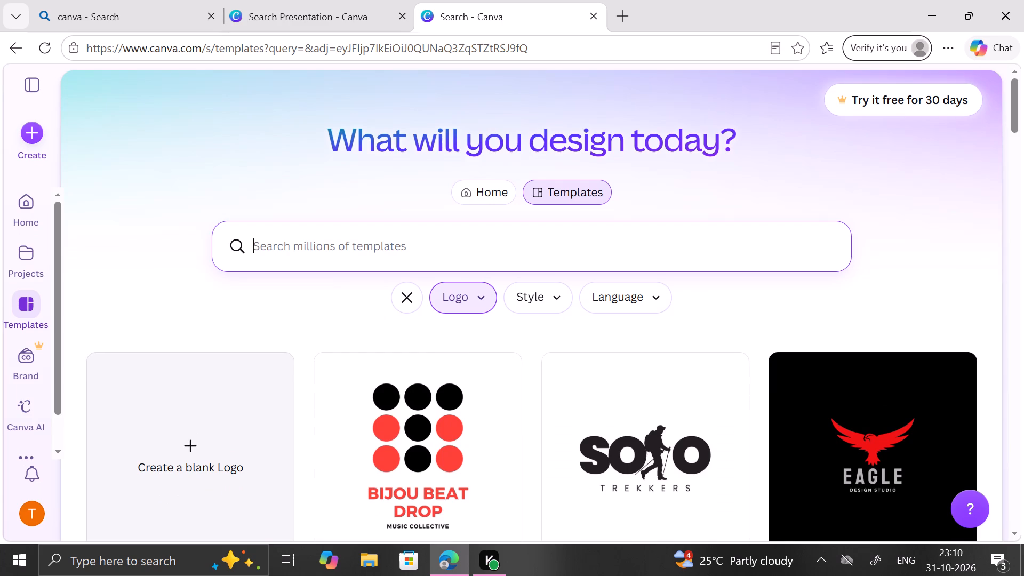
double_click(247, 412)
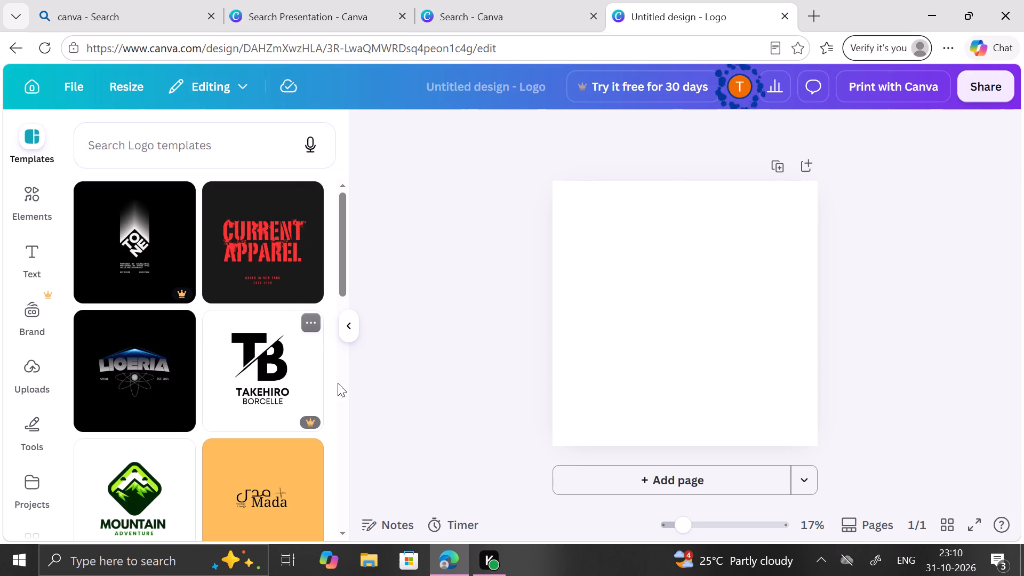
Look through the suggested logo templates beside the blank design, ending back at the first ones.
scroll(252, 439, down, 2)
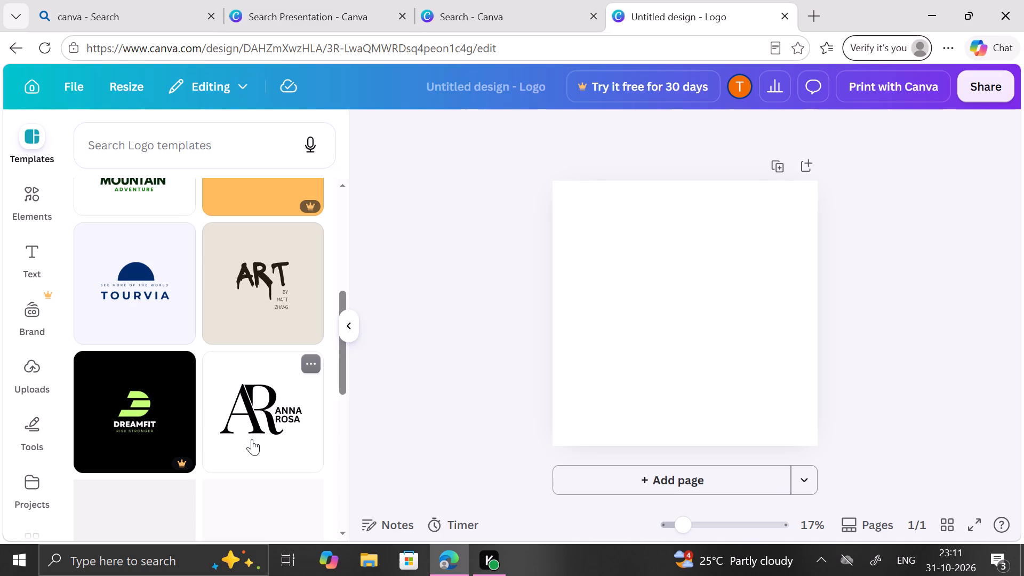
scroll(252, 439, down, 4)
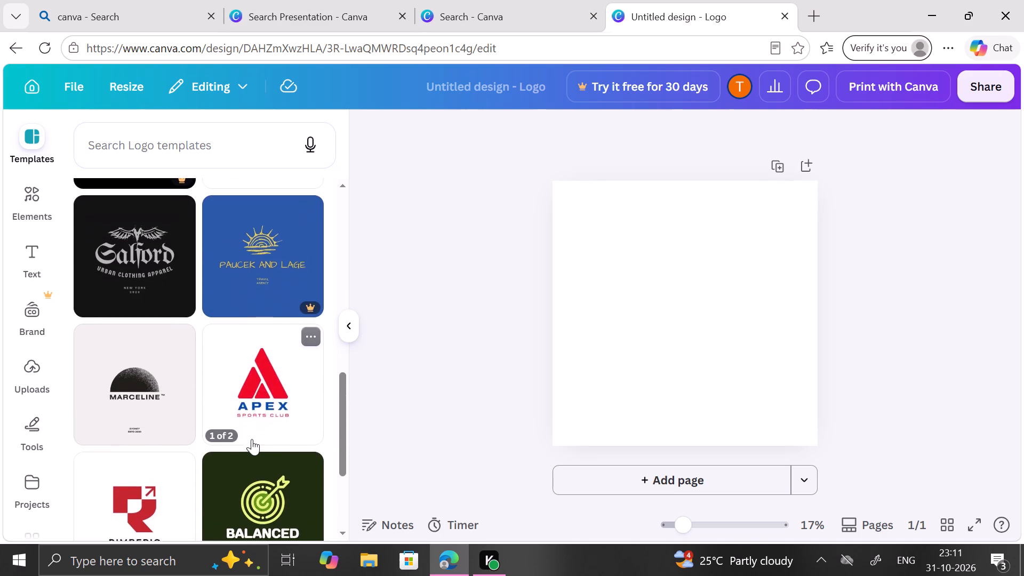
scroll(252, 439, down, 1)
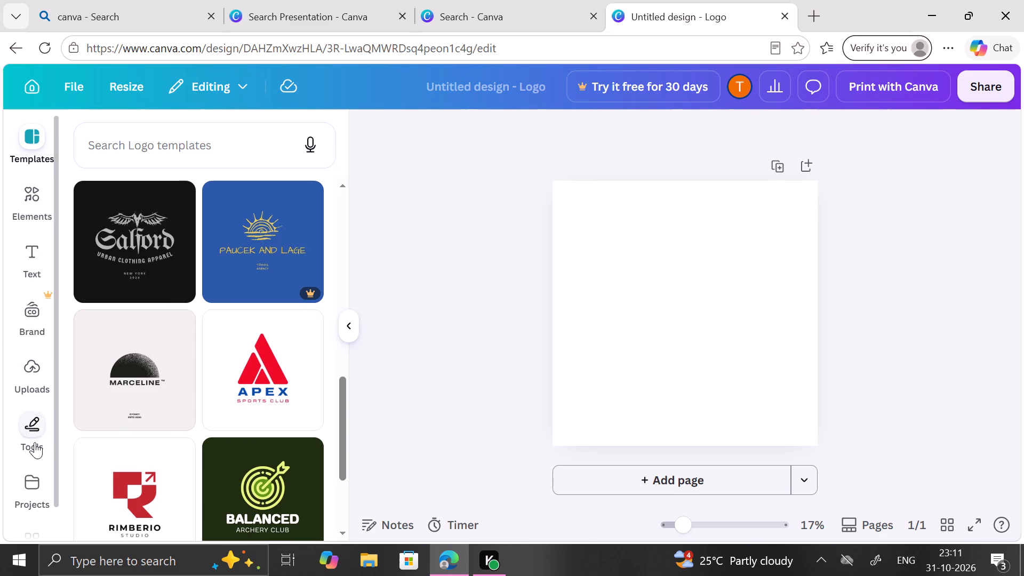
scroll(35, 442, down, 1)
scroll(169, 426, down, 1)
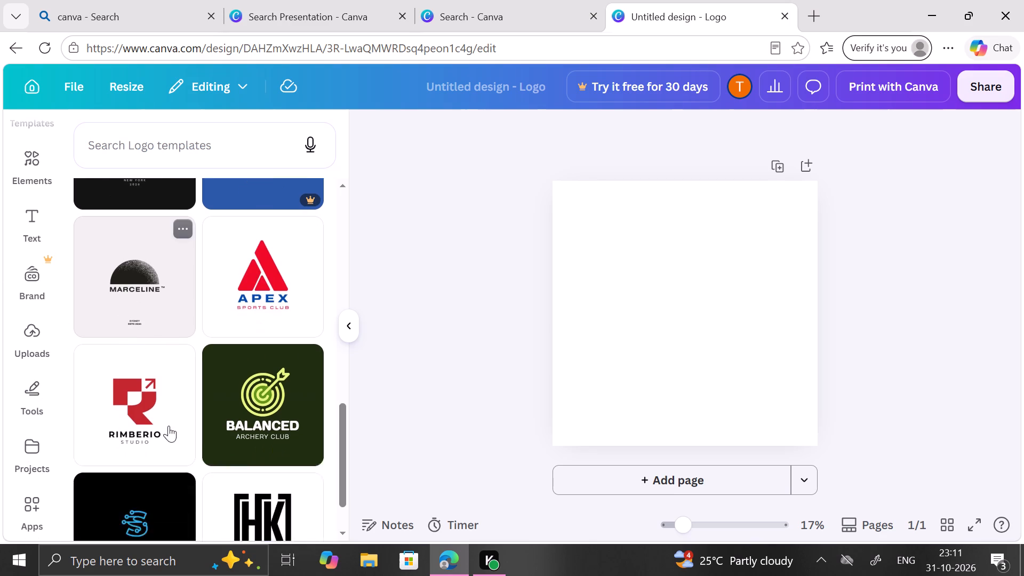
scroll(169, 426, down, 2)
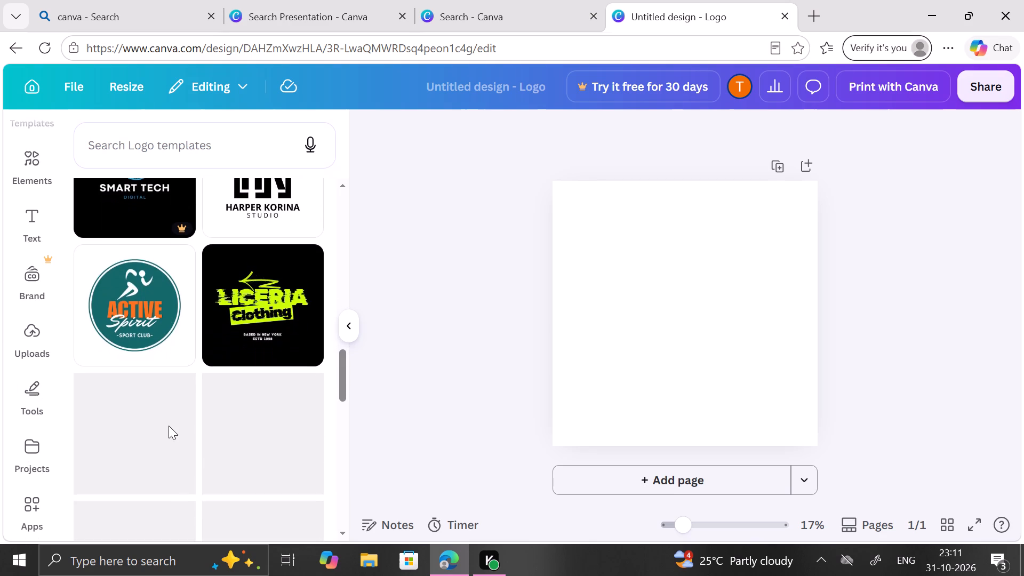
scroll(169, 426, down, 3)
scroll(169, 426, up, 2)
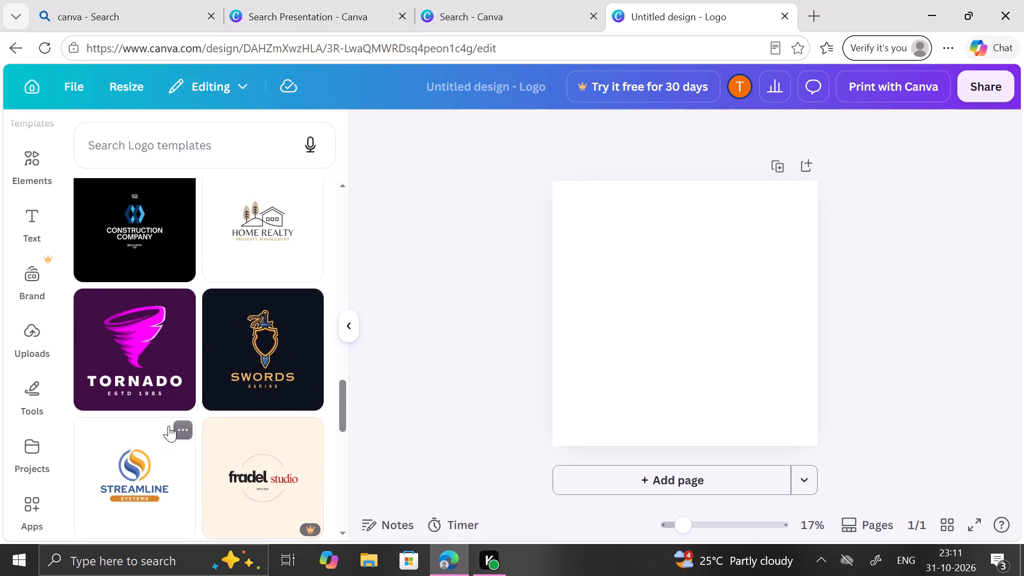
scroll(169, 426, down, 2)
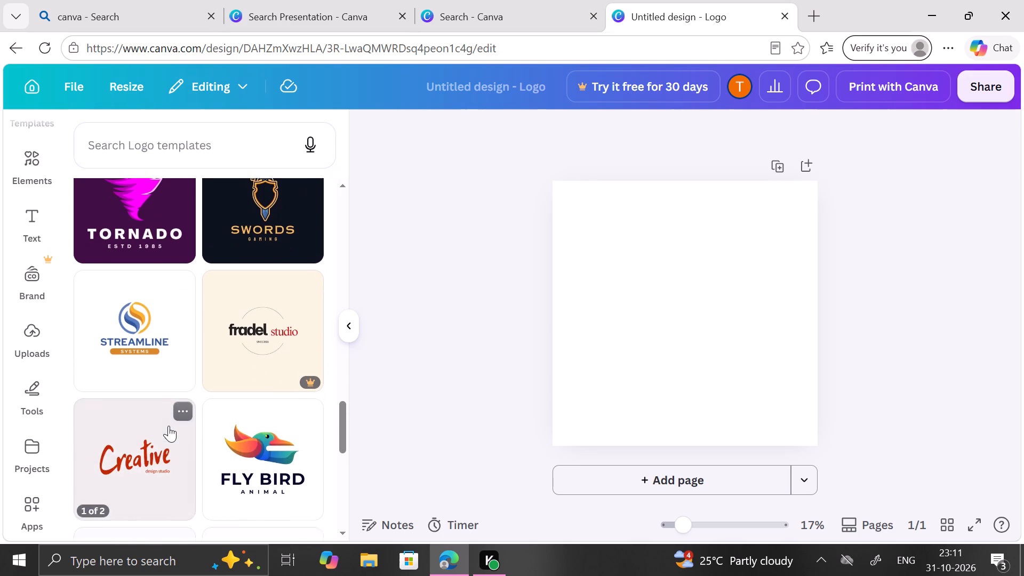
scroll(169, 426, down, 4)
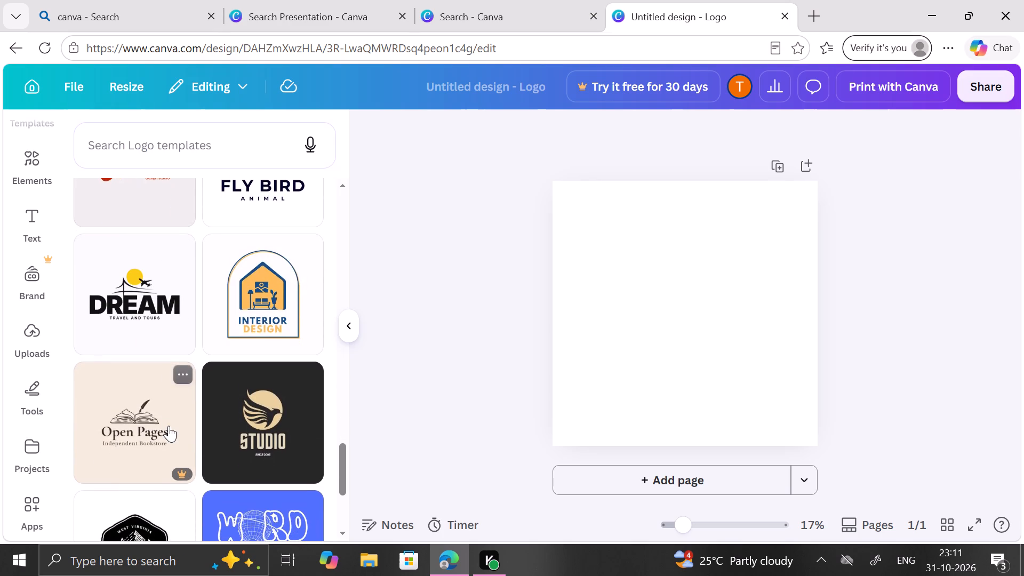
scroll(198, 437, down, 1)
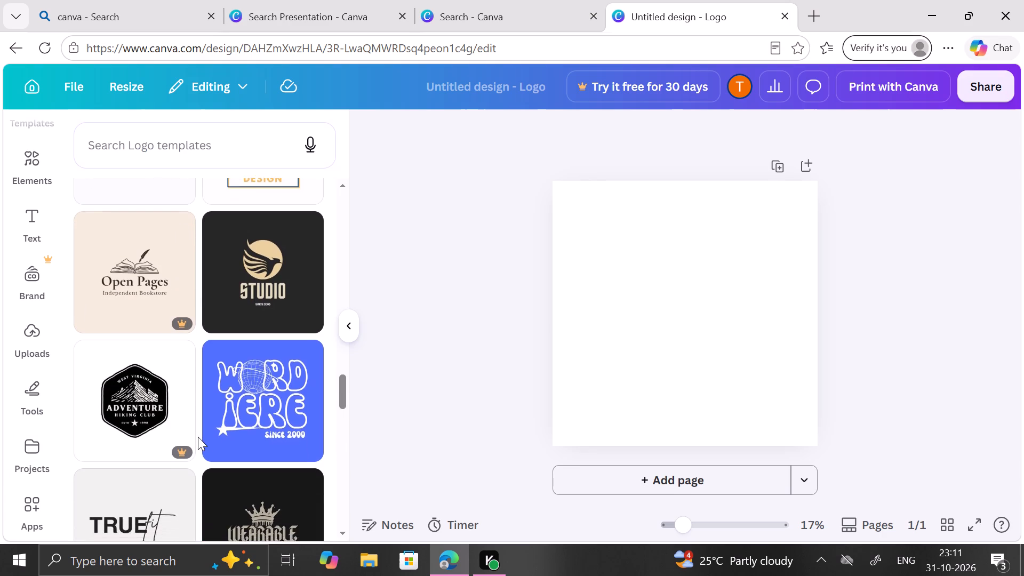
scroll(198, 437, up, 6)
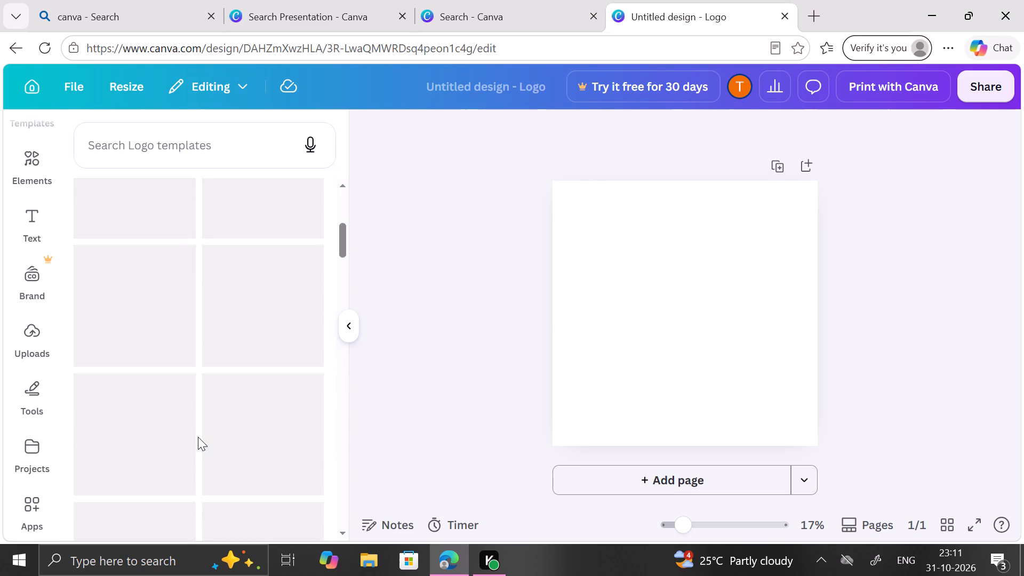
scroll(198, 437, up, 5)
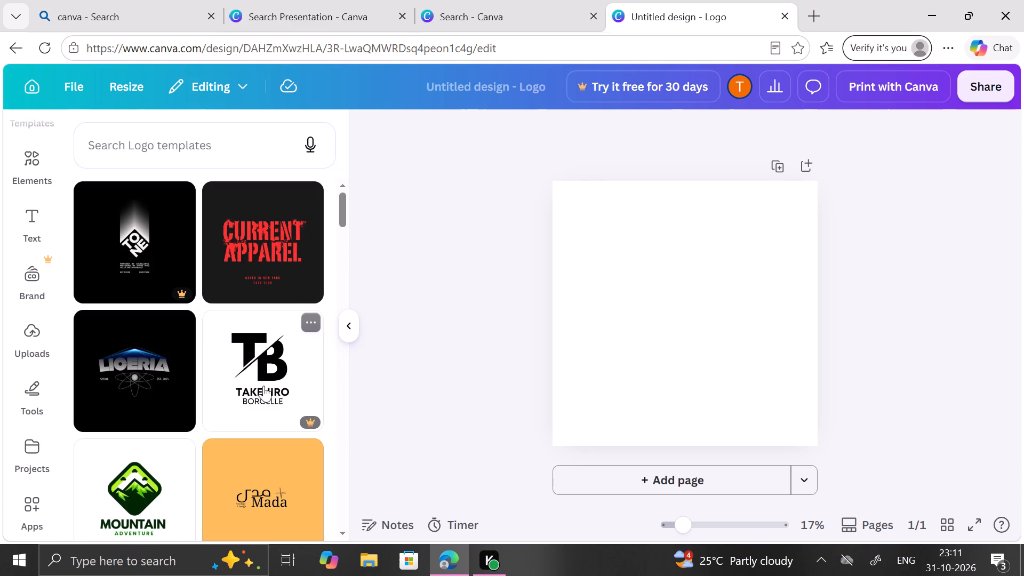
Find the Home Realty logo template with the house and two trees and apply it to the blank design.
scroll(263, 386, down, 4)
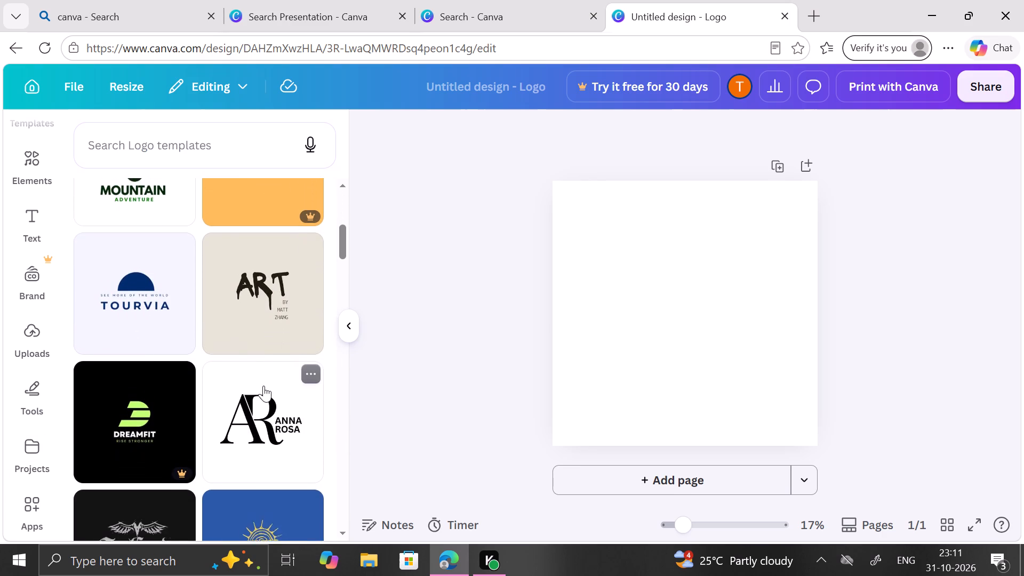
scroll(263, 386, down, 3)
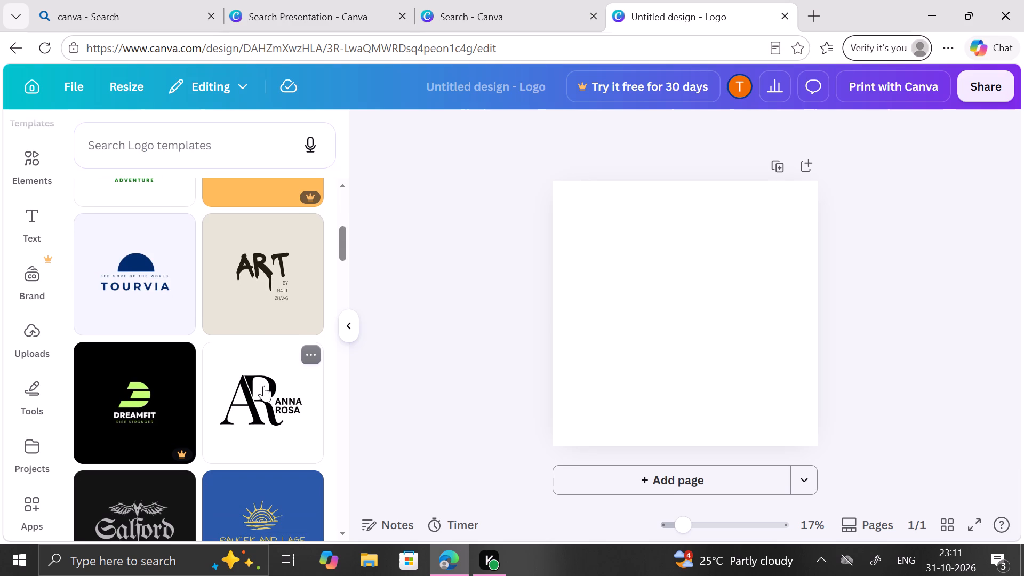
scroll(263, 386, down, 3)
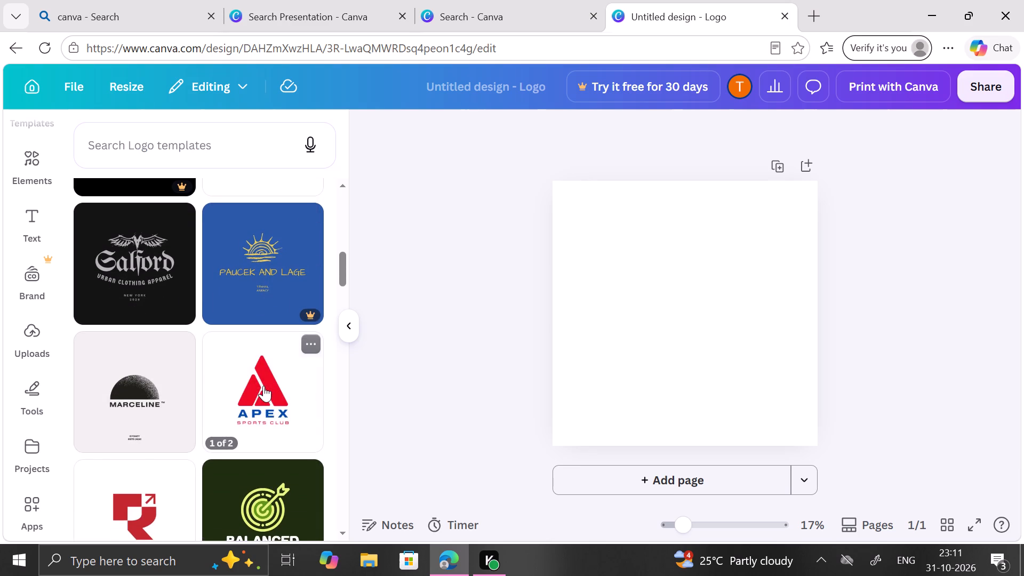
scroll(263, 386, down, 2)
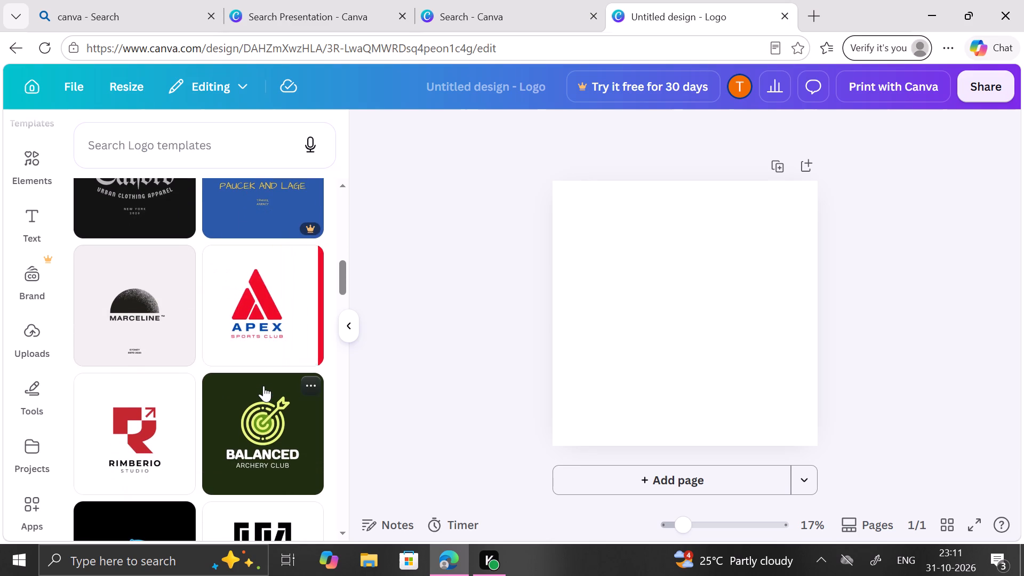
scroll(263, 386, down, 3)
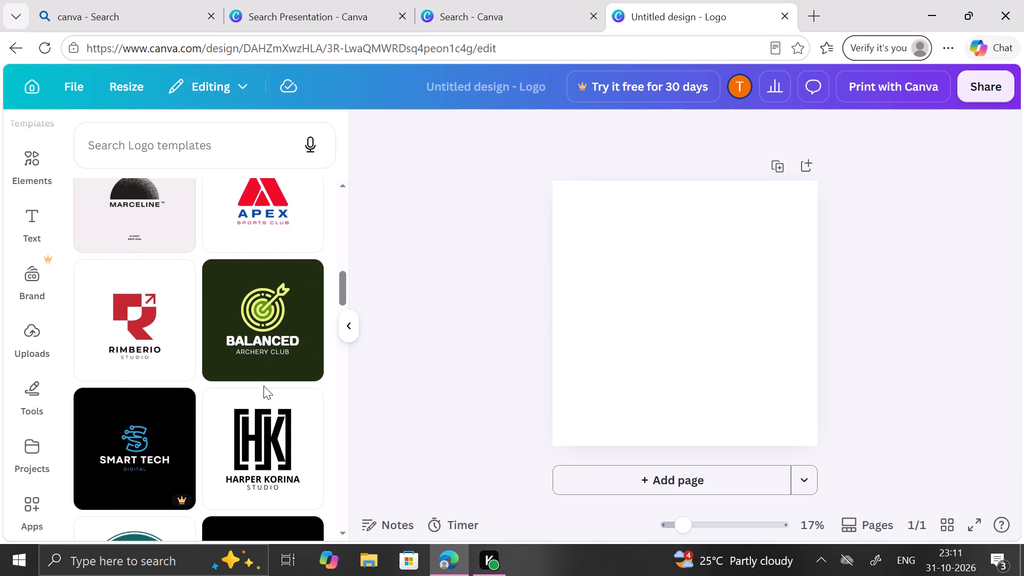
scroll(263, 386, down, 2)
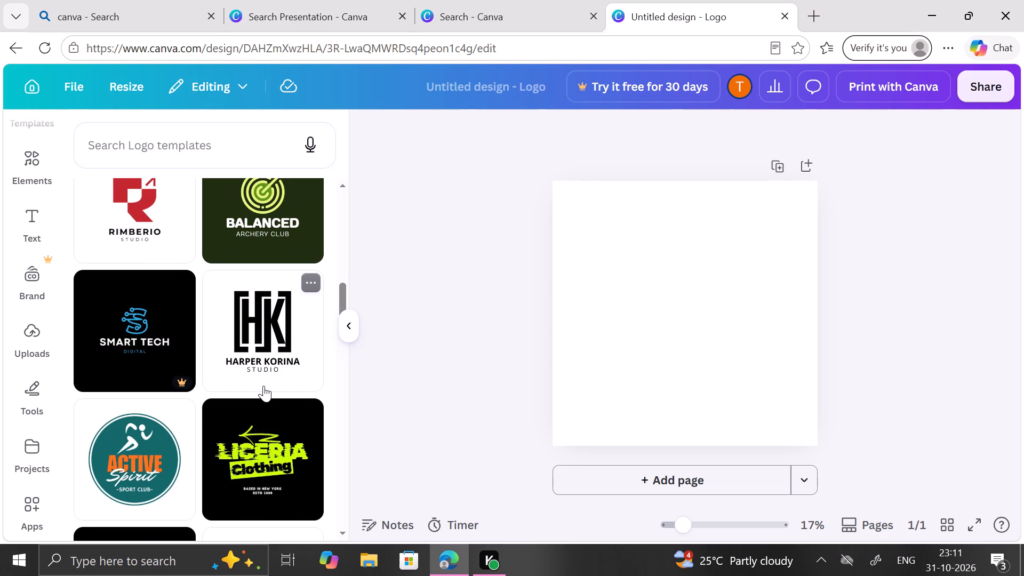
scroll(263, 386, down, 2)
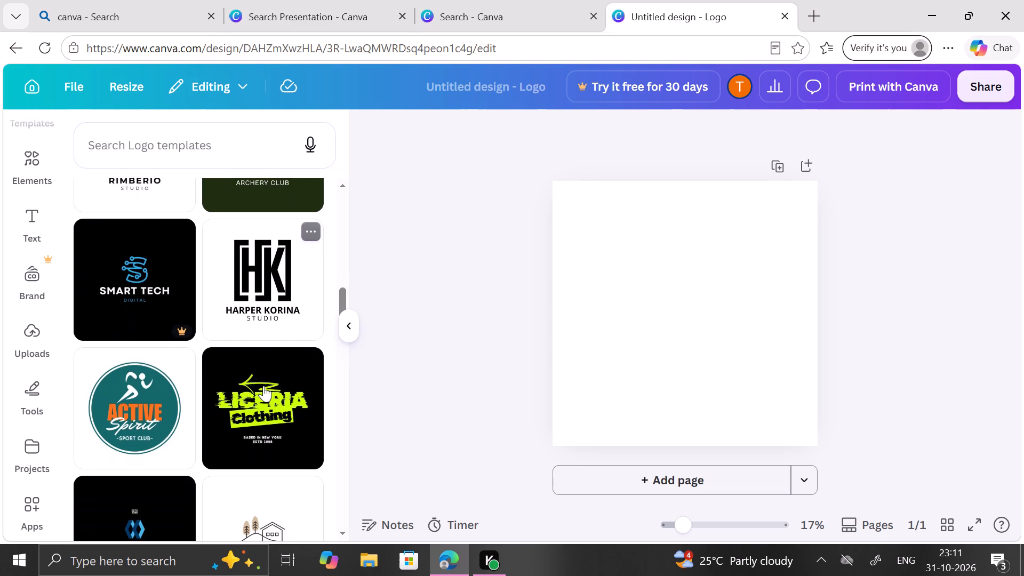
scroll(263, 386, down, 2)
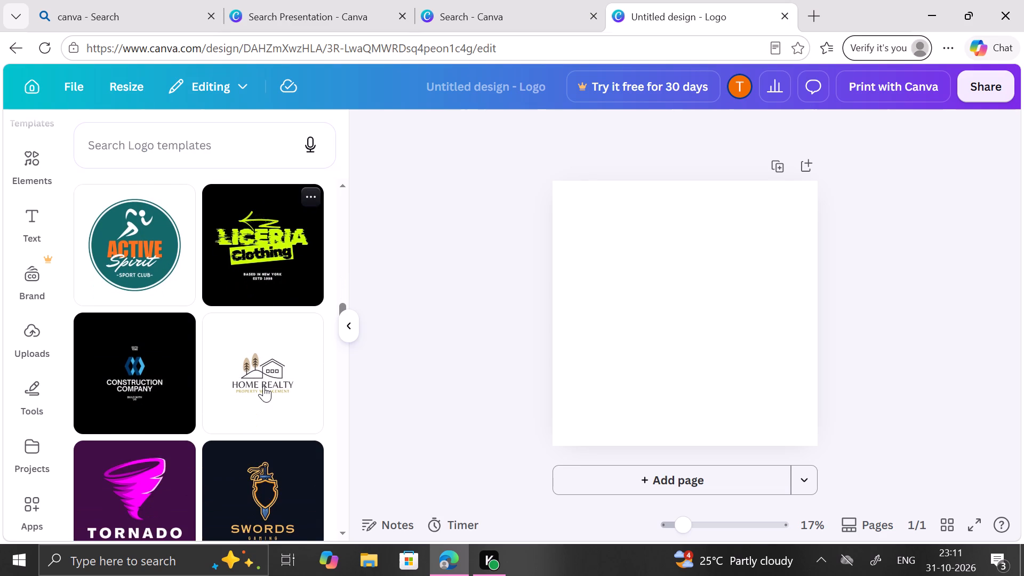
scroll(263, 386, down, 1)
click(263, 386)
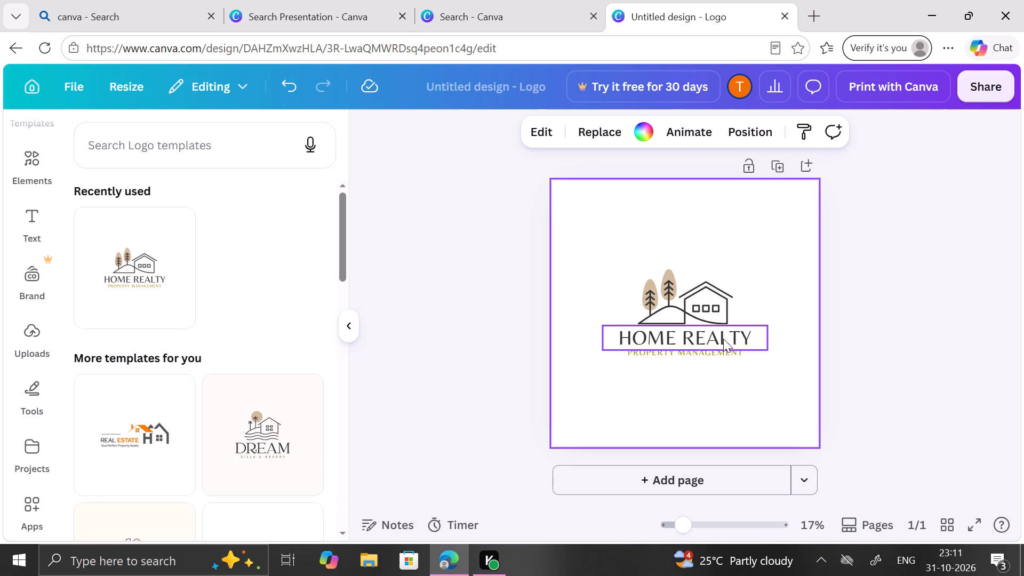
Replace the "HOME REALTY" headline text with "home sweet home".
click(723, 339)
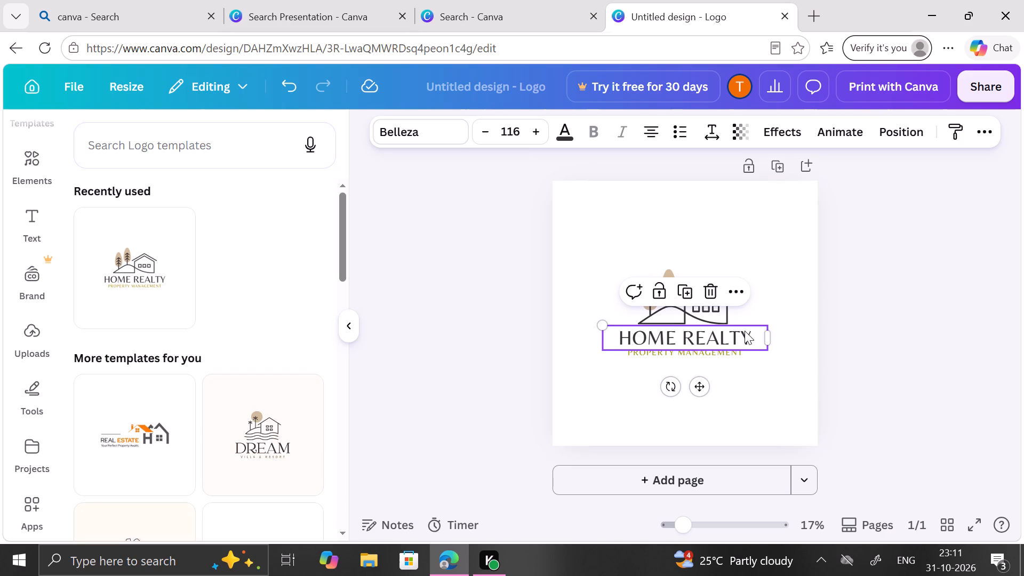
click(745, 331)
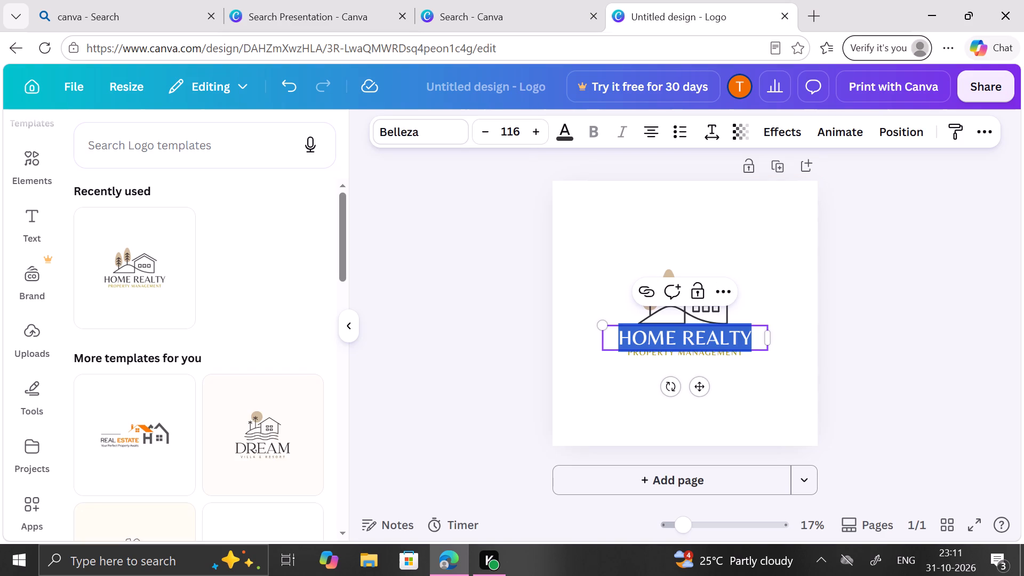
key(BackSpace)
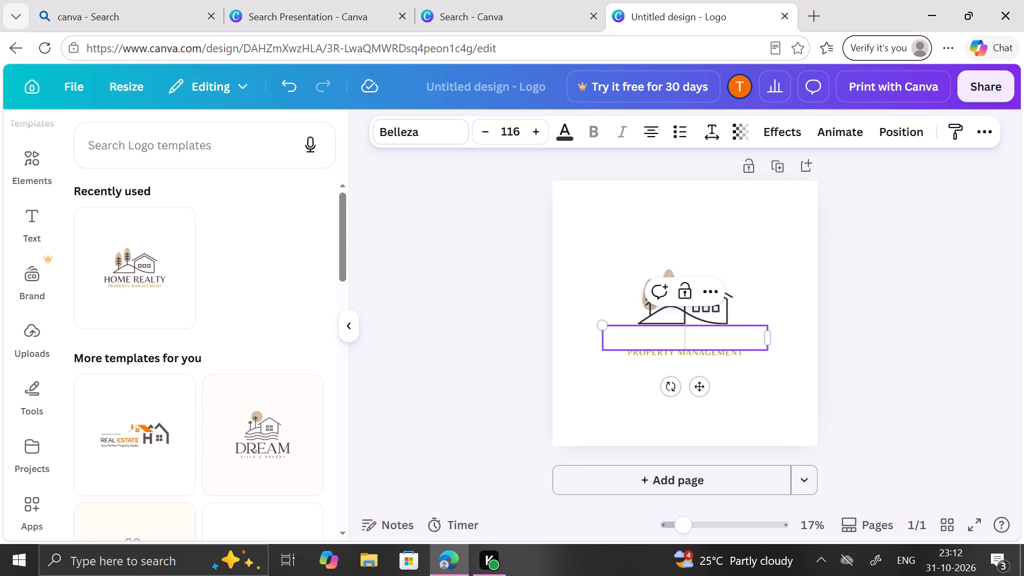
key(h)
key(BackSpace)
text(dr)
key(BackSpace)
key(BackSpace)
text(ho)
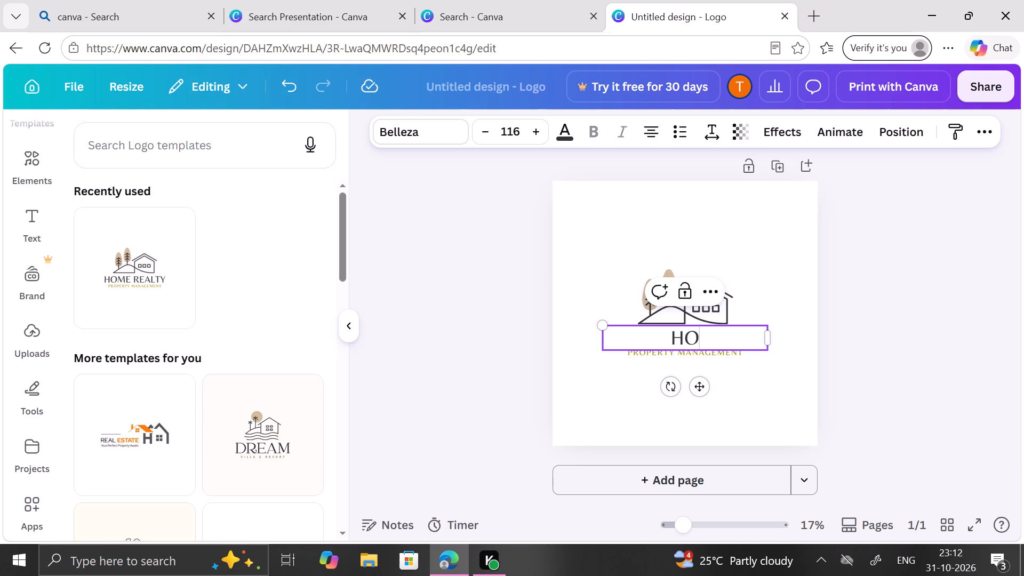
text(me)
key(space)
text(sww)
key(BackSpace)
key(e)
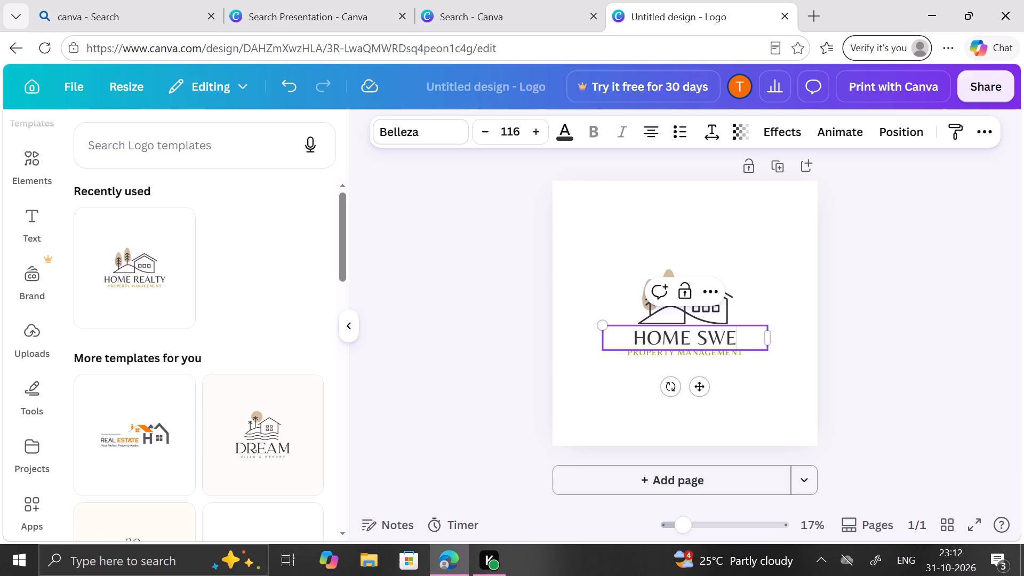
key(t)
key(BackSpace)
text(et)
key(space)
text(ho)
key(m)
text(e)
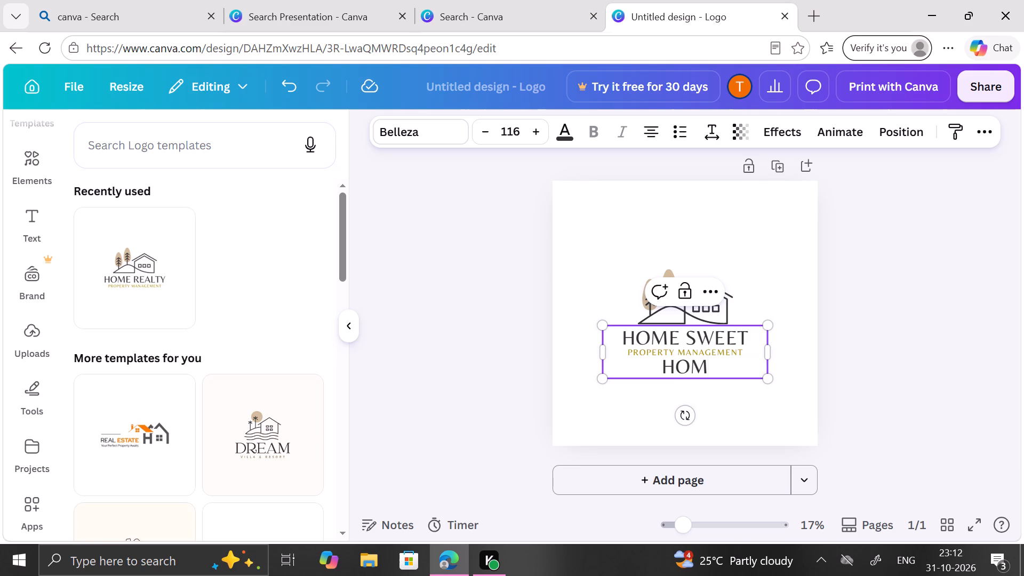
key(space)
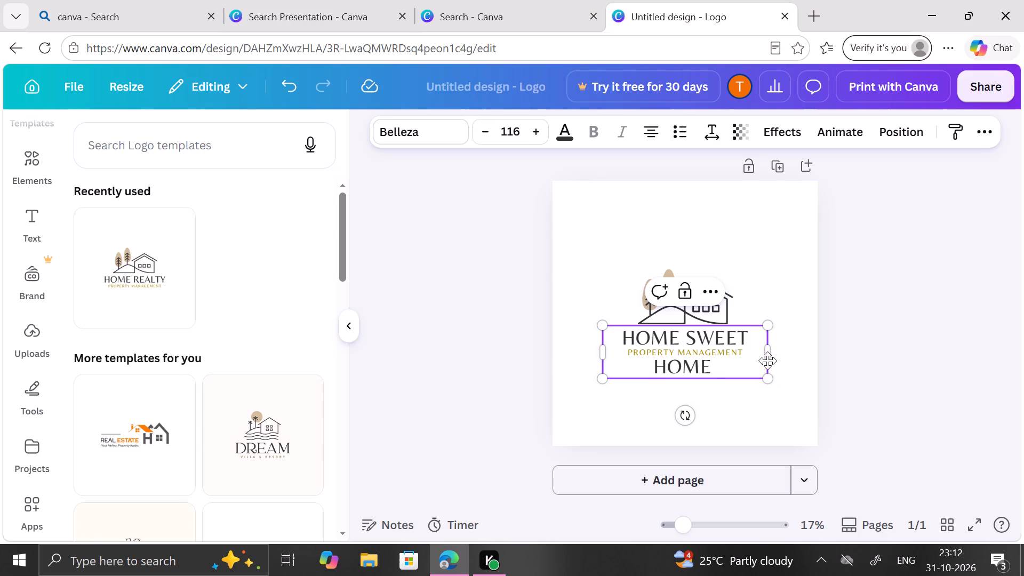
Widen the headline's text box so it fits on one line, and centre it beneath the house drawing.
drag(771, 349, 822, 347)
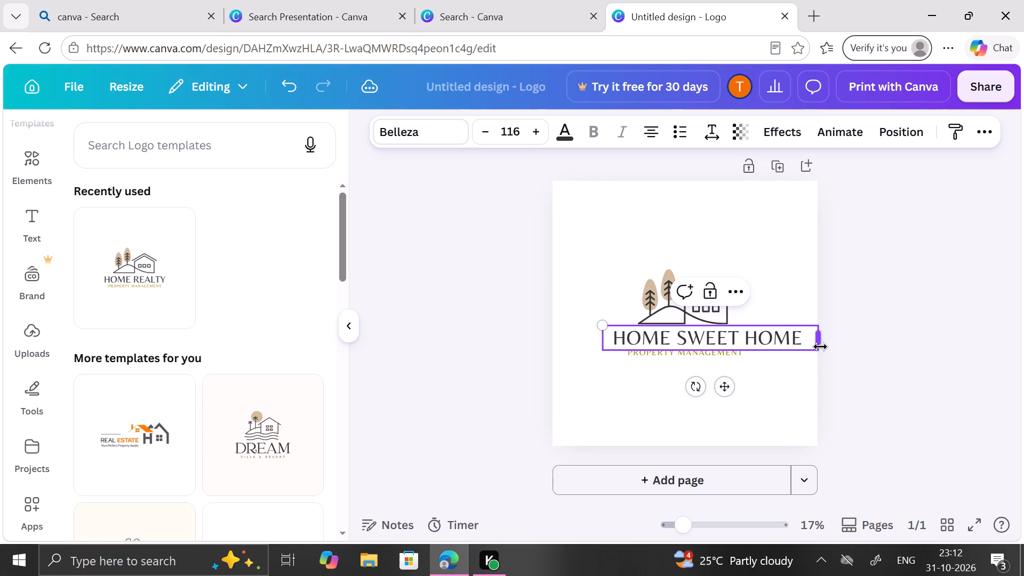
drag(795, 345, 782, 376)
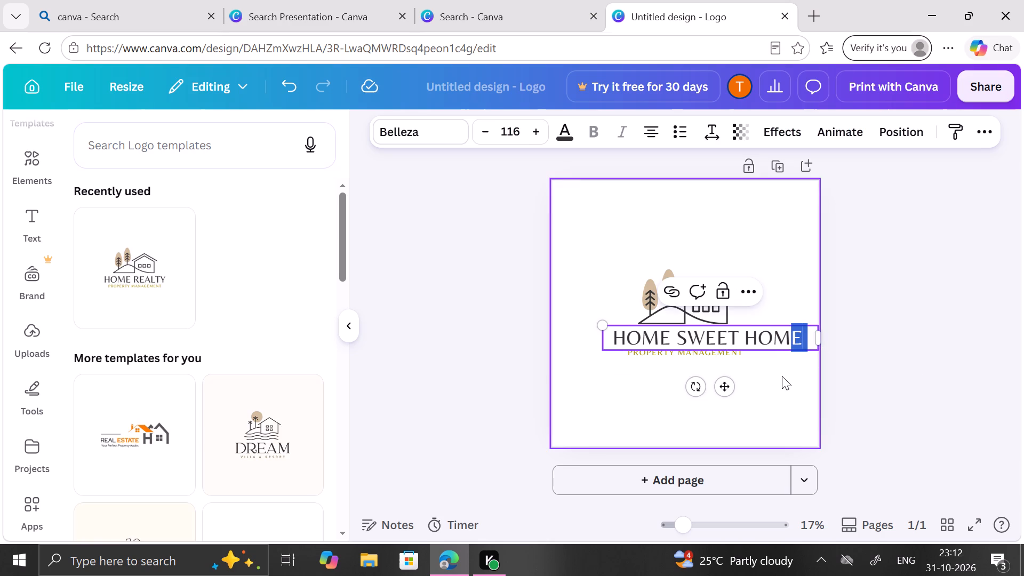
click(782, 376)
click(763, 331)
drag(763, 331, 745, 332)
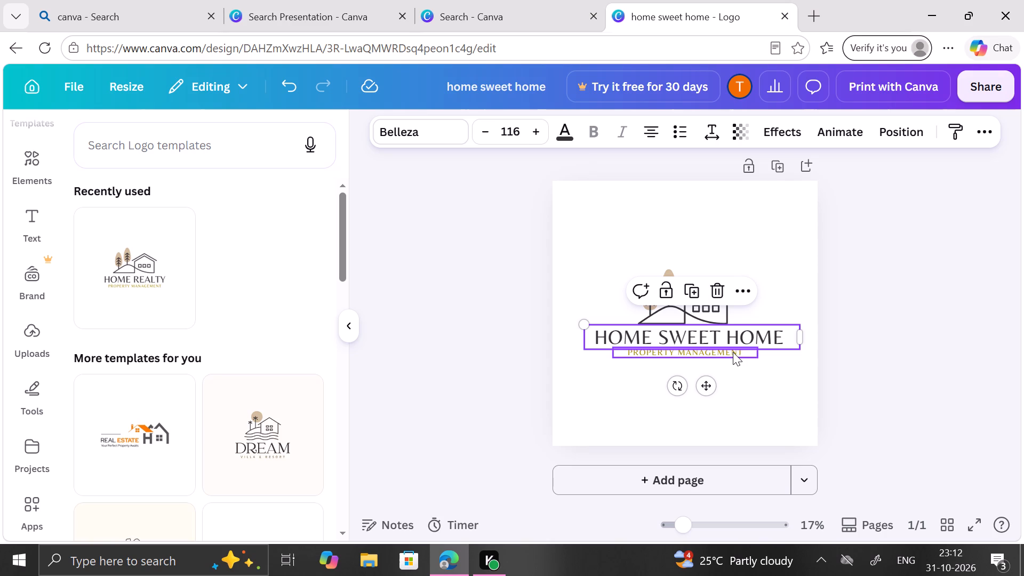
Replace the "PROPERTY MANAGEMENT" tagline beneath the headline with "tira property".
click(726, 353)
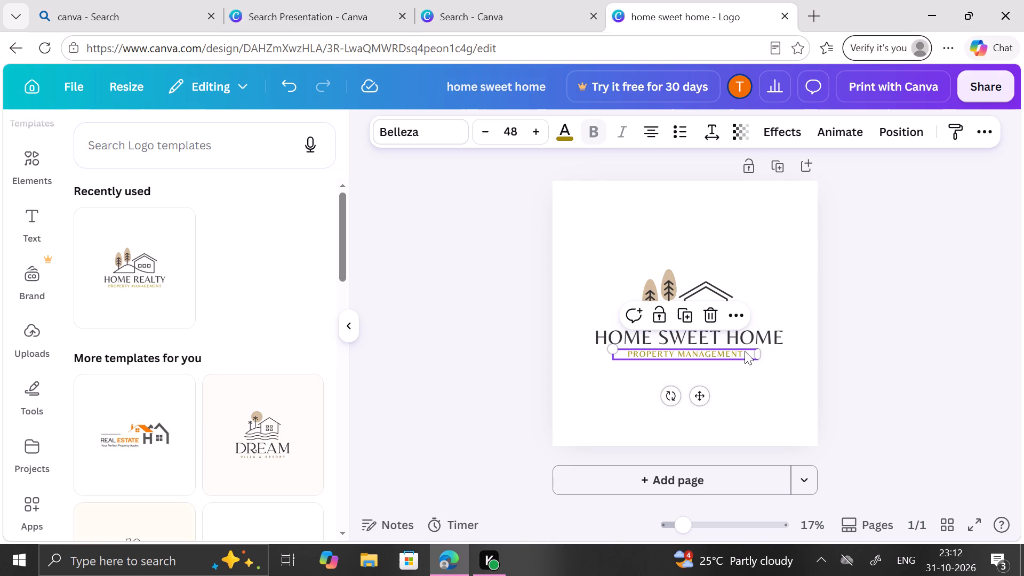
click(745, 351)
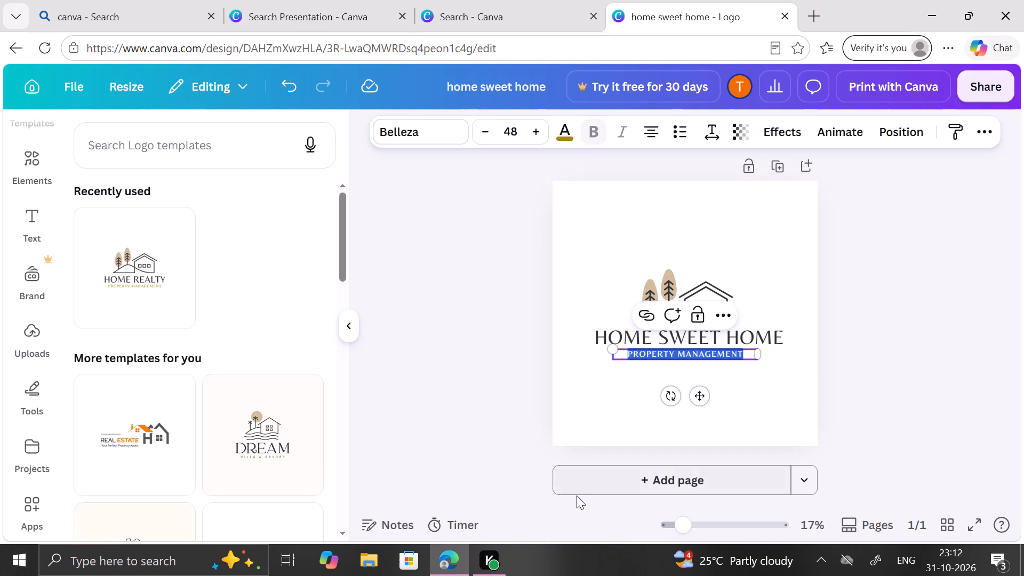
click(743, 356)
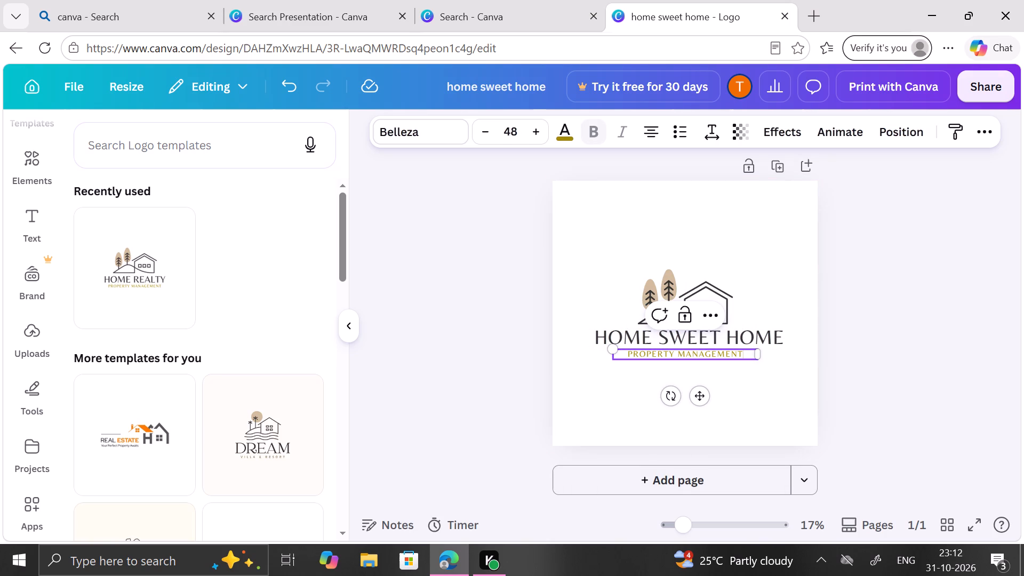
key(BackSpace)
key(BackSpace)
key(BackSpace)
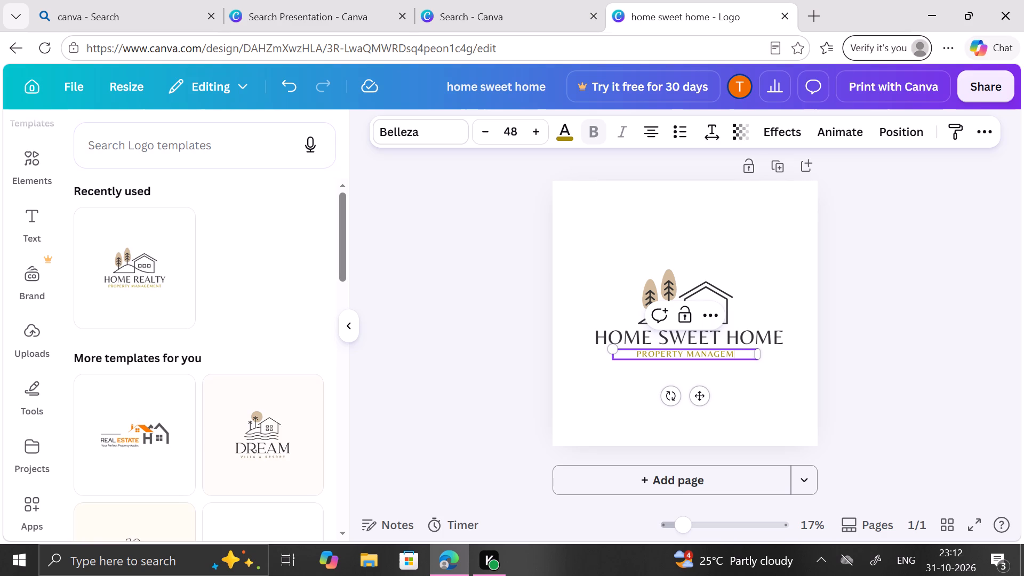
key(BackSpace)
key(BackSpace)
key(BackSpace)
key(BackSpace)
key(BackSpace)
key(BackSpace)
key(BackSpace)
key(BackSpace)
key(BackSpace)
key(BackSpace)
key(BackSpace)
key(BackSpace)
key(BackSpace)
key(BackSpace)
key(BackSpace)
key(BackSpace)
key(BackSpace)
key(BackSpace)
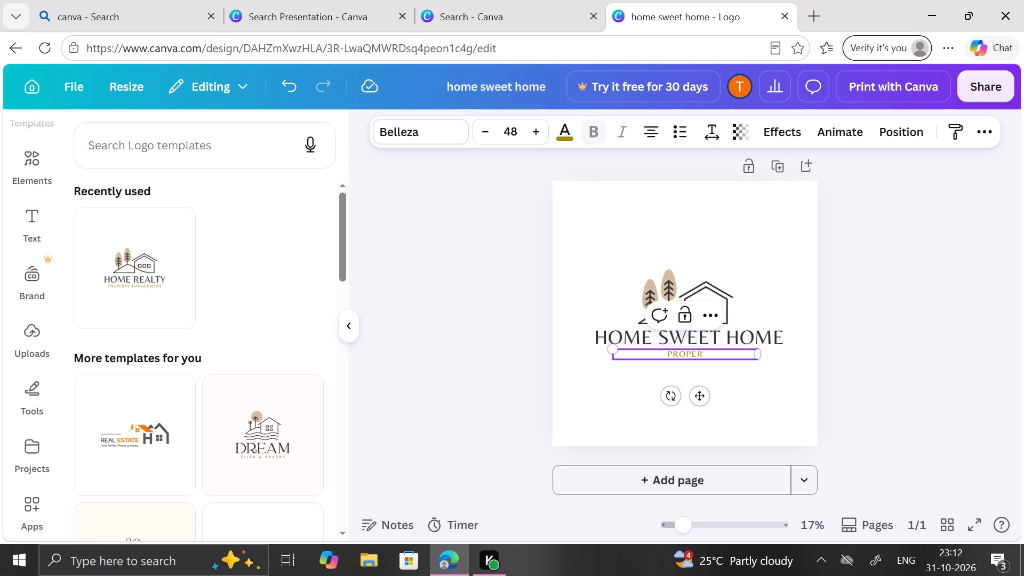
key(t)
text(ira)
key(space)
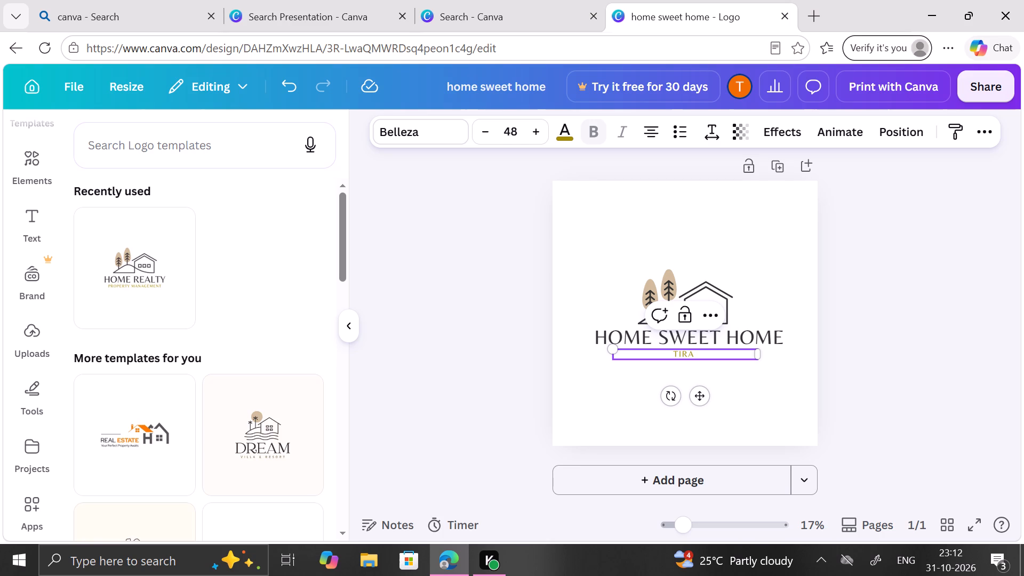
text(prop)
key(e)
text(rty)
key(space)
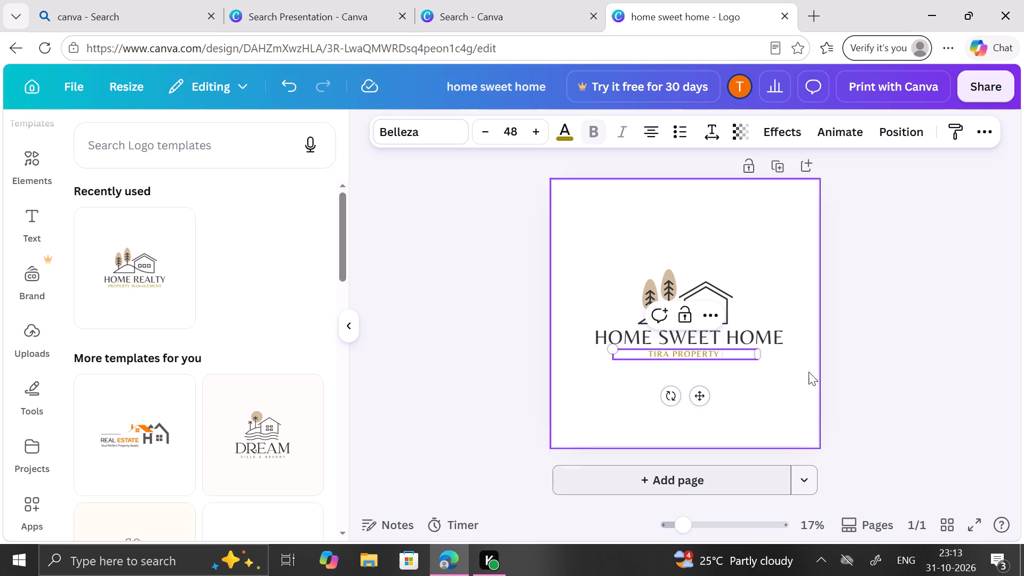
click(771, 226)
click(655, 164)
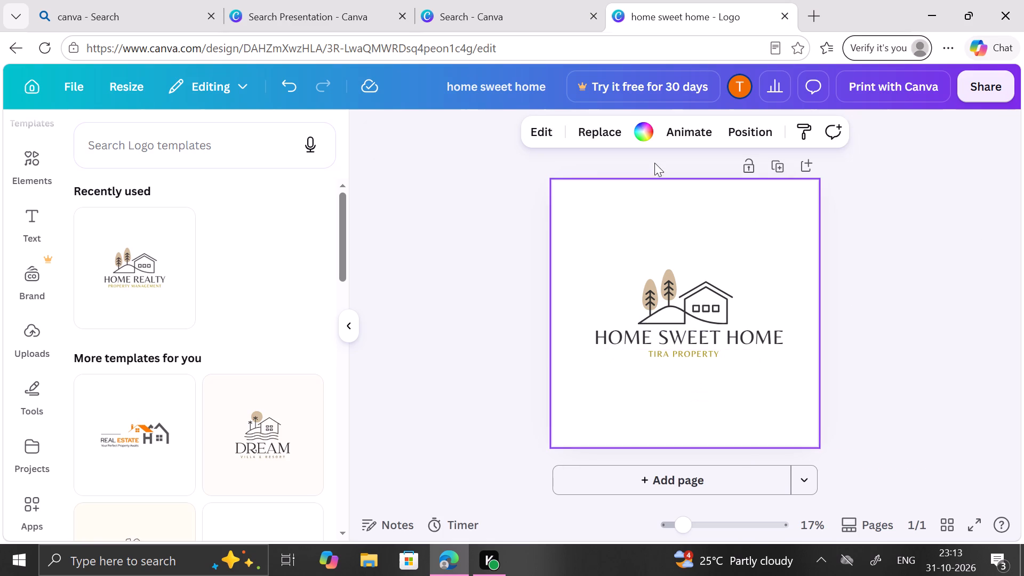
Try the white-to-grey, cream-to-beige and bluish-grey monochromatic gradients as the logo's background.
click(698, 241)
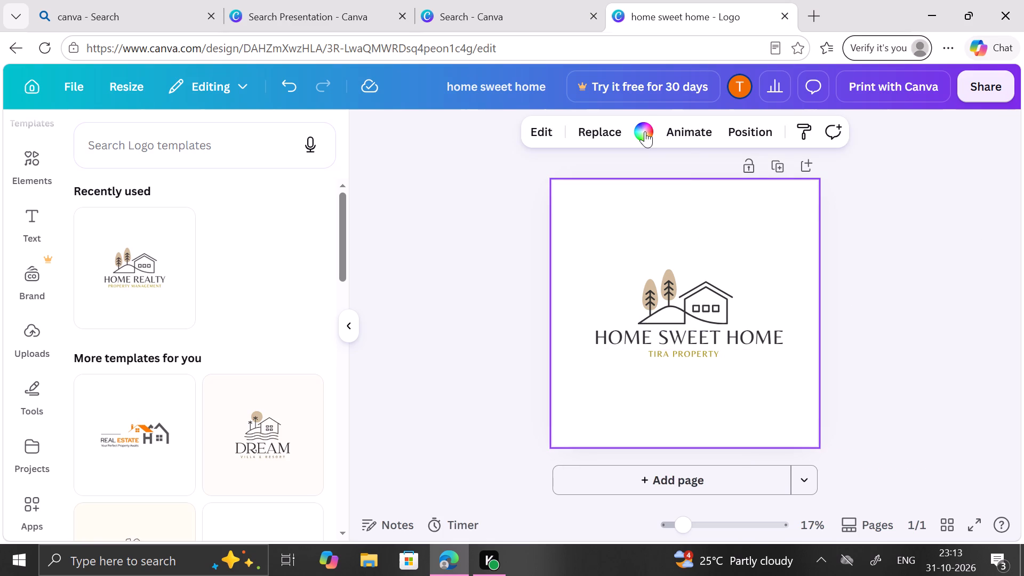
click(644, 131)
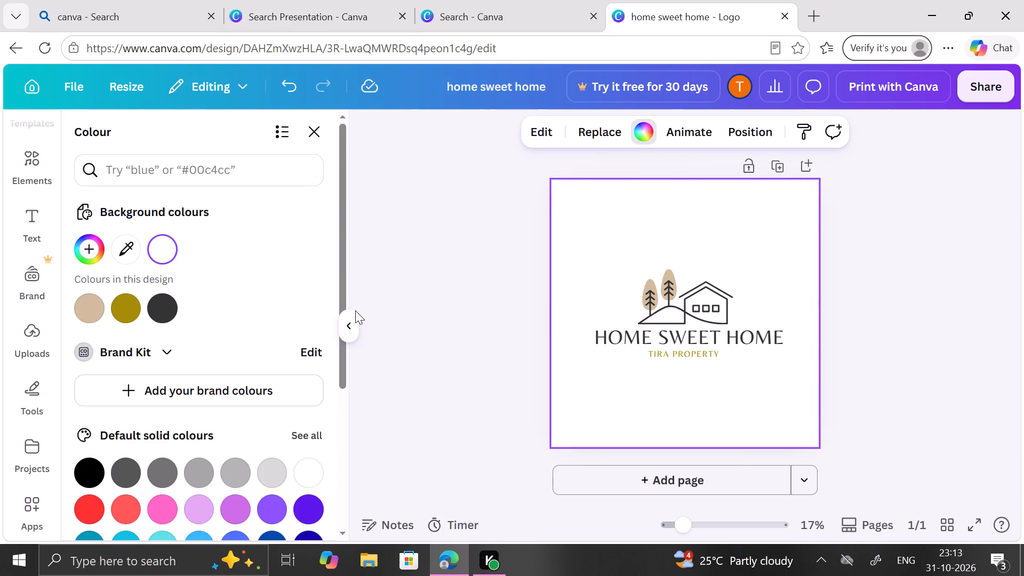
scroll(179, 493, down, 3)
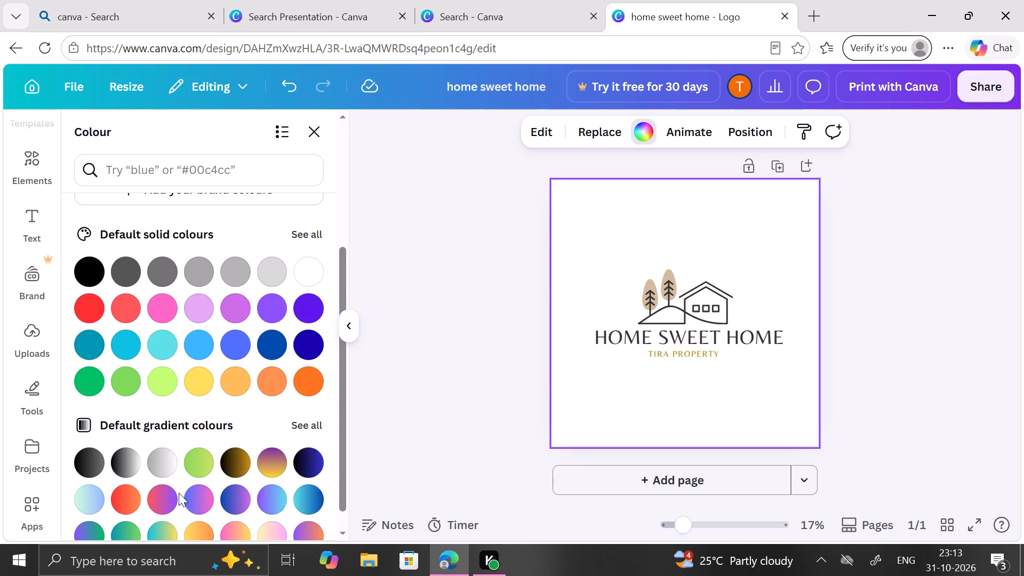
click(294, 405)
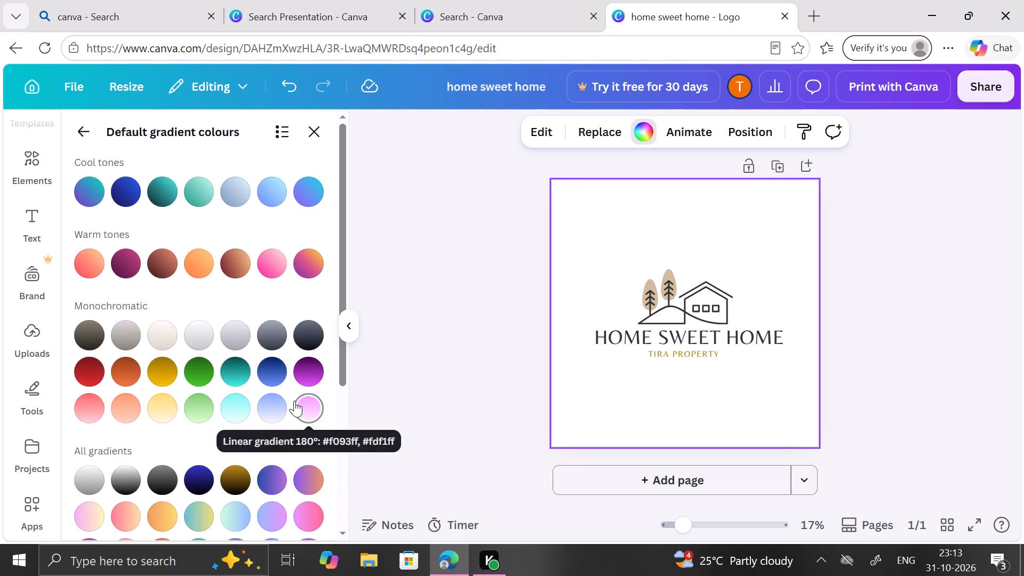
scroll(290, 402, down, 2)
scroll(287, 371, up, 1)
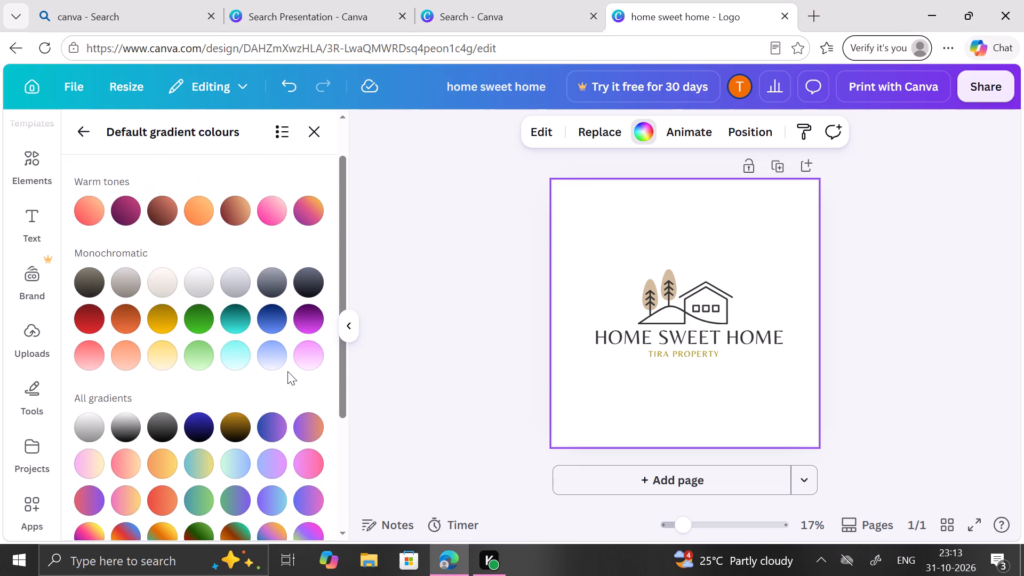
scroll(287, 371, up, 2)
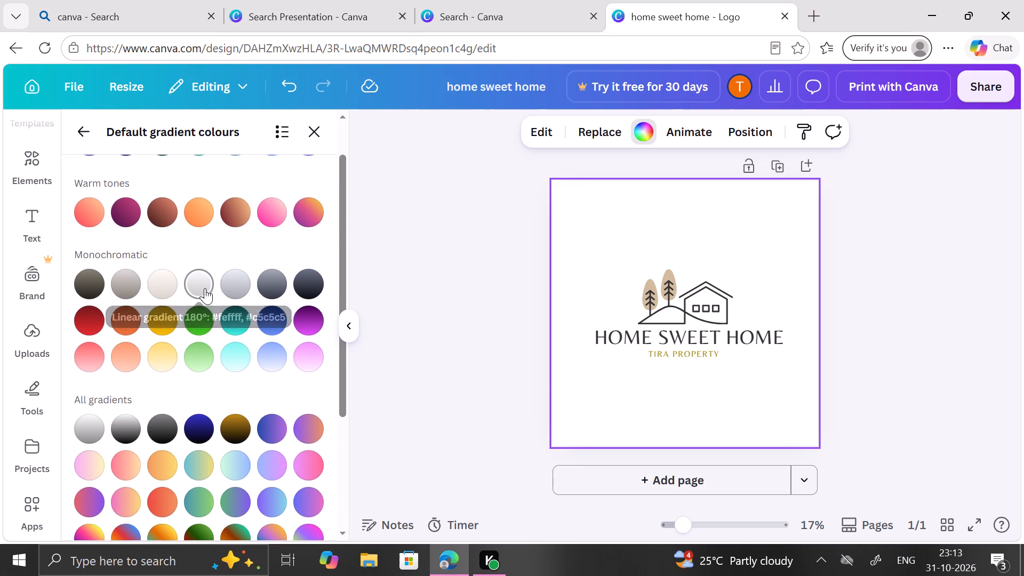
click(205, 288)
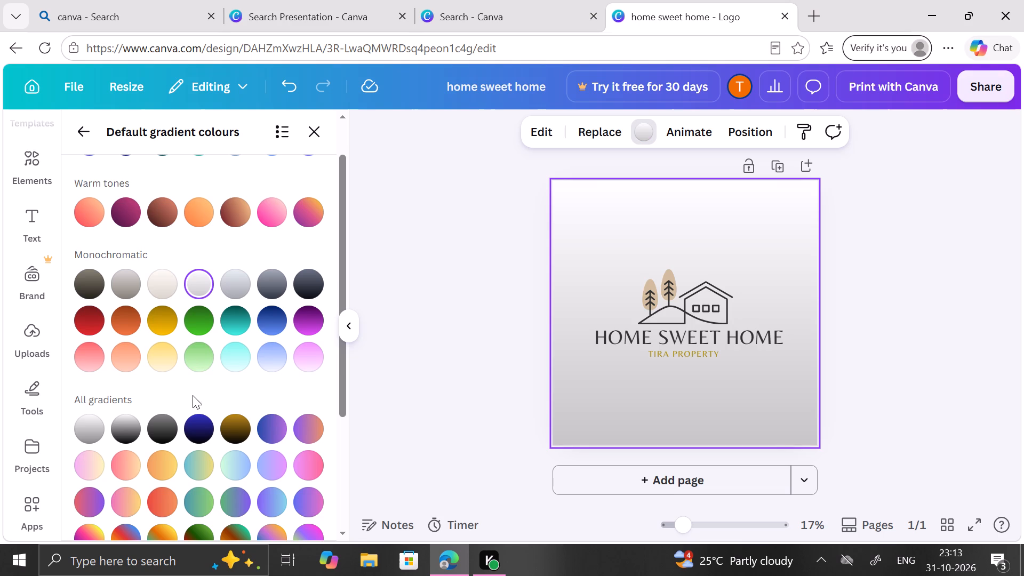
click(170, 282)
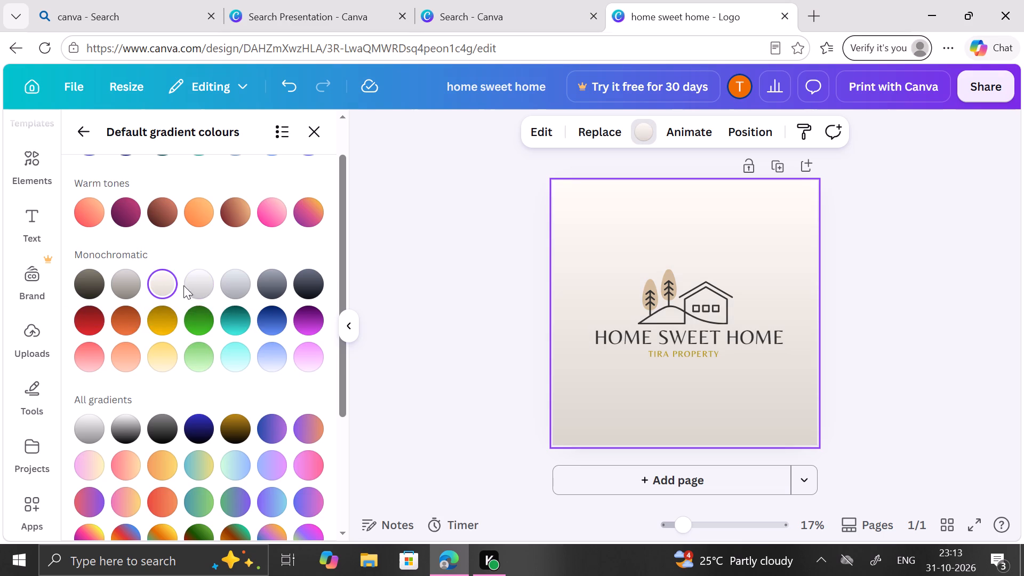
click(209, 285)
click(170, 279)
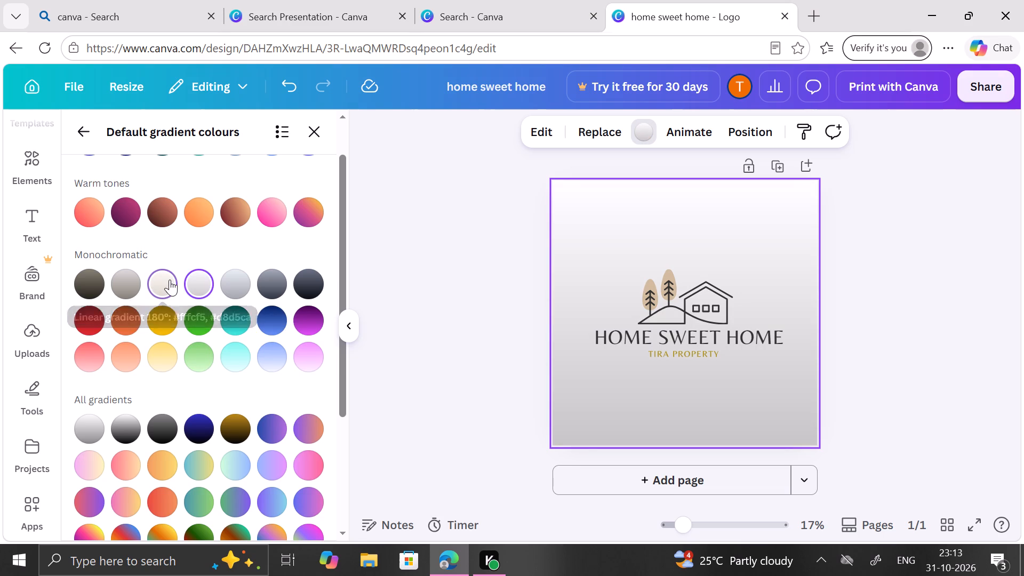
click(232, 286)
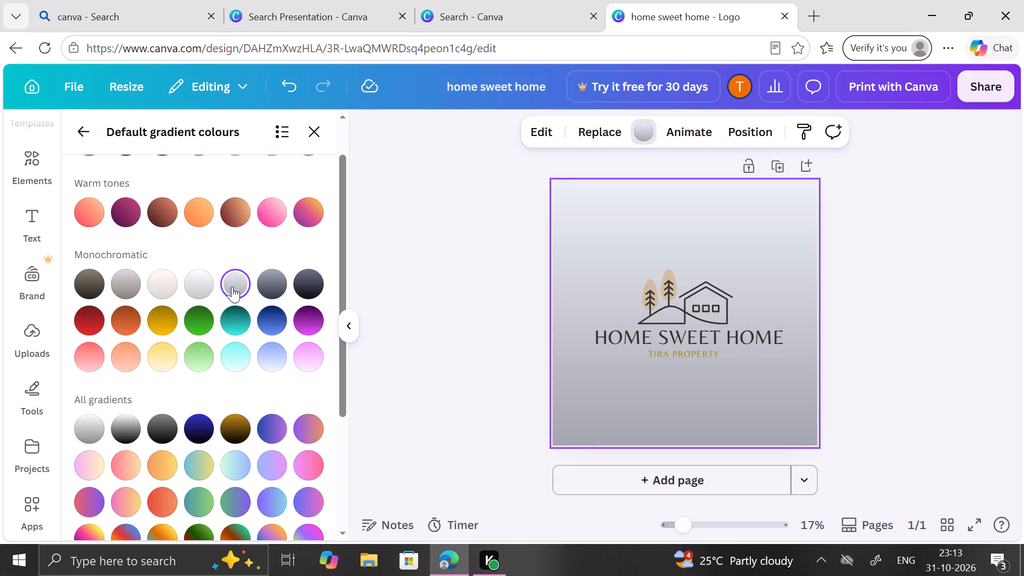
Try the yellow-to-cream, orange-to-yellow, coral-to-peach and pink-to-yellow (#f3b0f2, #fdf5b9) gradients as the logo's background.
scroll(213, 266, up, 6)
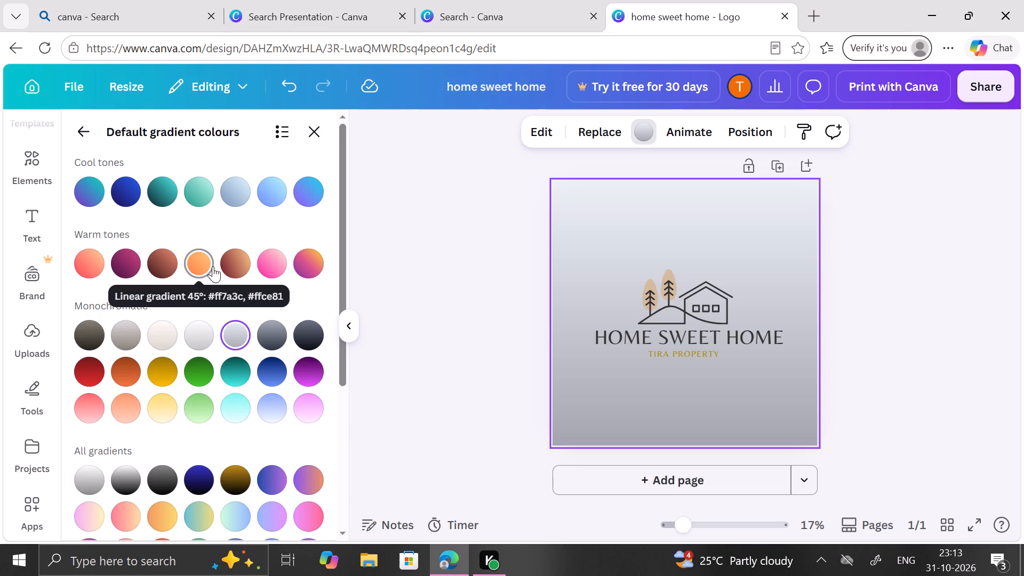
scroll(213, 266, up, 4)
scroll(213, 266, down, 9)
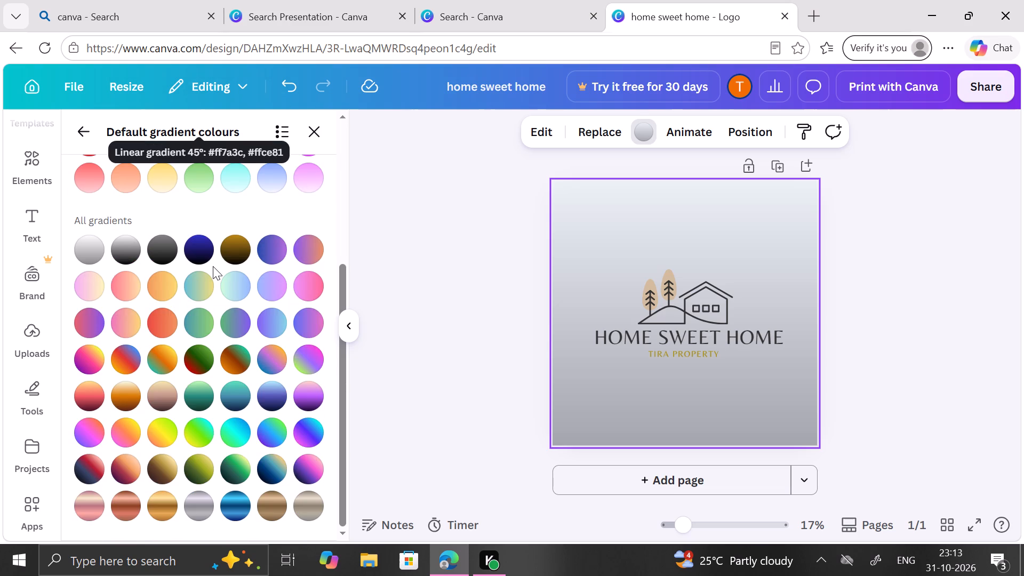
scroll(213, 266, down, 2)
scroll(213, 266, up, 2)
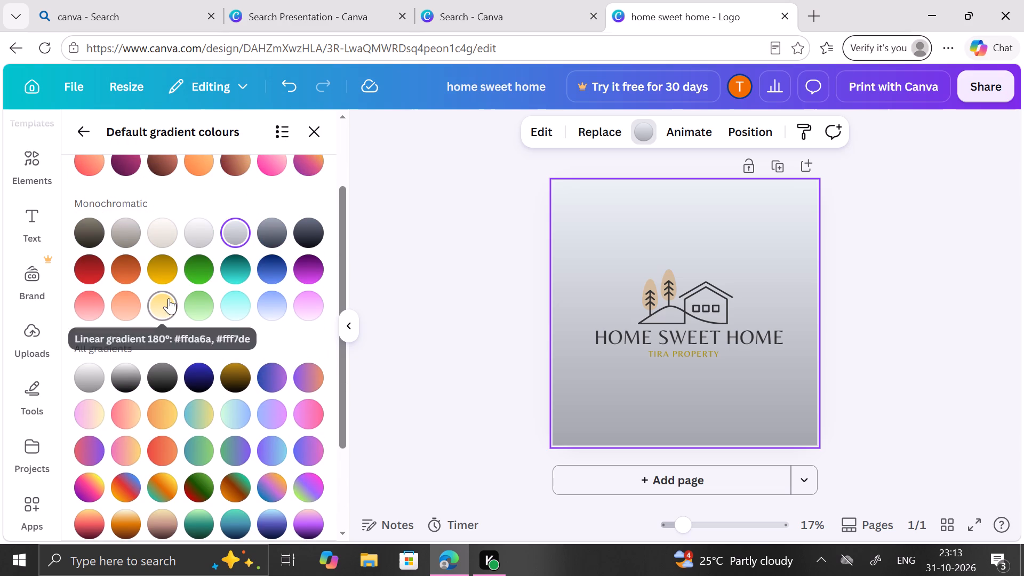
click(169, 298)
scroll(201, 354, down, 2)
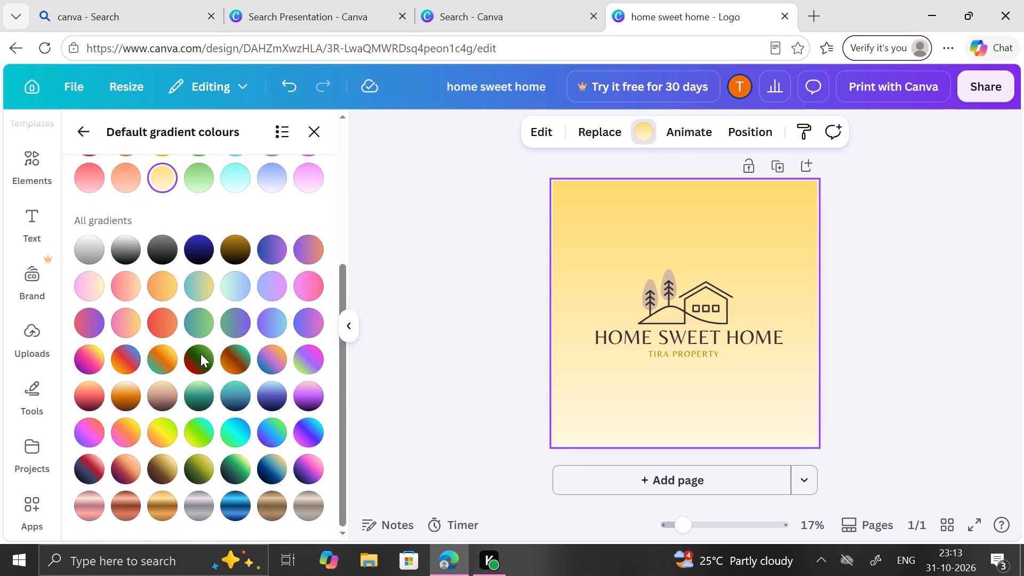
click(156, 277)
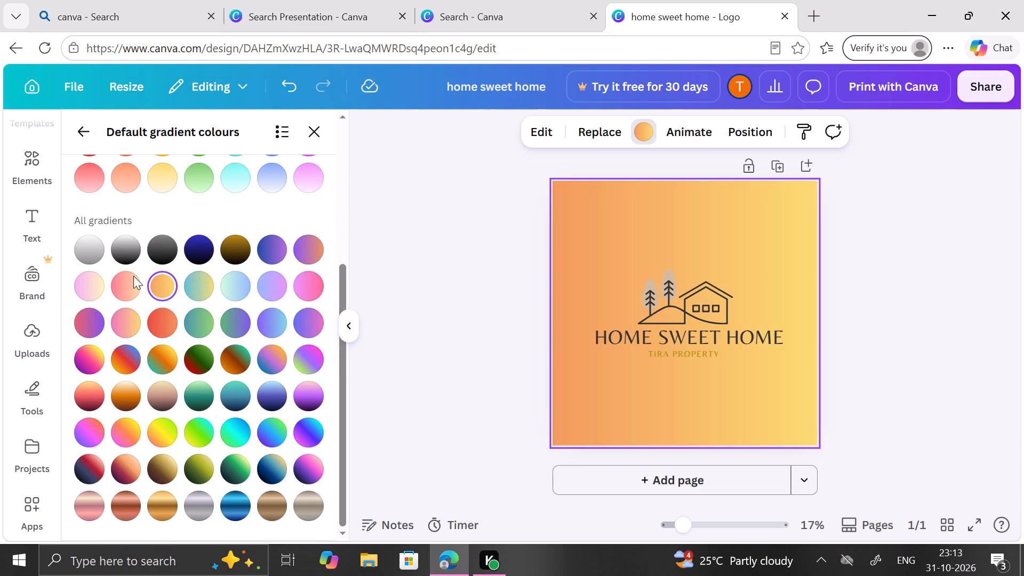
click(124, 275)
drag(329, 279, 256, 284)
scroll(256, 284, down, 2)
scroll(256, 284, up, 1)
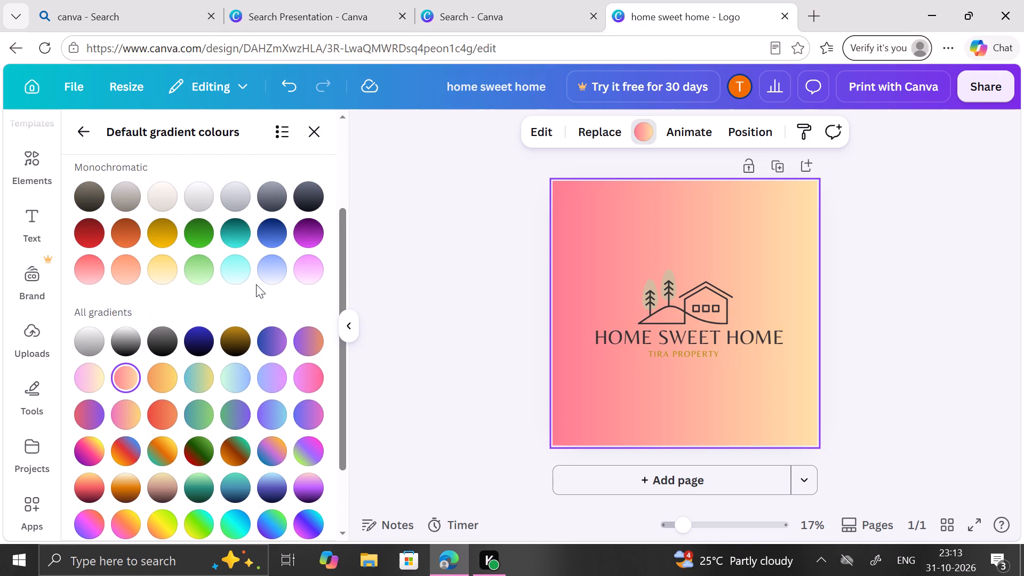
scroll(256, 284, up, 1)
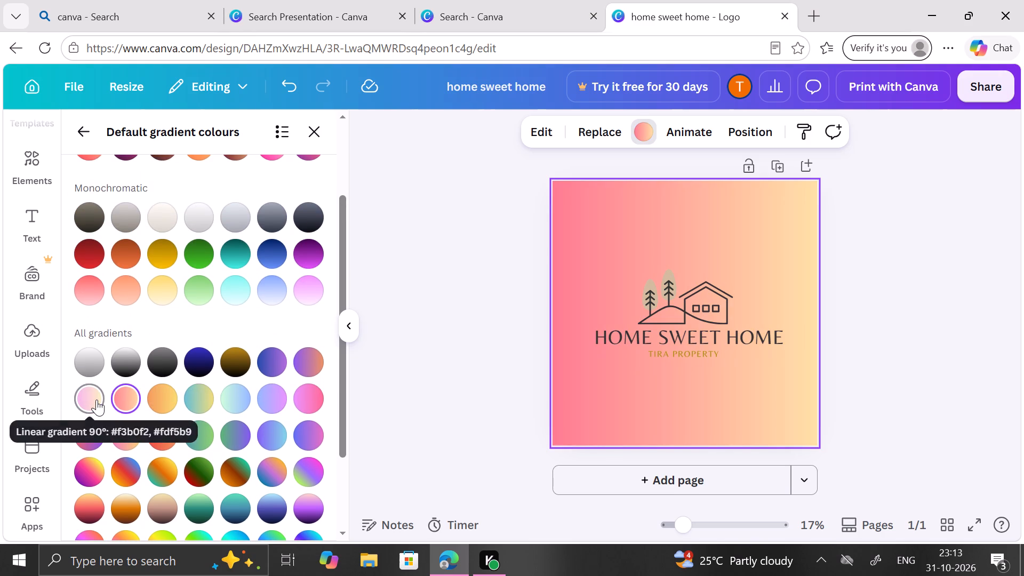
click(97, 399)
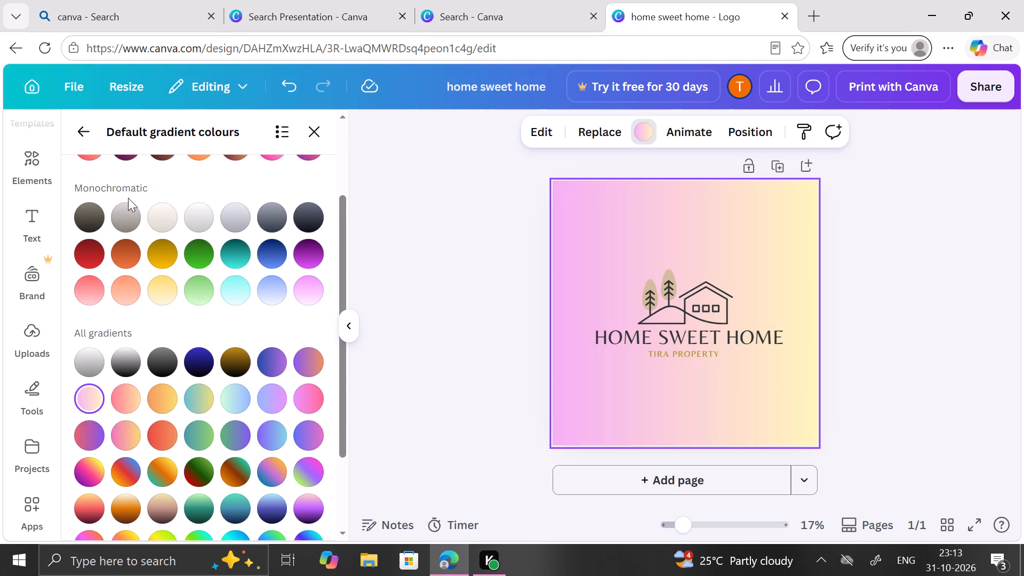
Look through the default gradient colours again for a more suitable background.
scroll(128, 198, up, 4)
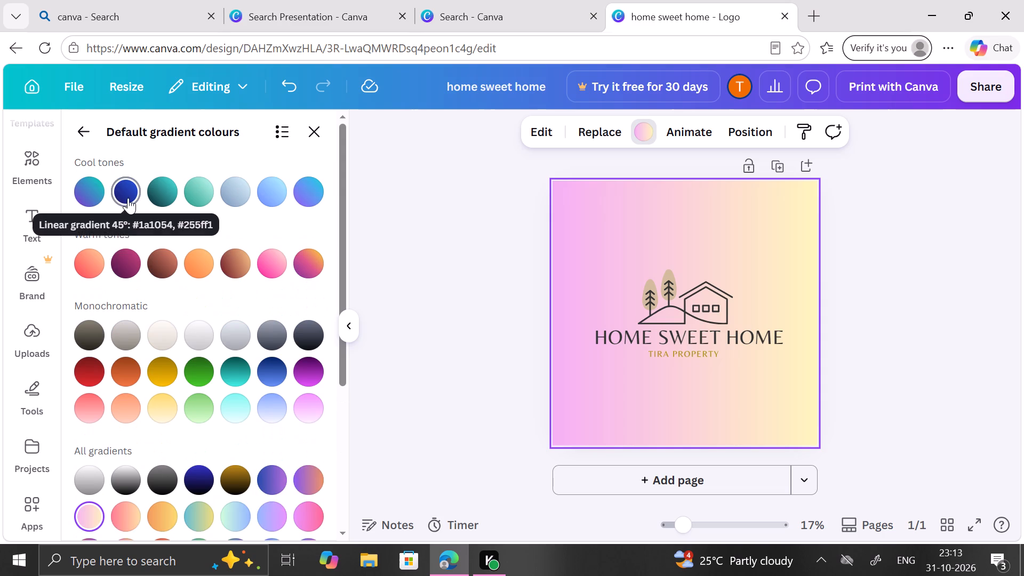
click(71, 133)
scroll(213, 326, down, 1)
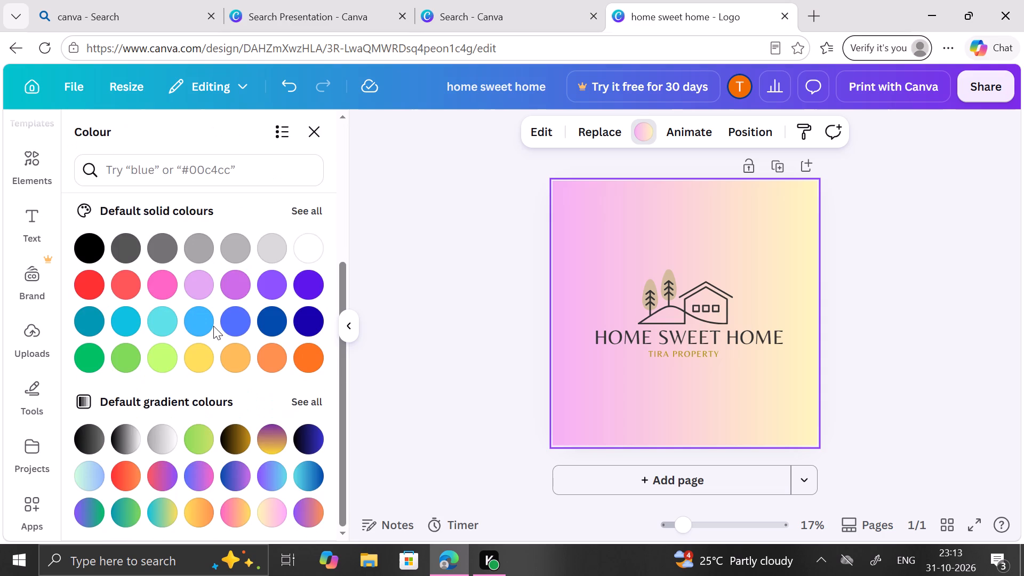
scroll(213, 326, down, 2)
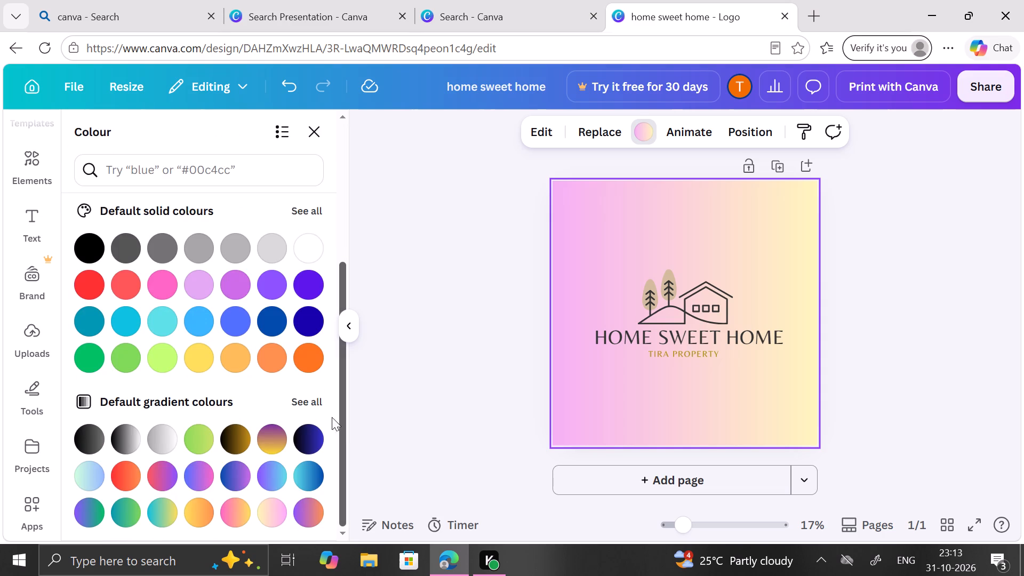
click(321, 401)
scroll(321, 401, down, 2)
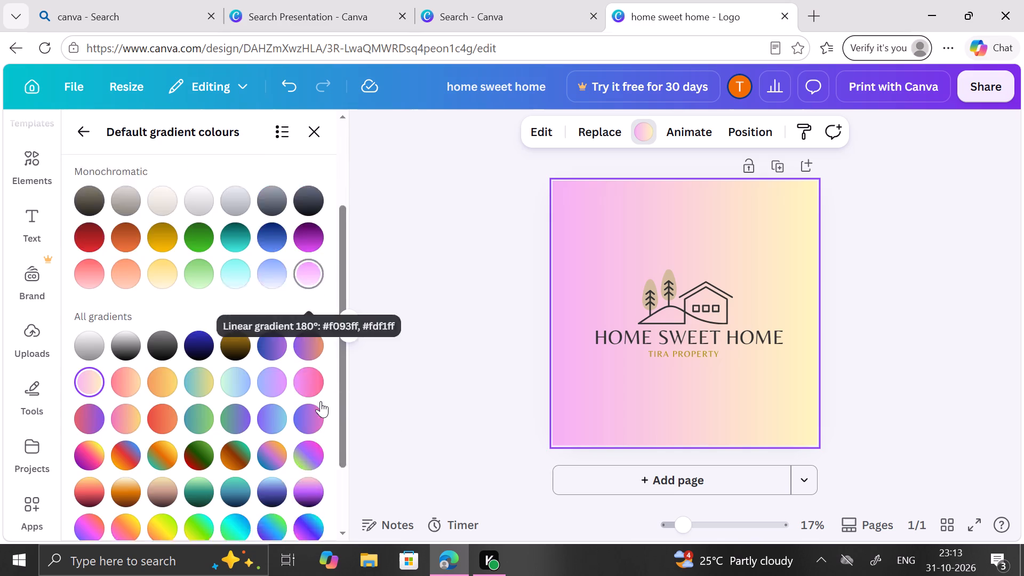
scroll(321, 401, down, 3)
scroll(321, 401, up, 5)
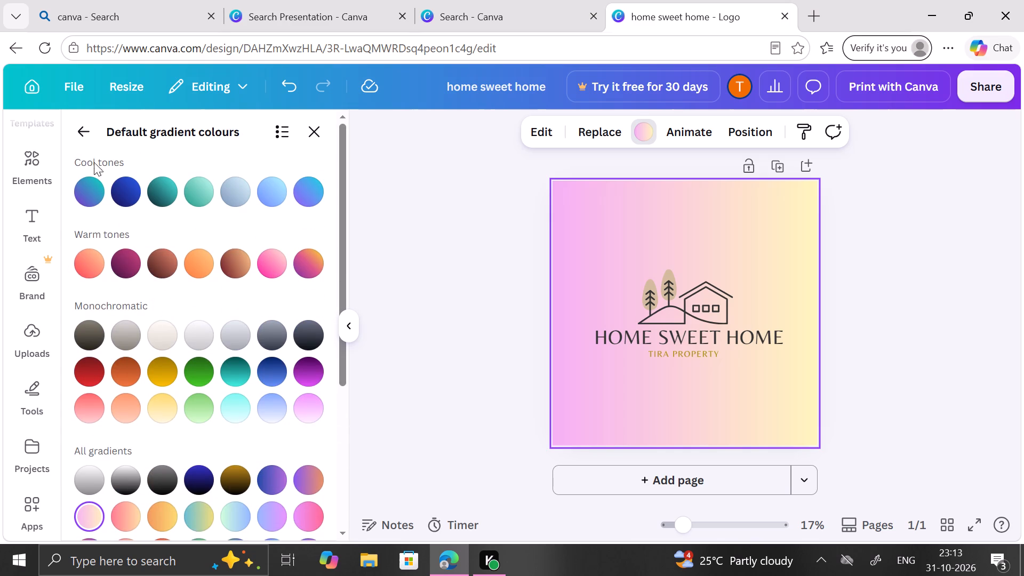
click(92, 118)
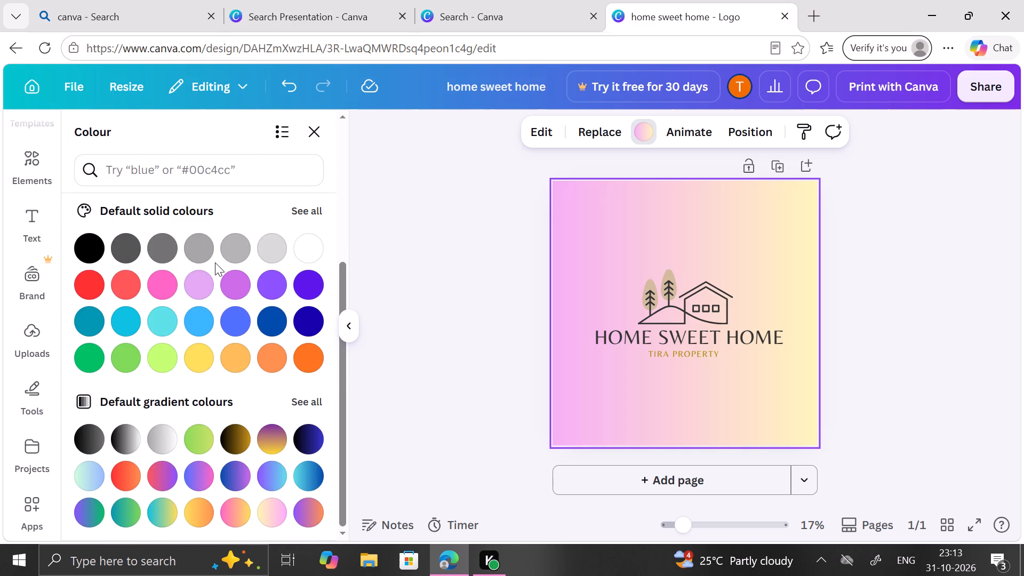
Set the logo's background to the light peach default solid colour, comparing it with the pale yellow one.
scroll(215, 262, down, 2)
click(311, 212)
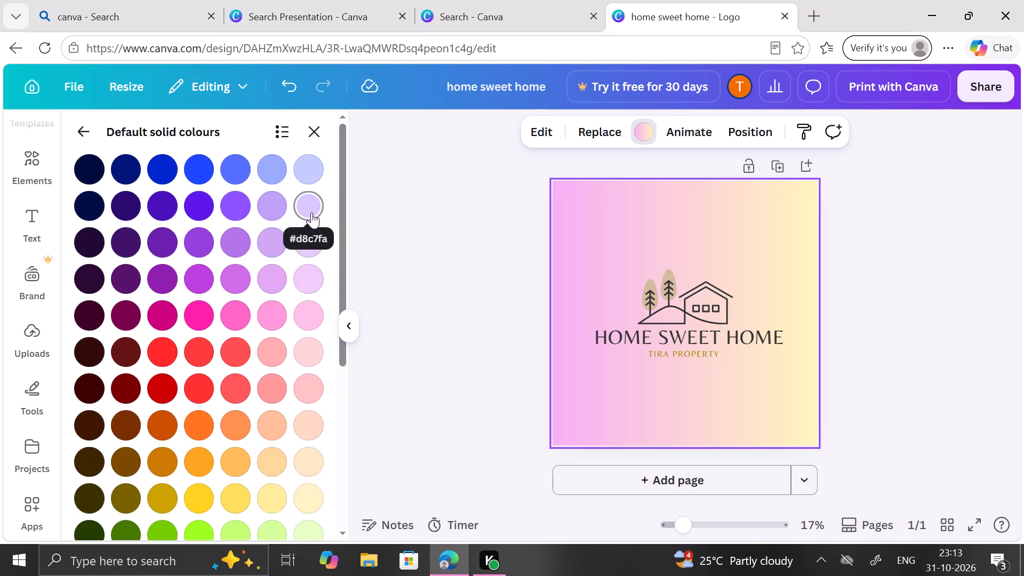
scroll(275, 383, down, 2)
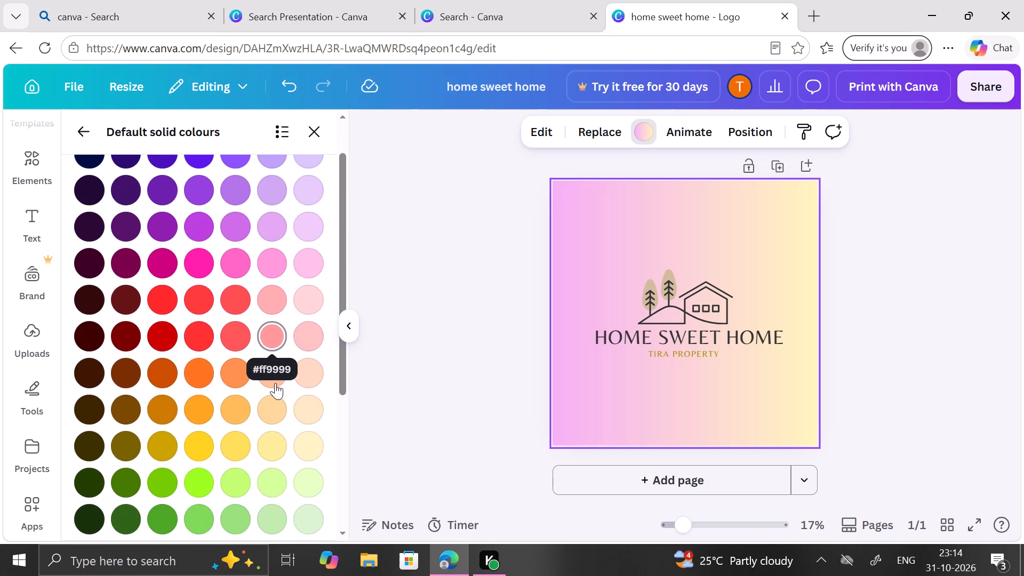
scroll(275, 383, down, 1)
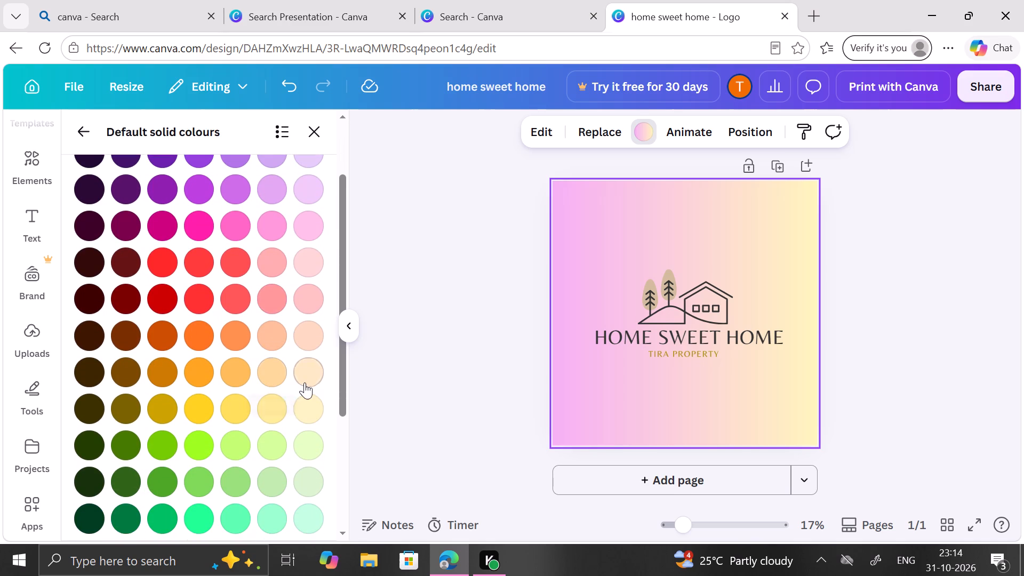
click(305, 382)
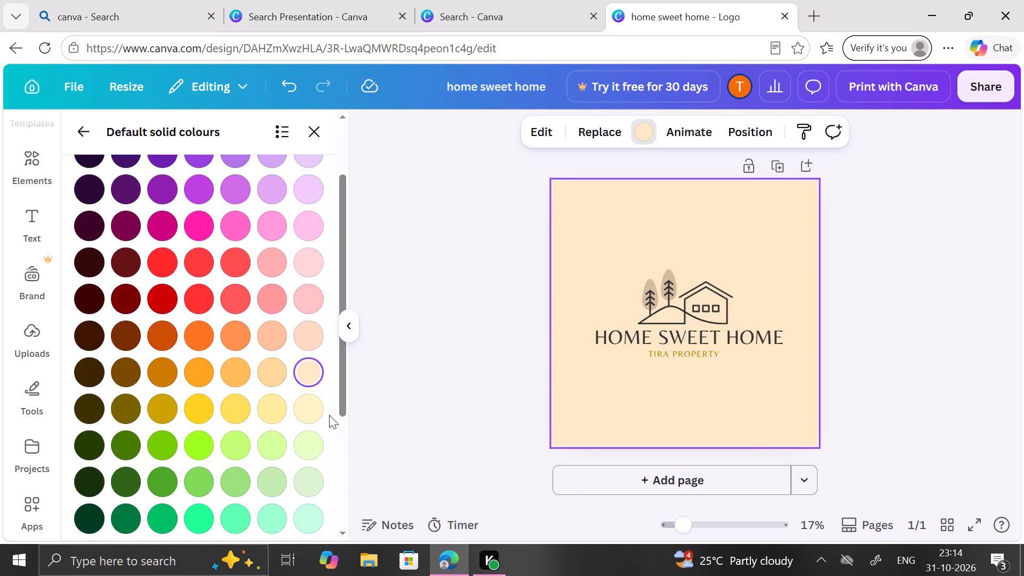
click(319, 414)
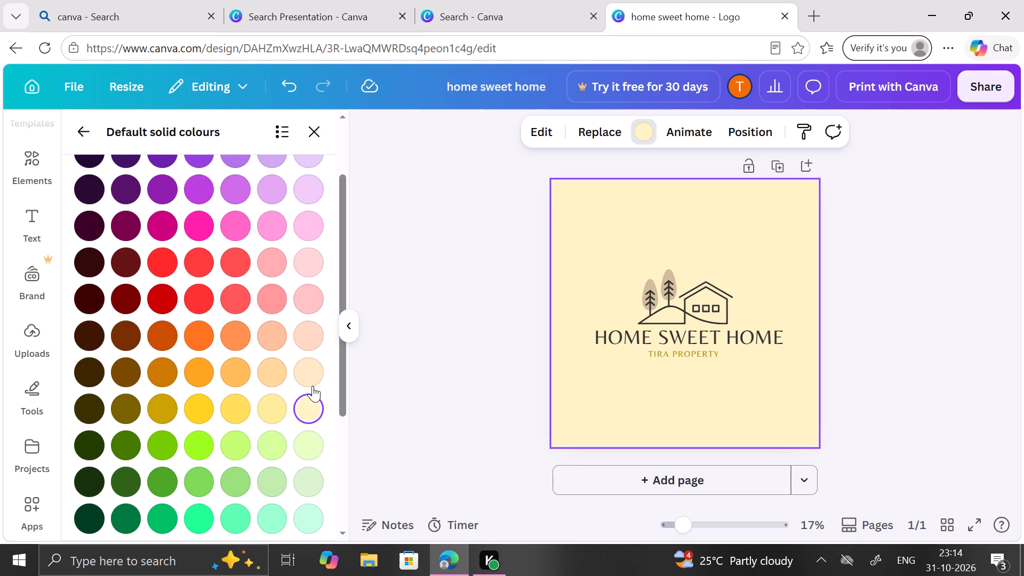
click(312, 384)
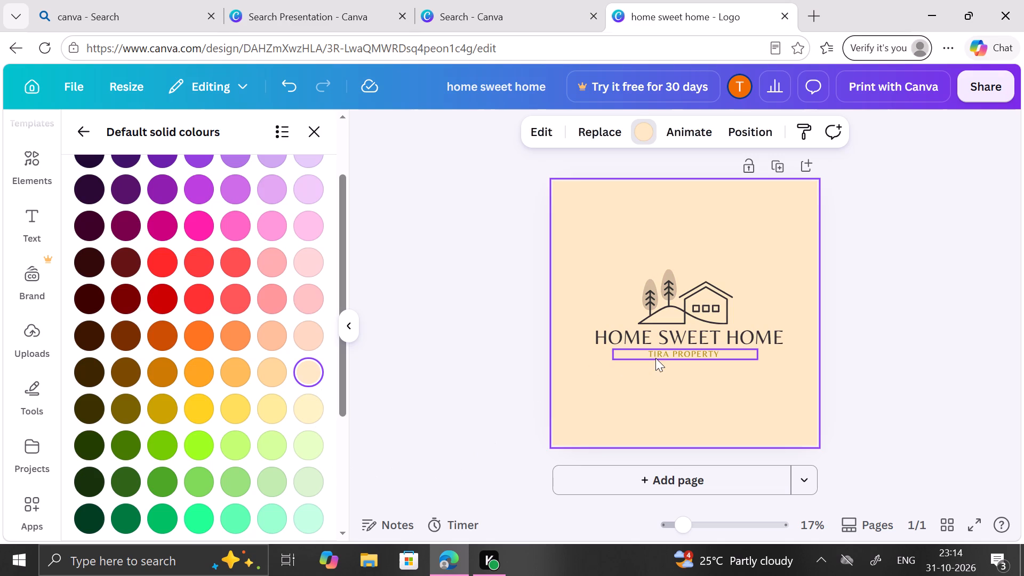
click(887, 278)
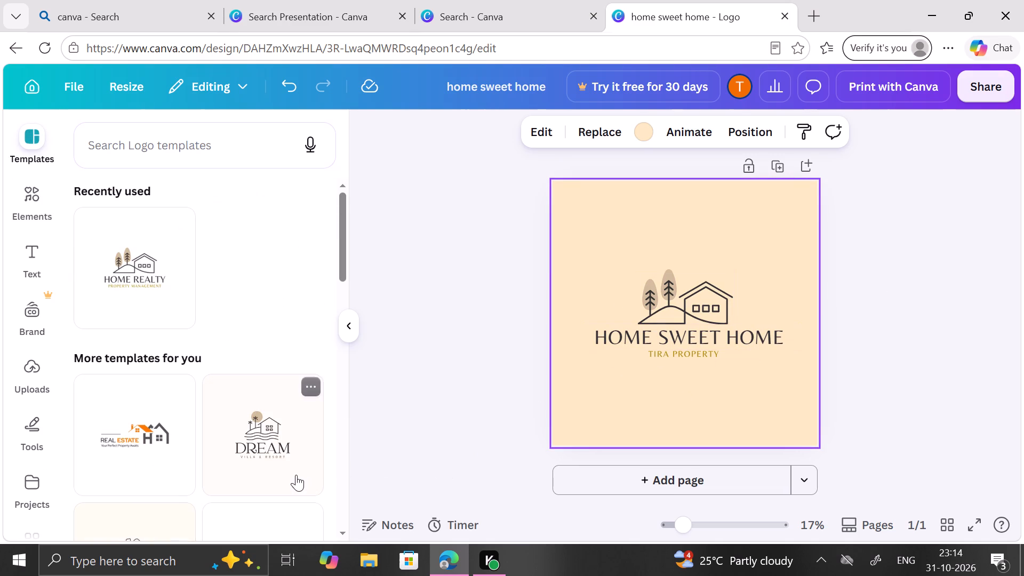
Look through the suggested real-estate logo templates for design ideas.
scroll(296, 475, down, 5)
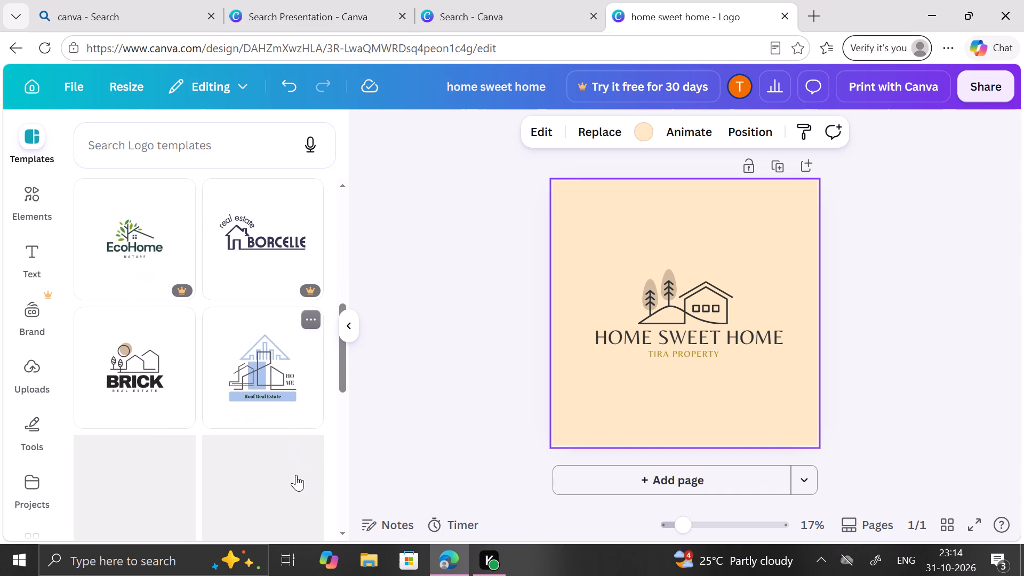
scroll(296, 475, down, 3)
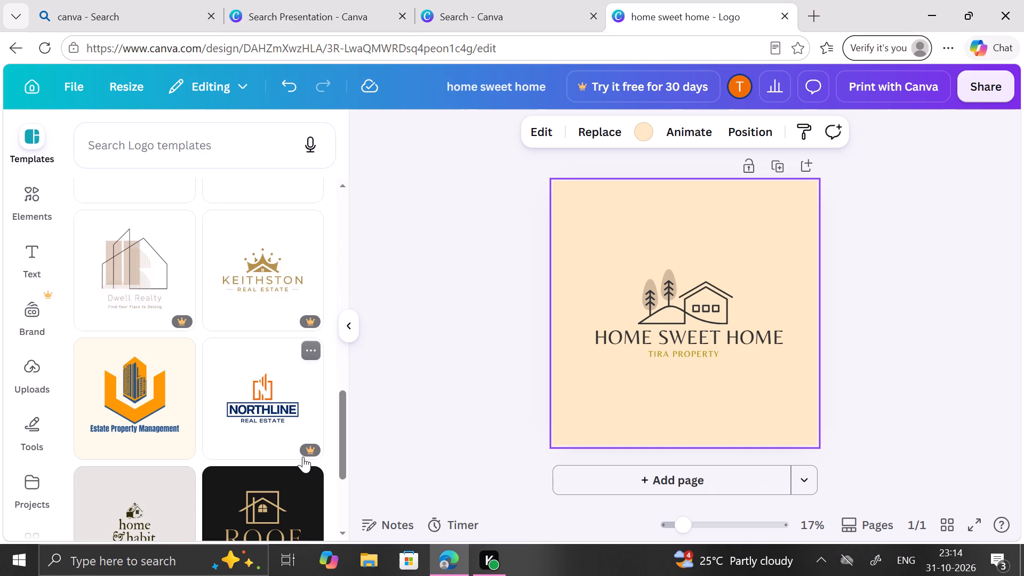
scroll(303, 457, down, 2)
scroll(303, 457, up, 3)
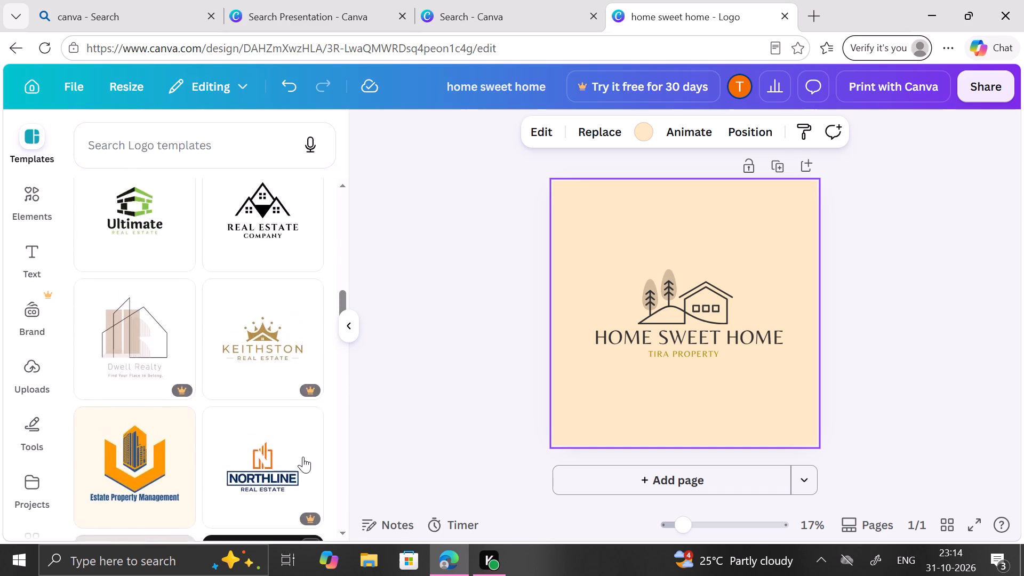
scroll(303, 457, up, 4)
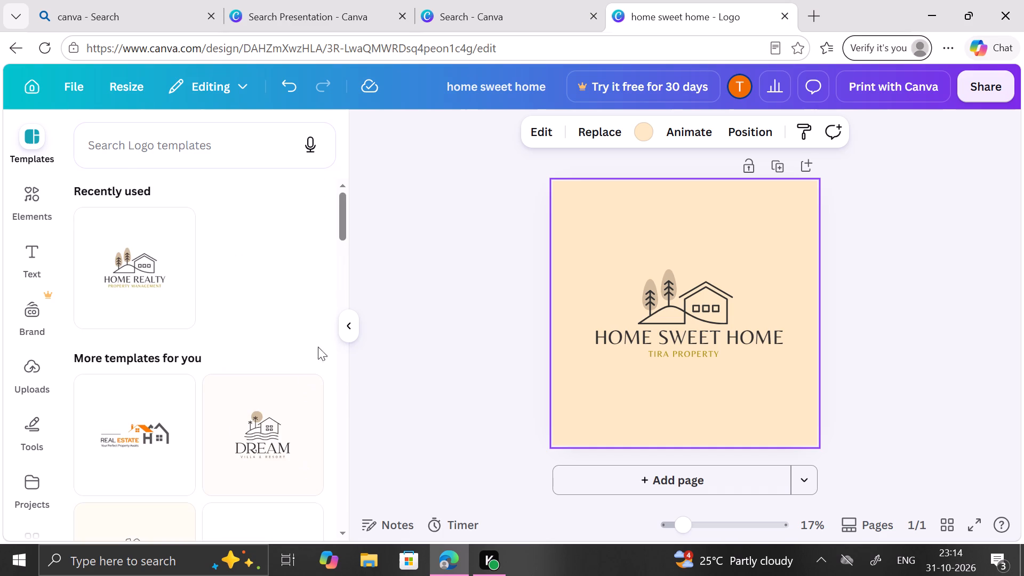
click(341, 337)
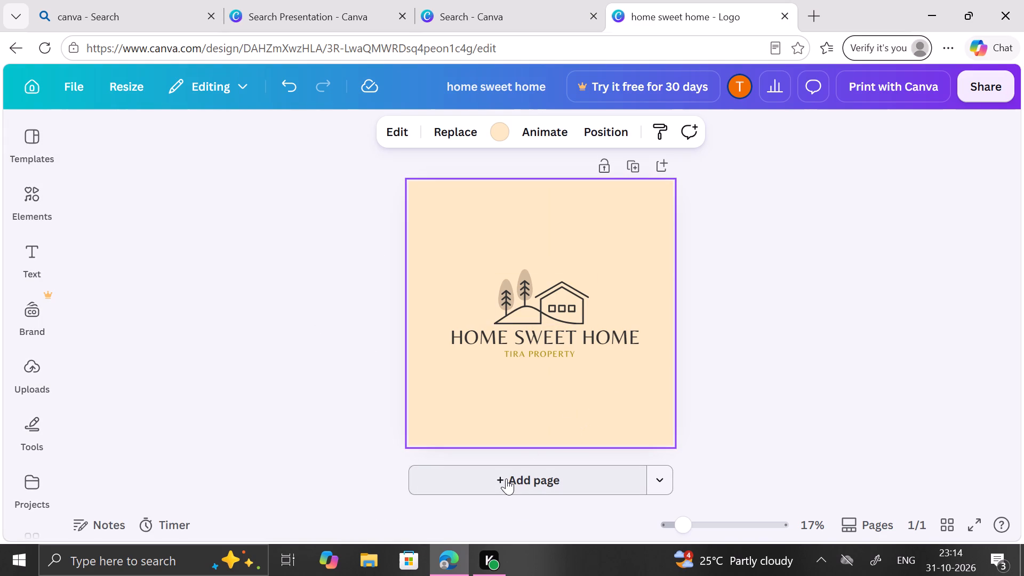
Delete the house-and-trees illustration above the HOME SWEET HOME text.
click(561, 288)
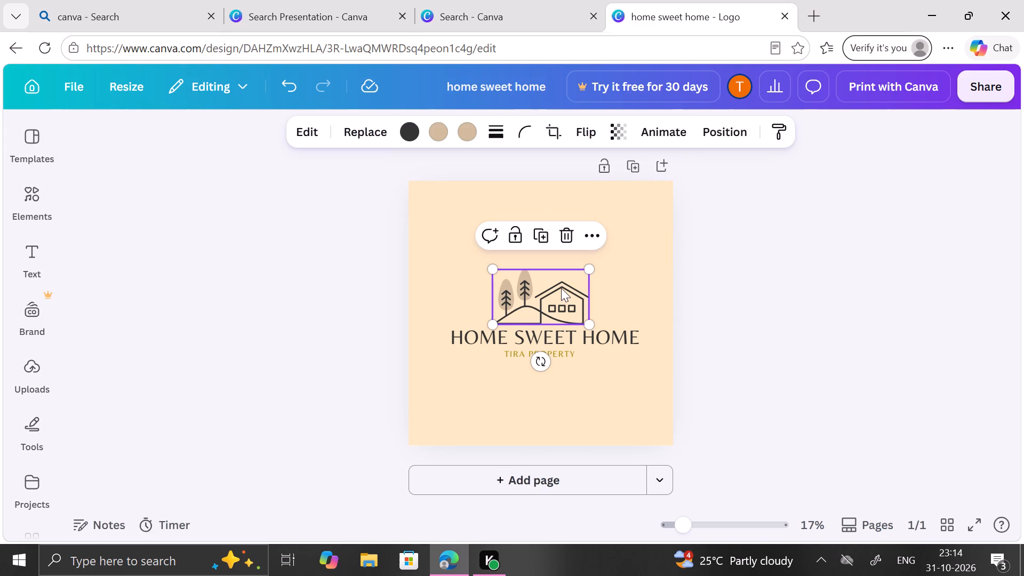
click(573, 237)
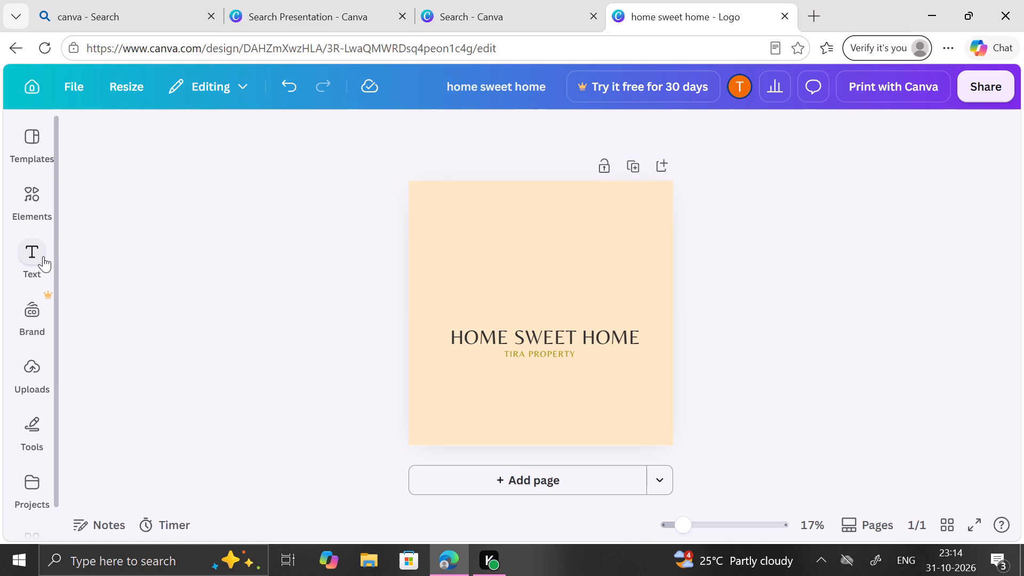
Search the elements for "home" graphics and add the thin line-art house with a heart to the logo.
click(46, 218)
click(147, 139)
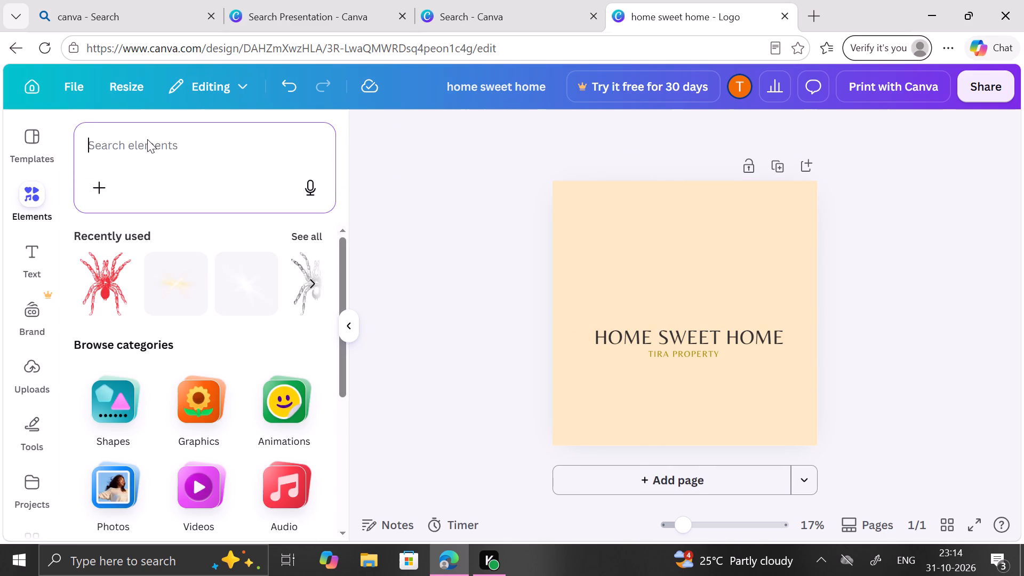
text(home)
key(Return)
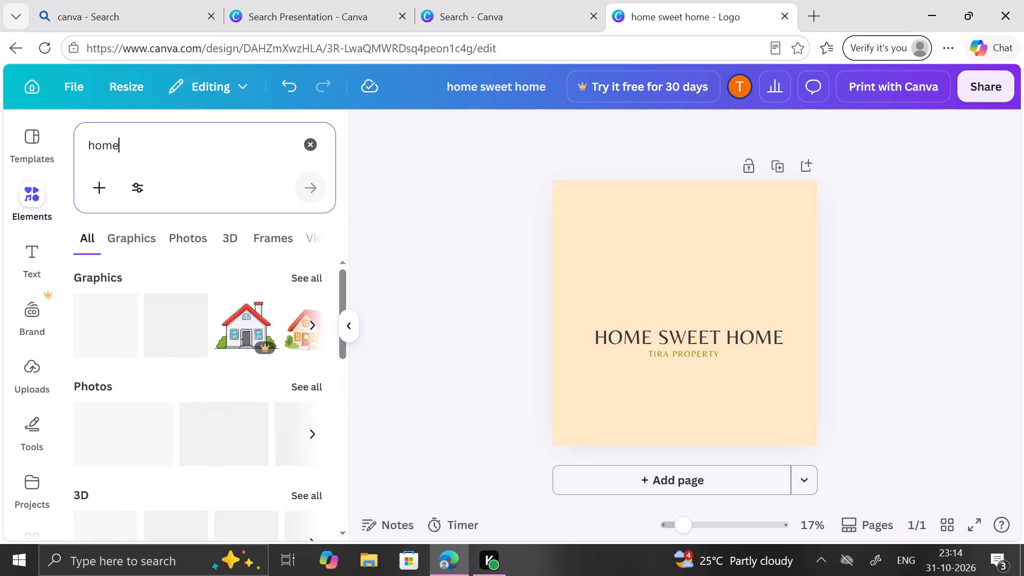
click(292, 284)
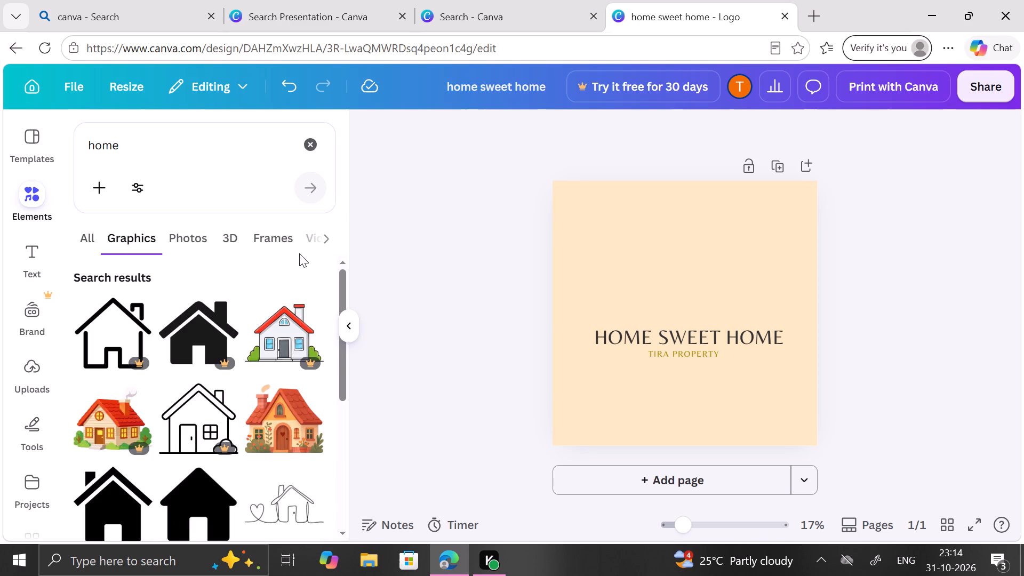
click(273, 511)
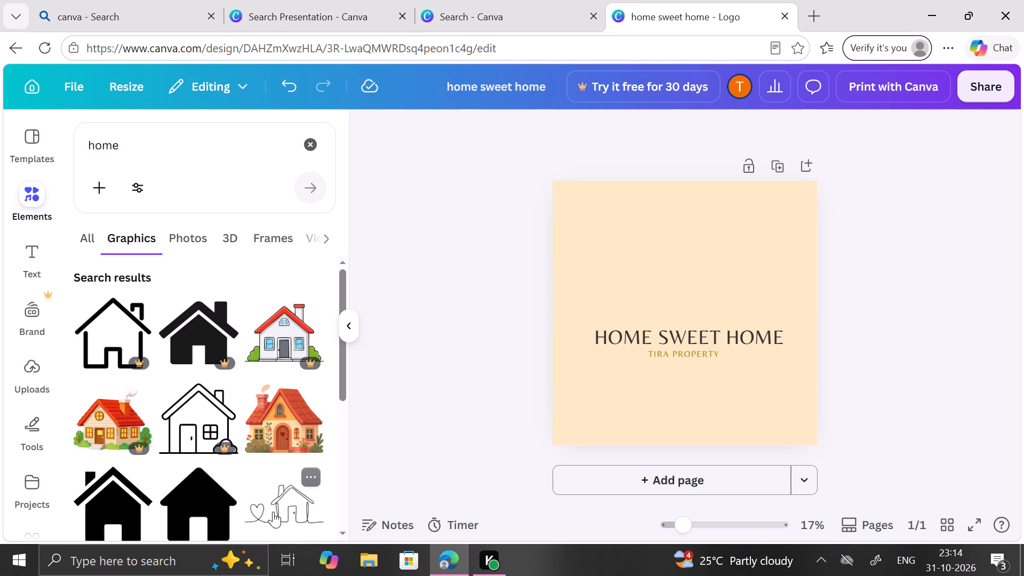
Enlarge the line-art house slightly and centre it horizontally on the page, just above the HOME SWEET HOME text.
drag(700, 317, 695, 297)
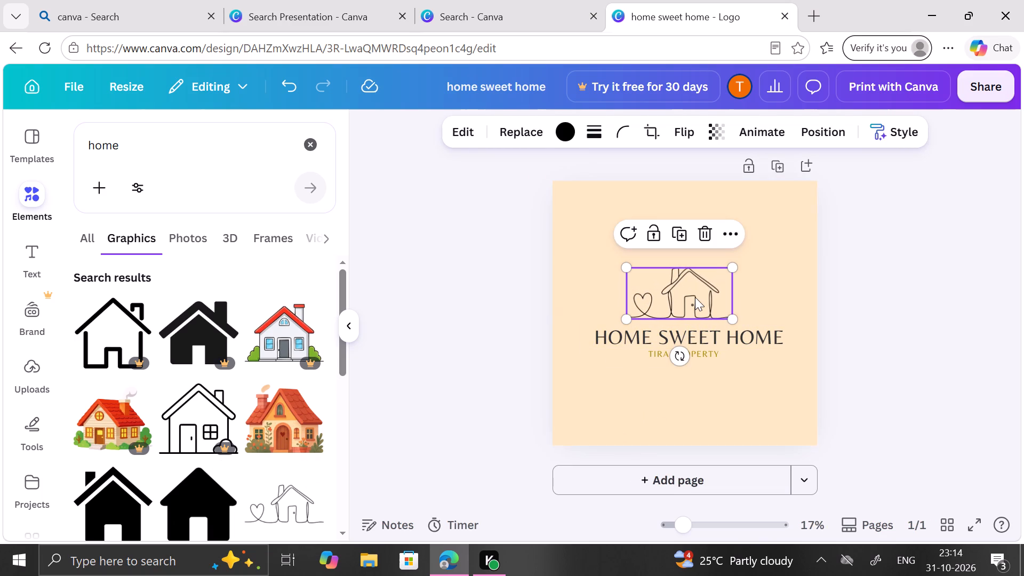
click(698, 296)
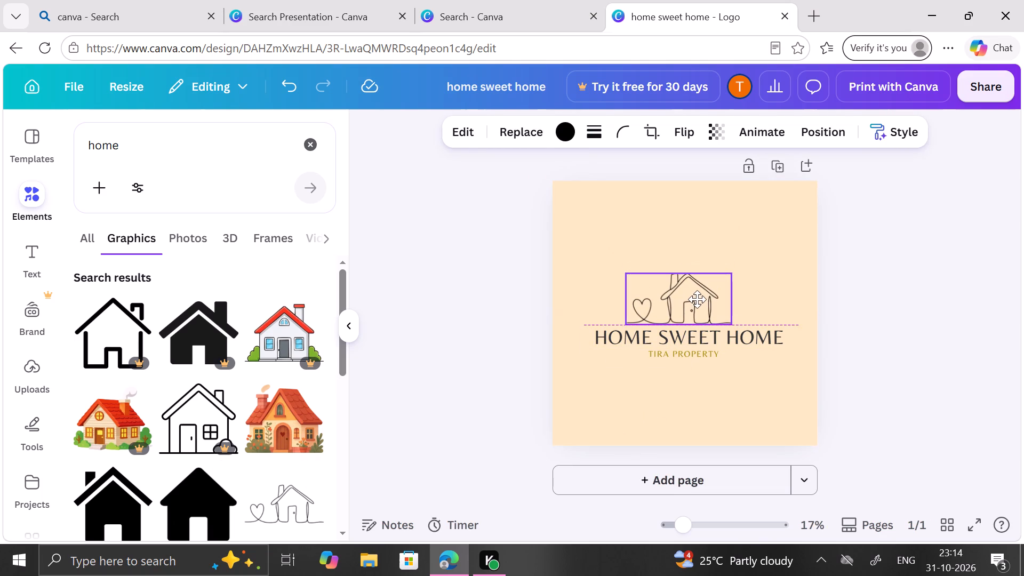
double_click(697, 299)
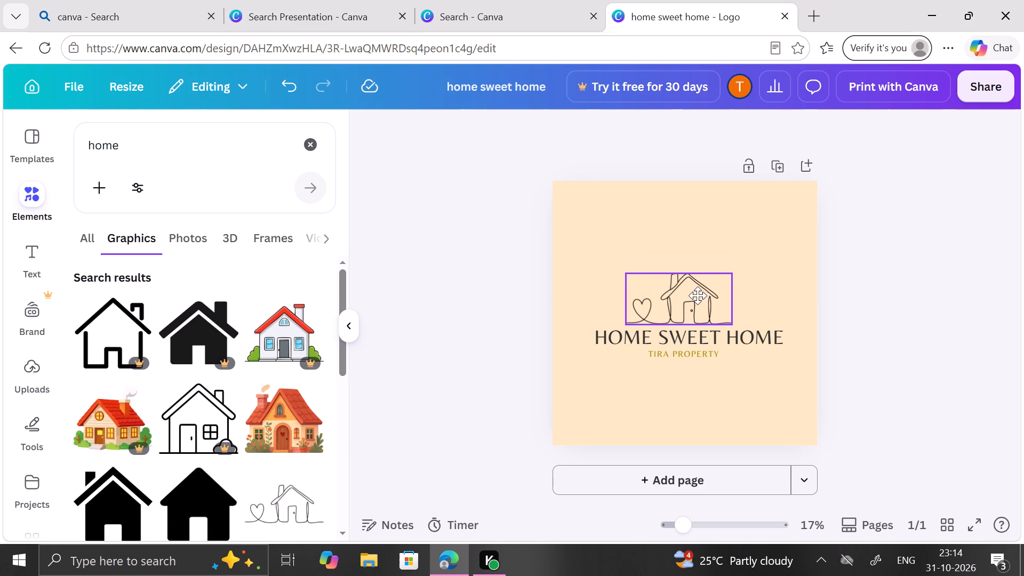
drag(698, 295, 698, 290)
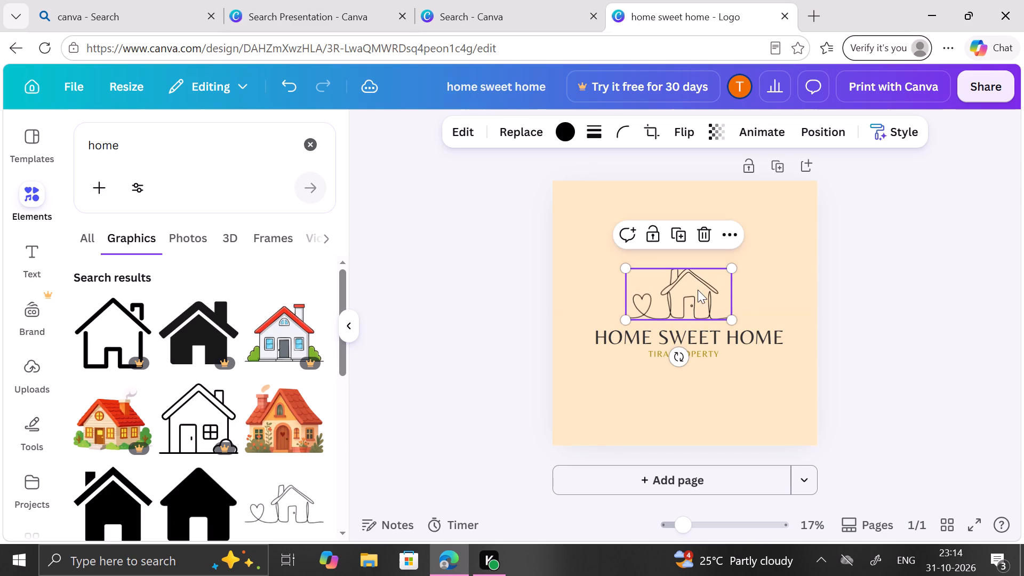
drag(732, 313, 739, 315)
drag(716, 307, 713, 296)
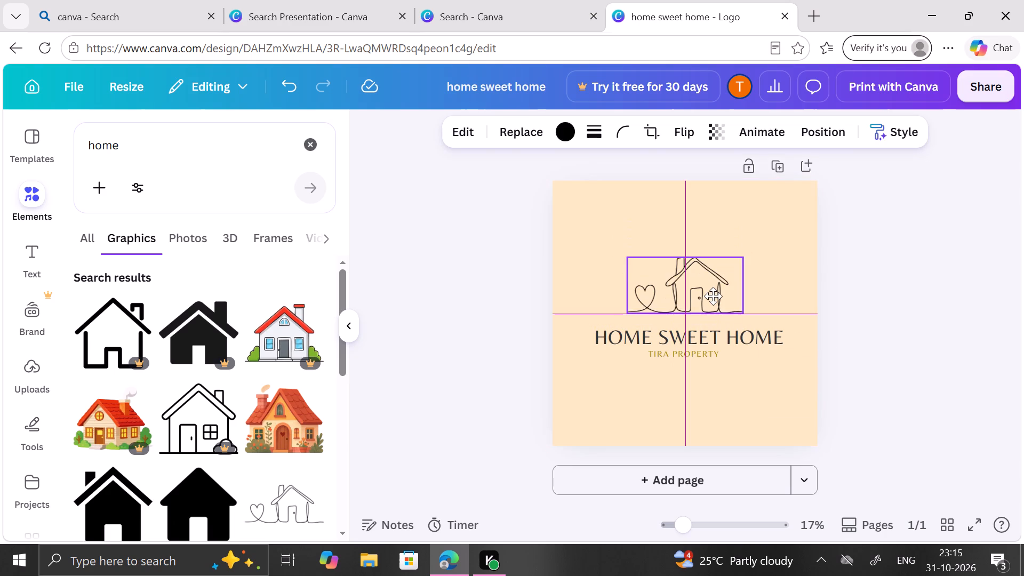
drag(713, 296, 708, 299)
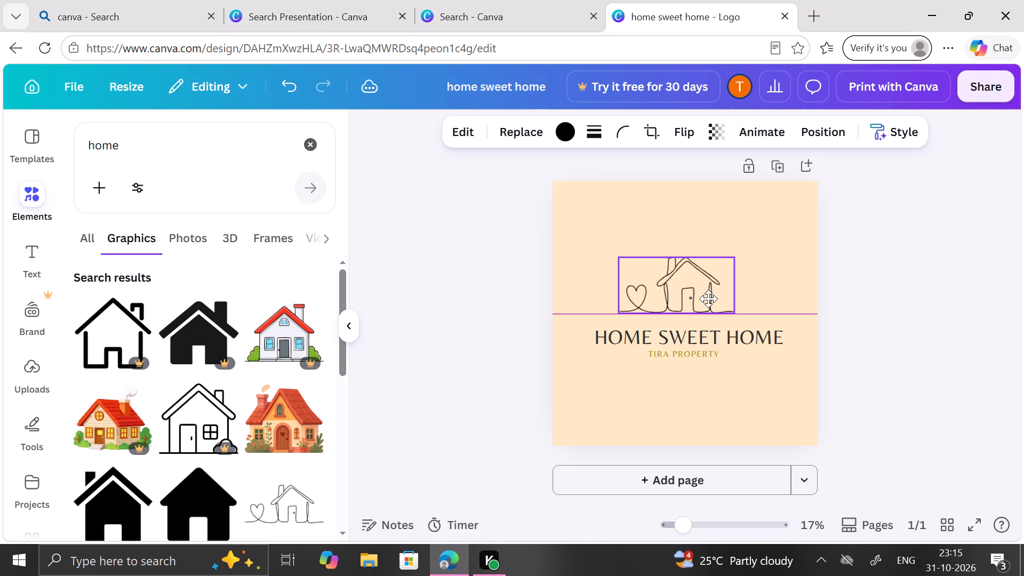
drag(708, 299, 710, 300)
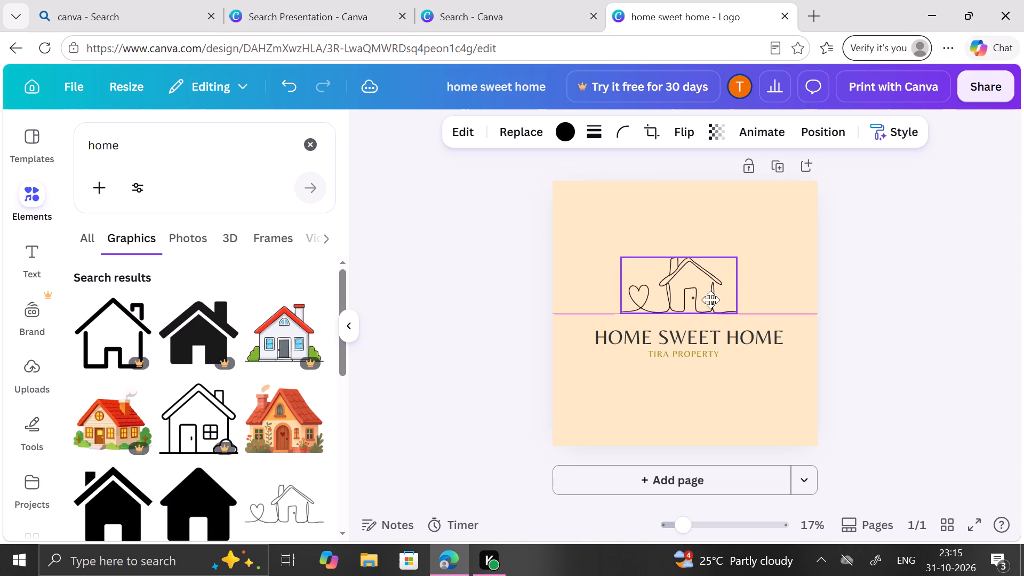
drag(710, 300, 710, 302)
click(710, 302)
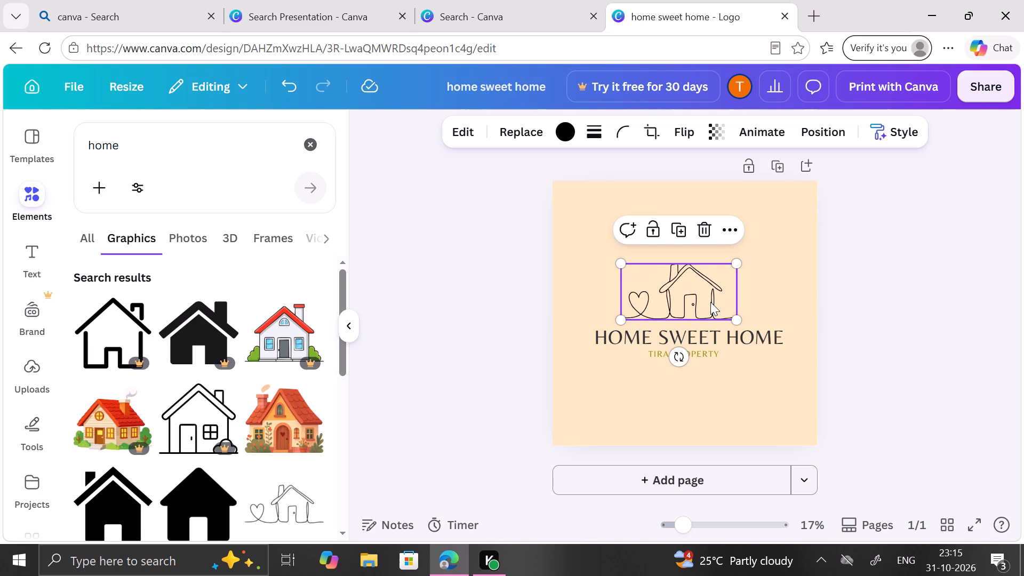
click(770, 274)
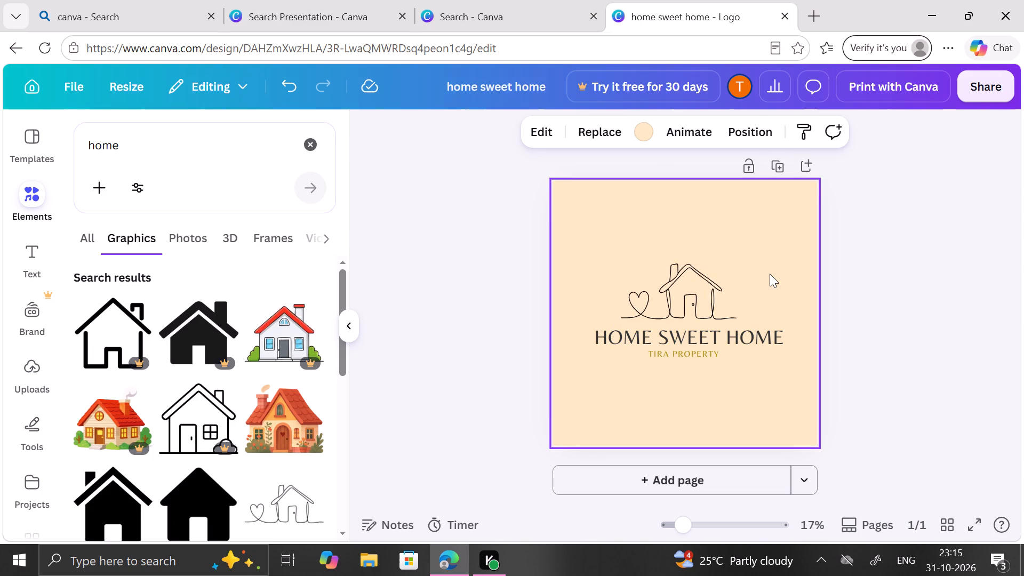
click(671, 308)
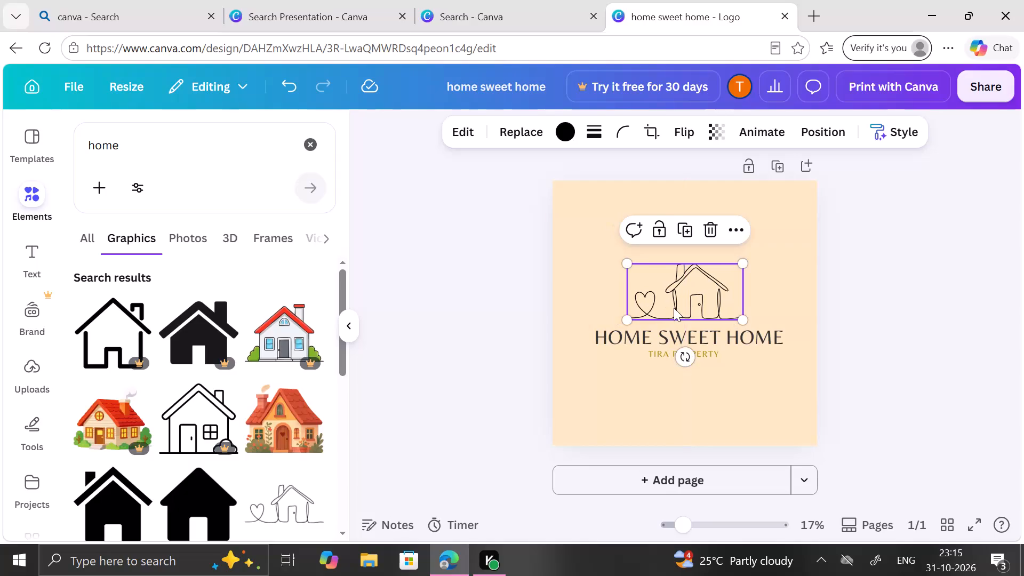
click(782, 266)
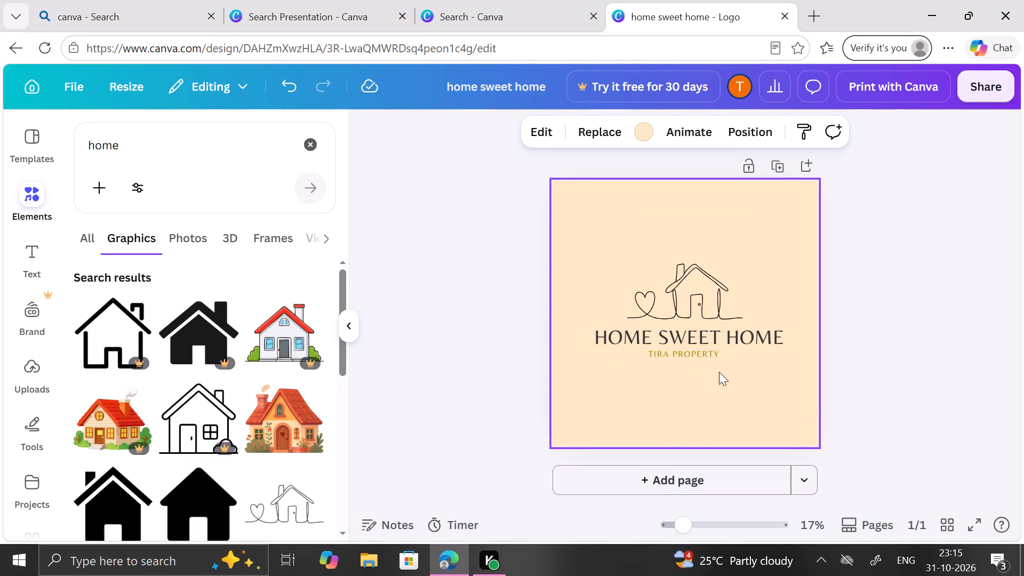
Look through the first "home" graphics and the recommendations for the line-art house for other suitable illustrations.
scroll(719, 372, down, 3)
scroll(277, 462, down, 5)
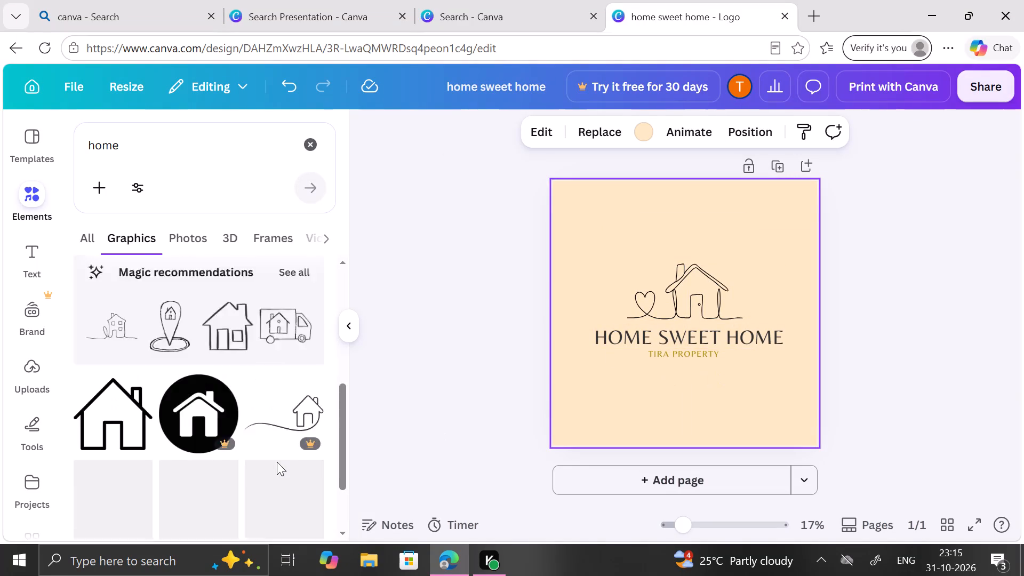
scroll(277, 462, up, 3)
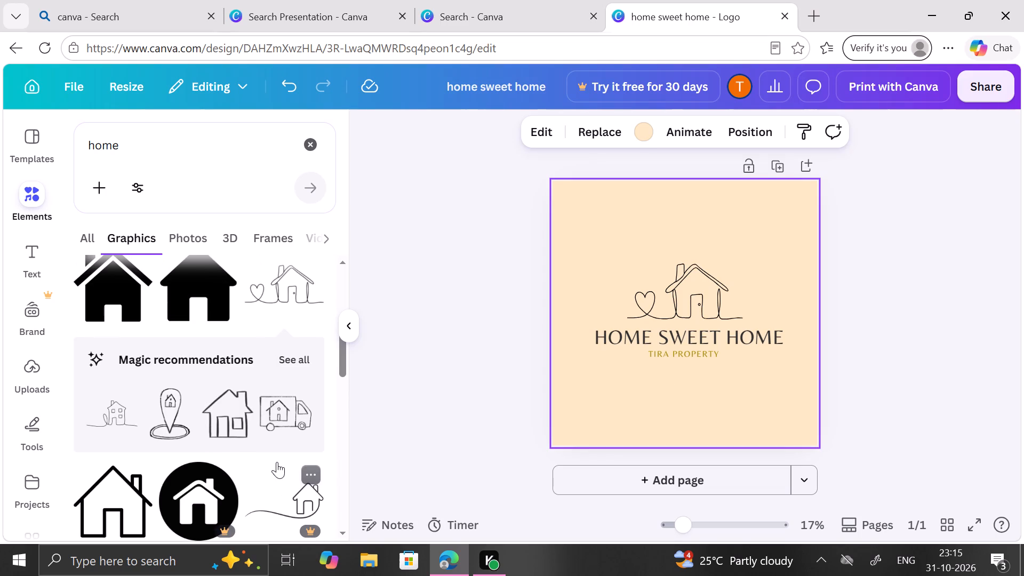
scroll(277, 462, up, 1)
scroll(277, 462, down, 2)
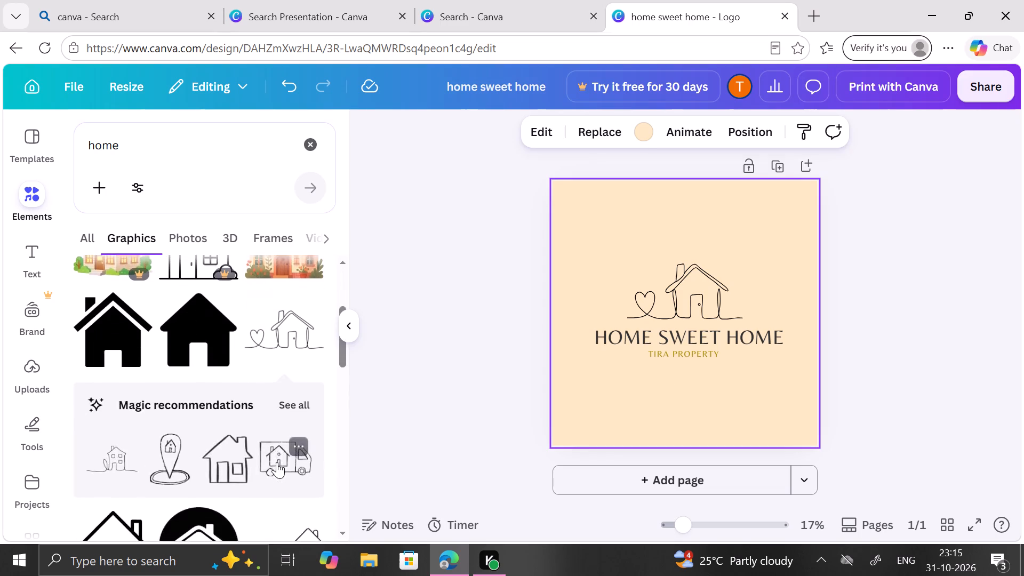
scroll(277, 462, down, 3)
scroll(277, 462, up, 4)
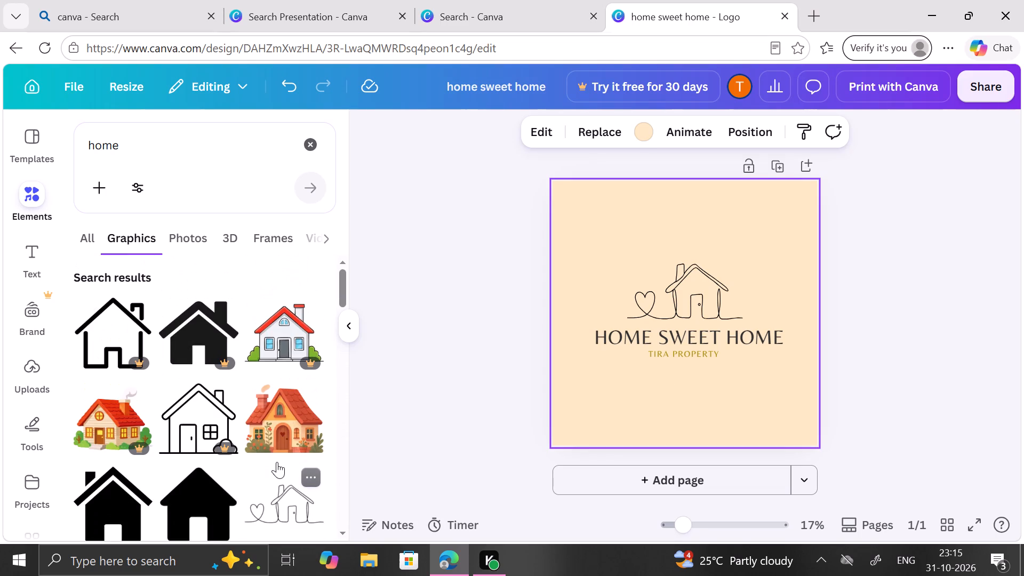
click(359, 319)
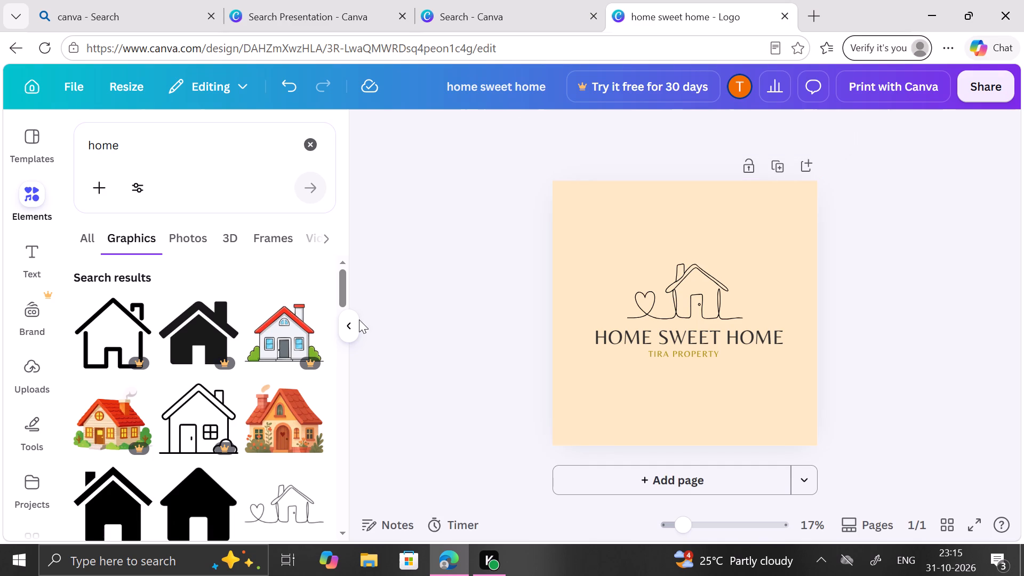
click(350, 319)
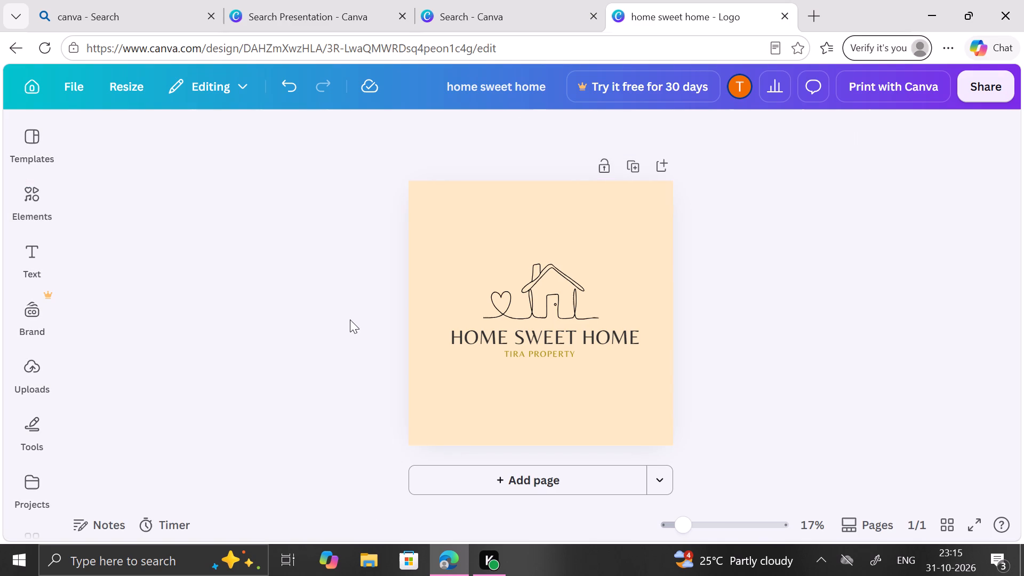
Look further through the "home" graphics for another house illustration that could suit the logo.
scroll(350, 319, down, 2)
click(17, 196)
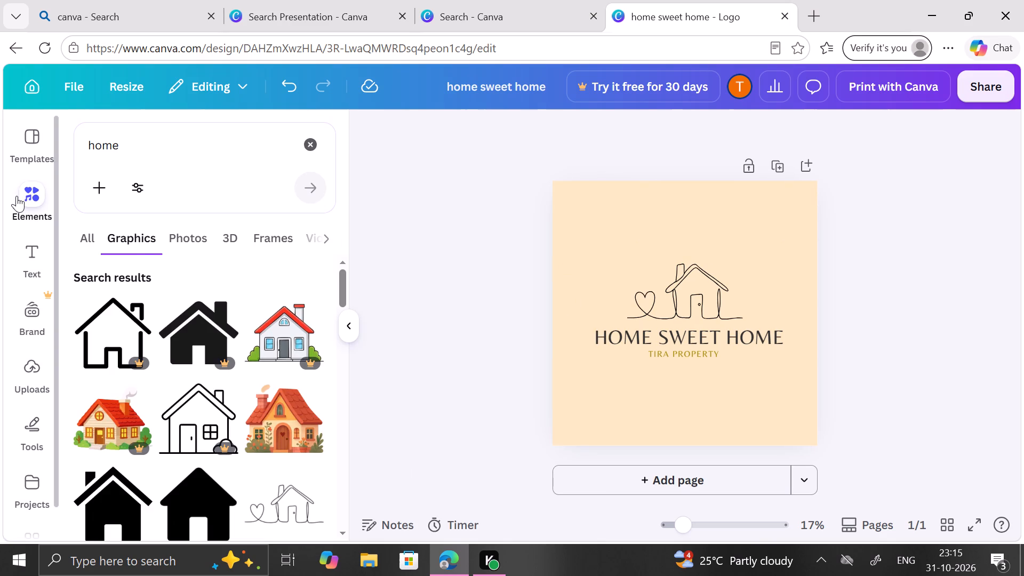
scroll(274, 339, down, 4)
scroll(274, 339, up, 1)
scroll(274, 339, down, 1)
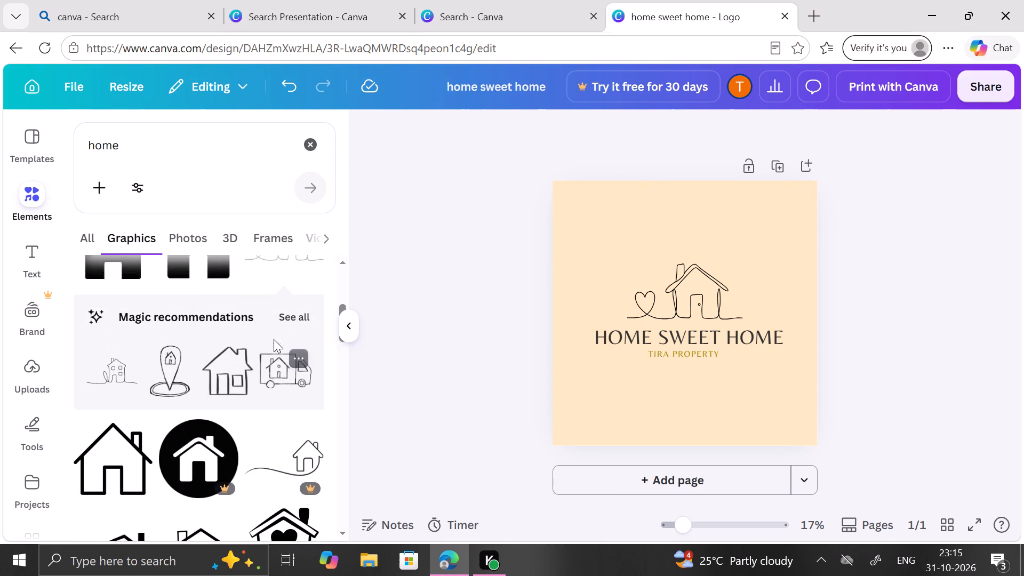
scroll(274, 339, down, 3)
scroll(274, 339, up, 1)
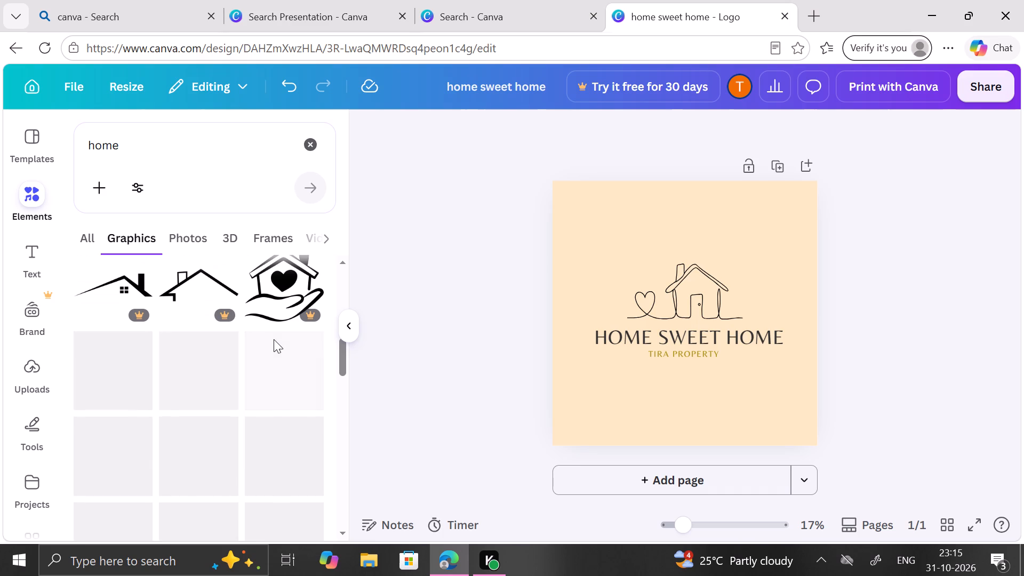
scroll(274, 339, down, 2)
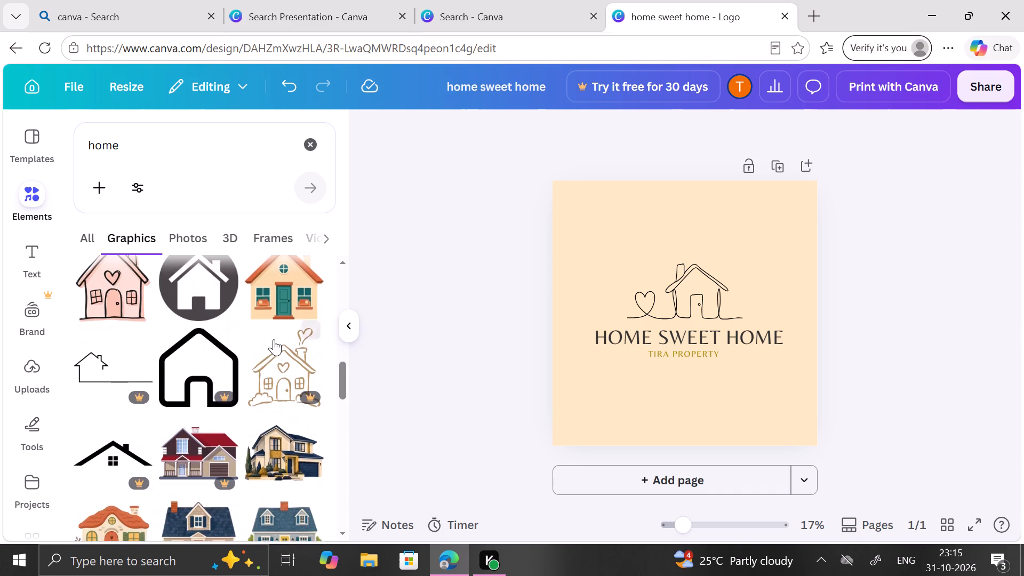
scroll(274, 339, down, 4)
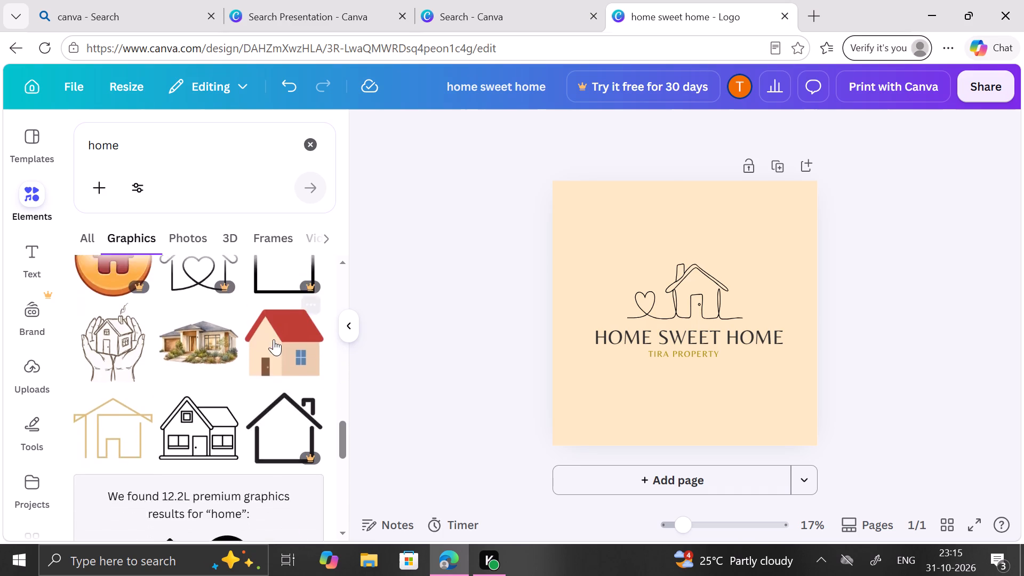
scroll(274, 339, down, 4)
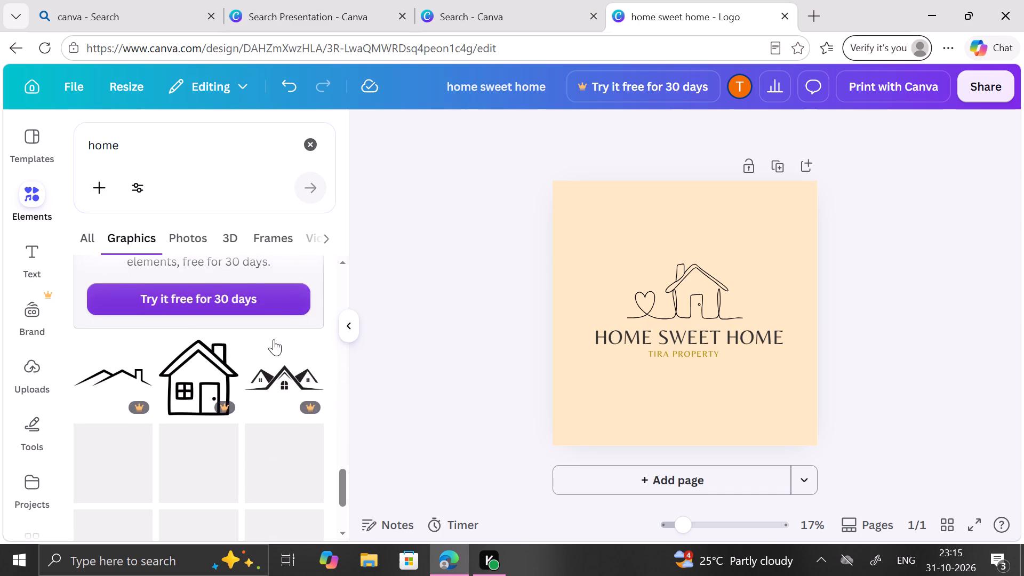
scroll(274, 339, down, 3)
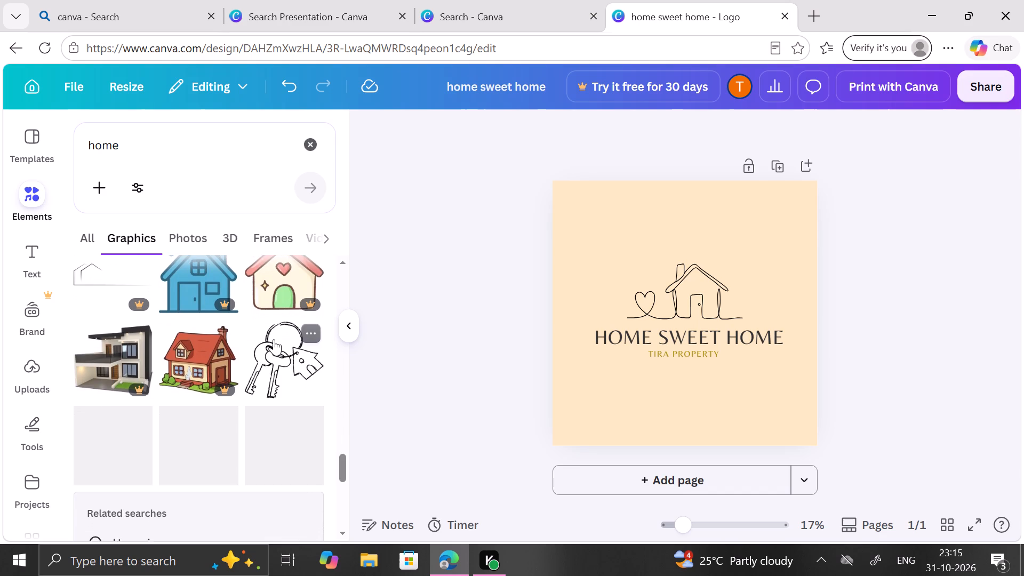
scroll(274, 339, up, 1)
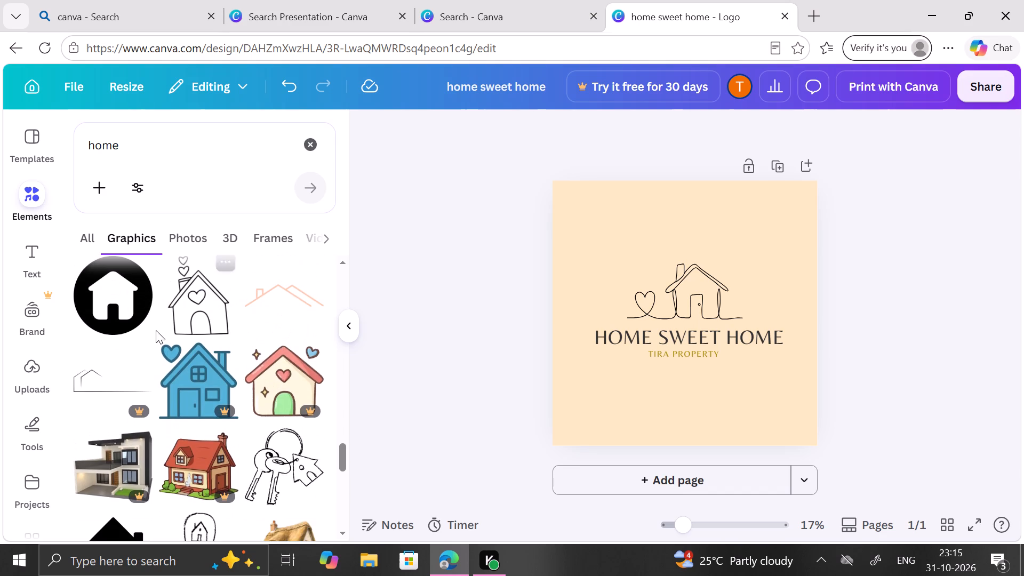
scroll(155, 330, down, 1)
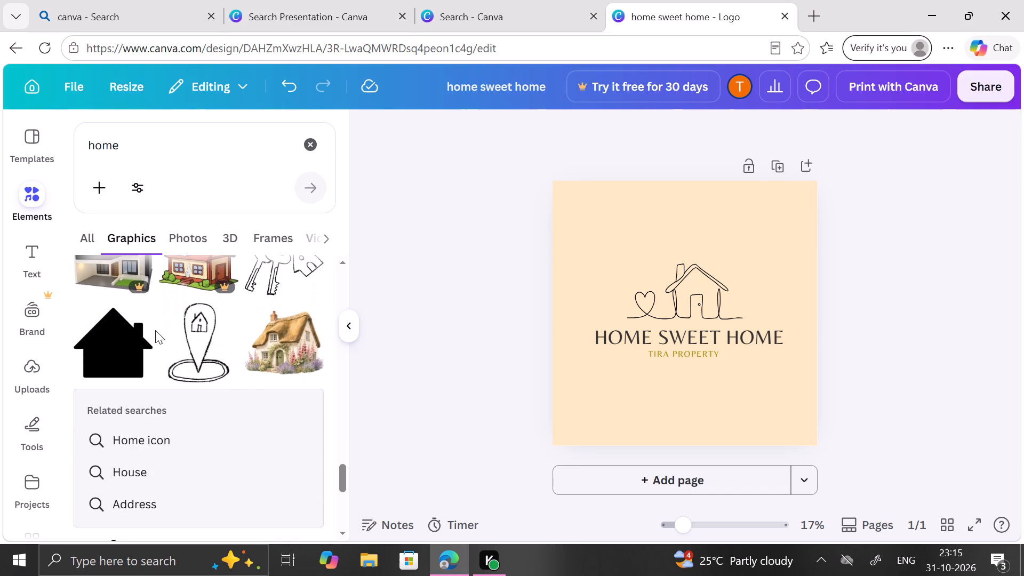
scroll(155, 330, down, 3)
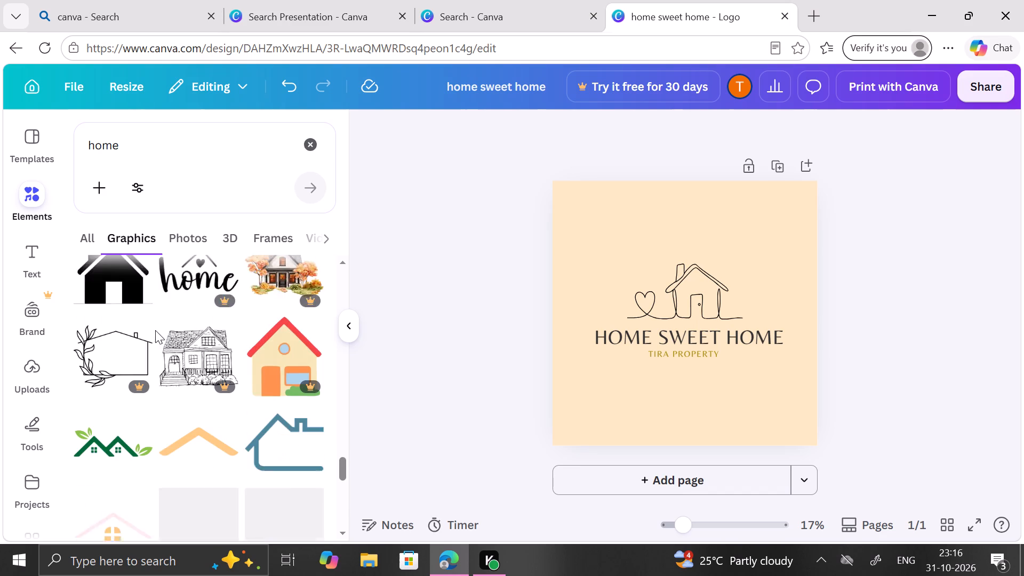
scroll(155, 330, down, 2)
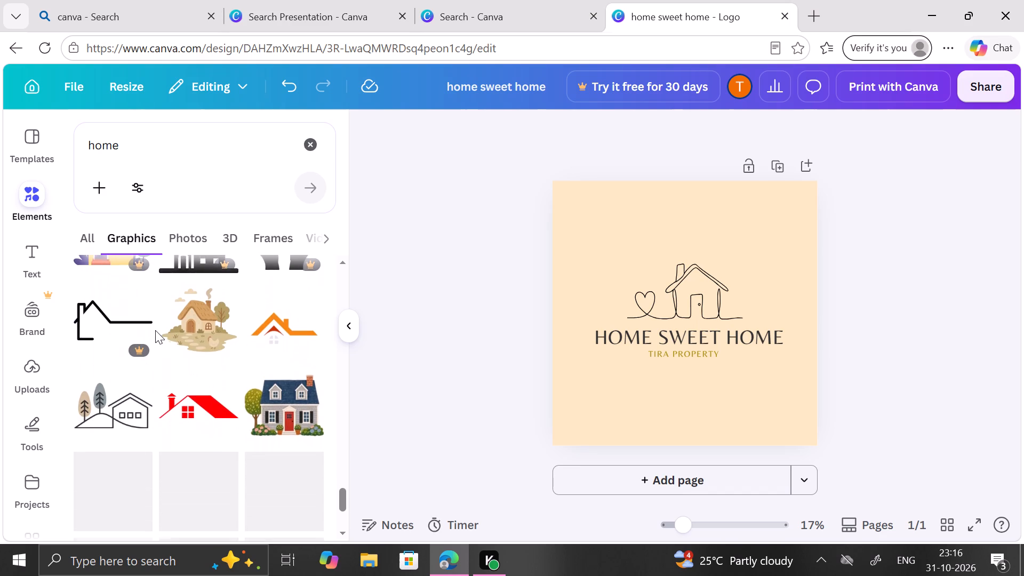
scroll(283, 361, down, 2)
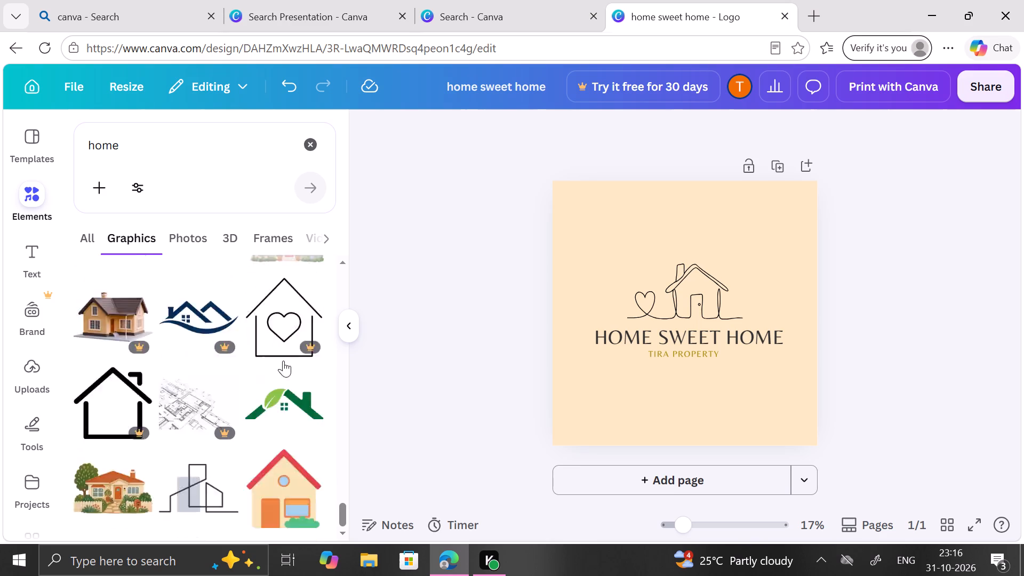
scroll(283, 361, up, 3)
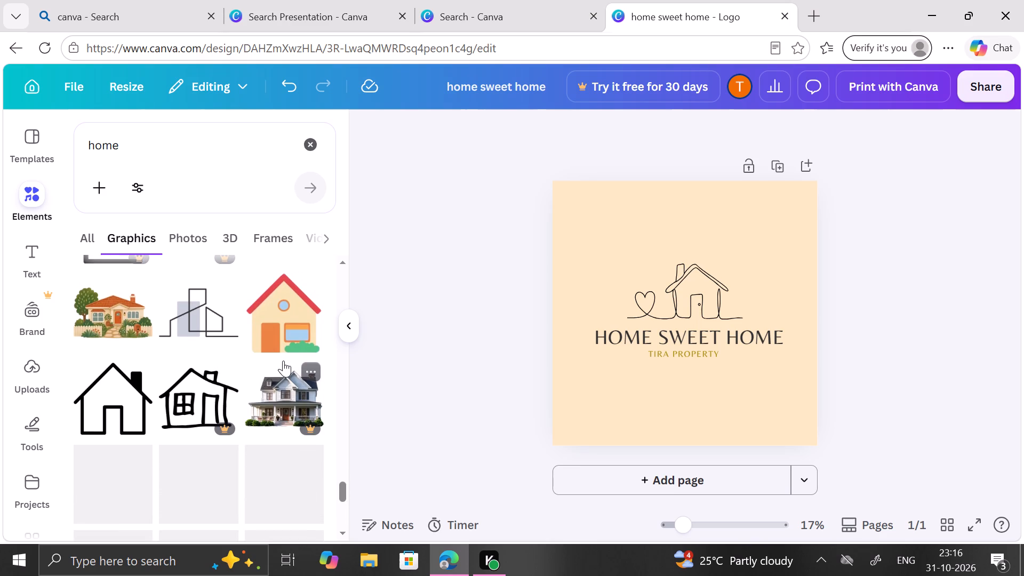
scroll(283, 361, up, 2)
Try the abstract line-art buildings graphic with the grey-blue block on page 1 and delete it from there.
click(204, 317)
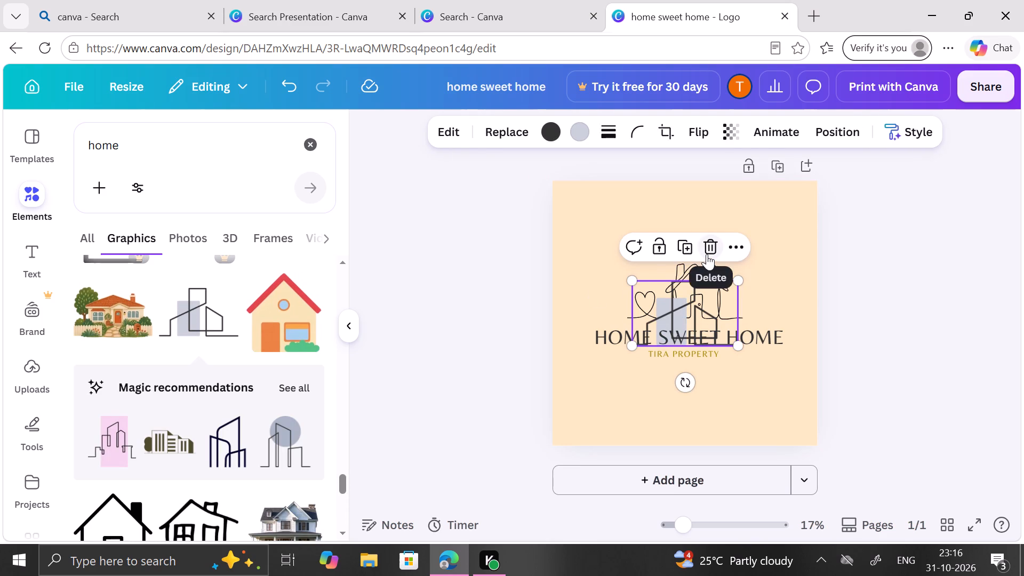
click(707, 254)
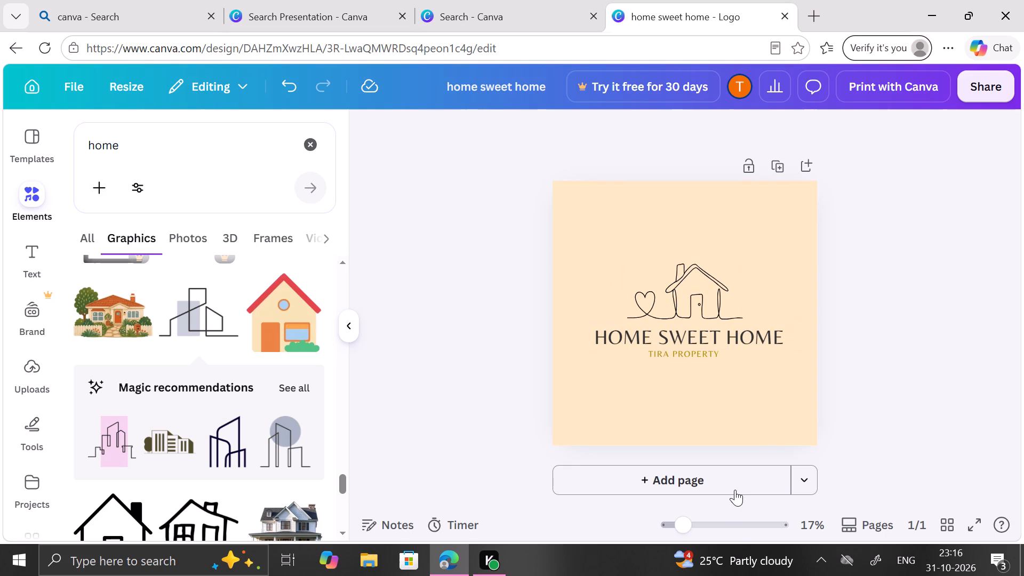
Add a second page and place the abstract line-art buildings graphic on it, enlarged and slightly above the page centre.
click(735, 482)
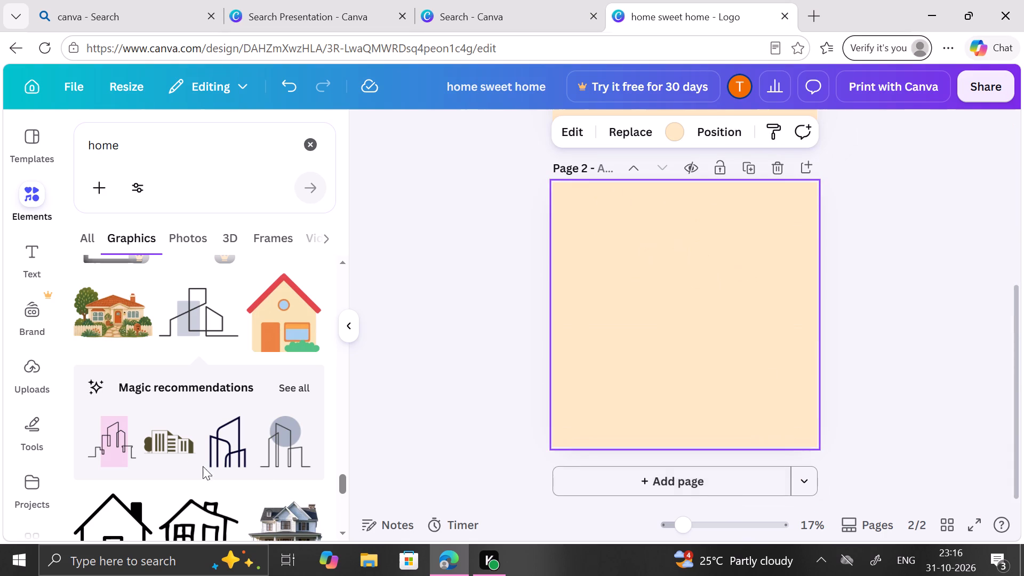
click(217, 322)
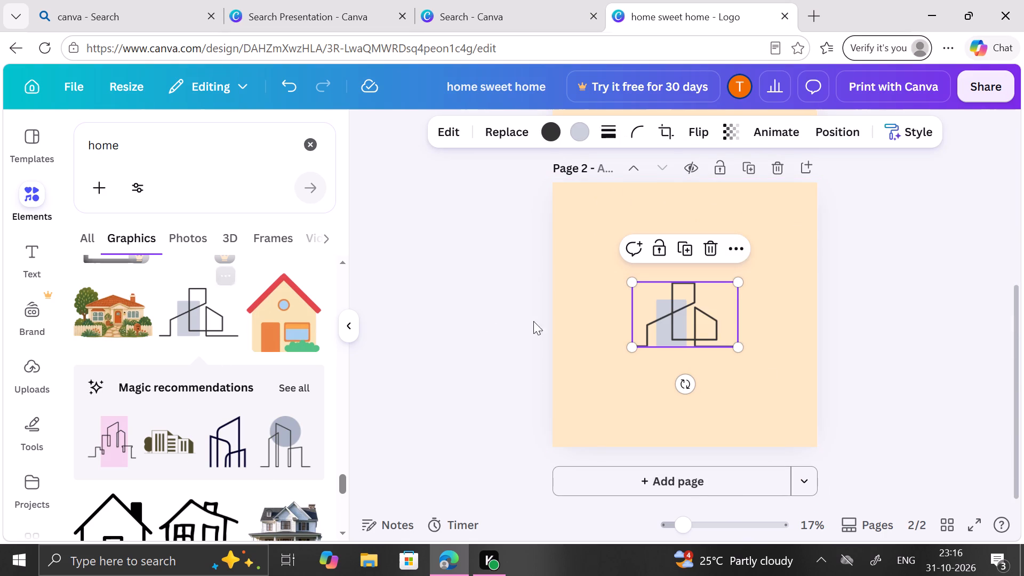
drag(714, 300, 695, 295)
drag(721, 343, 771, 344)
drag(719, 334, 726, 317)
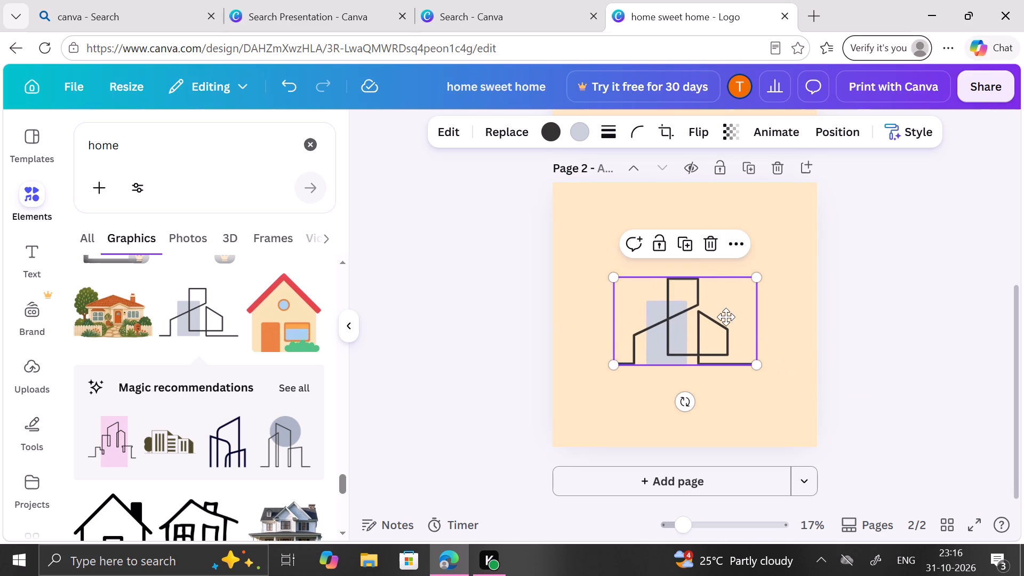
drag(726, 317, 724, 318)
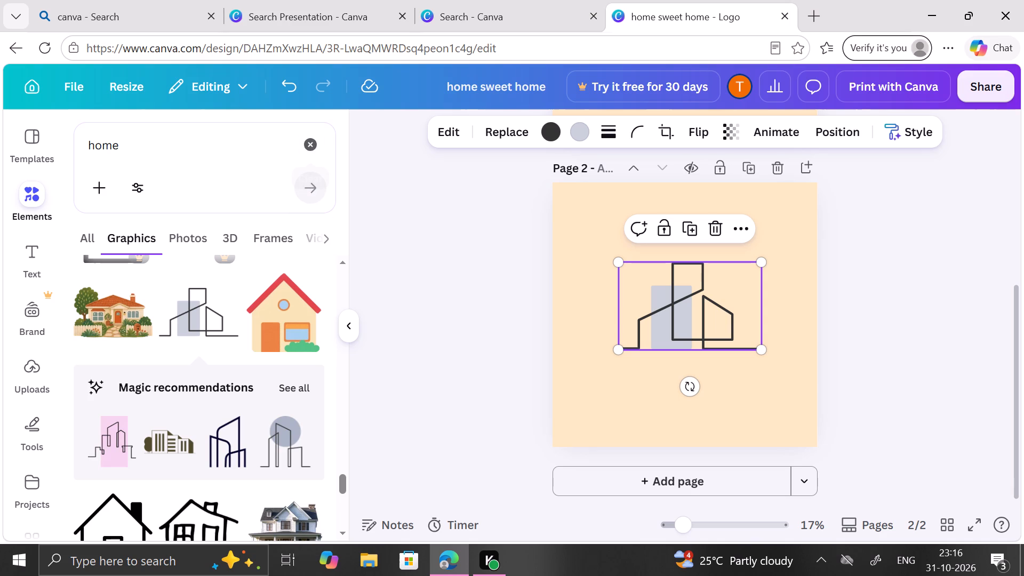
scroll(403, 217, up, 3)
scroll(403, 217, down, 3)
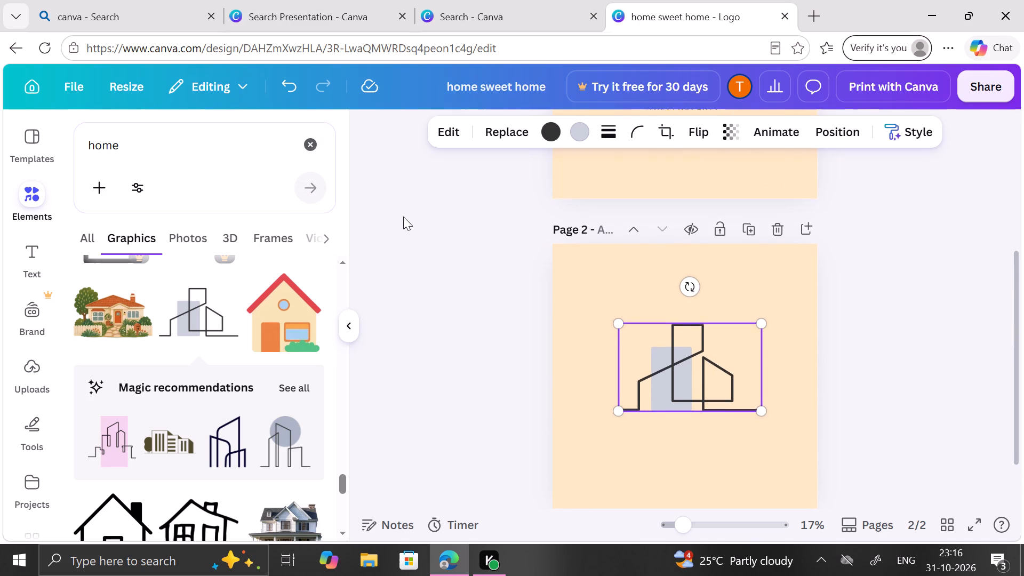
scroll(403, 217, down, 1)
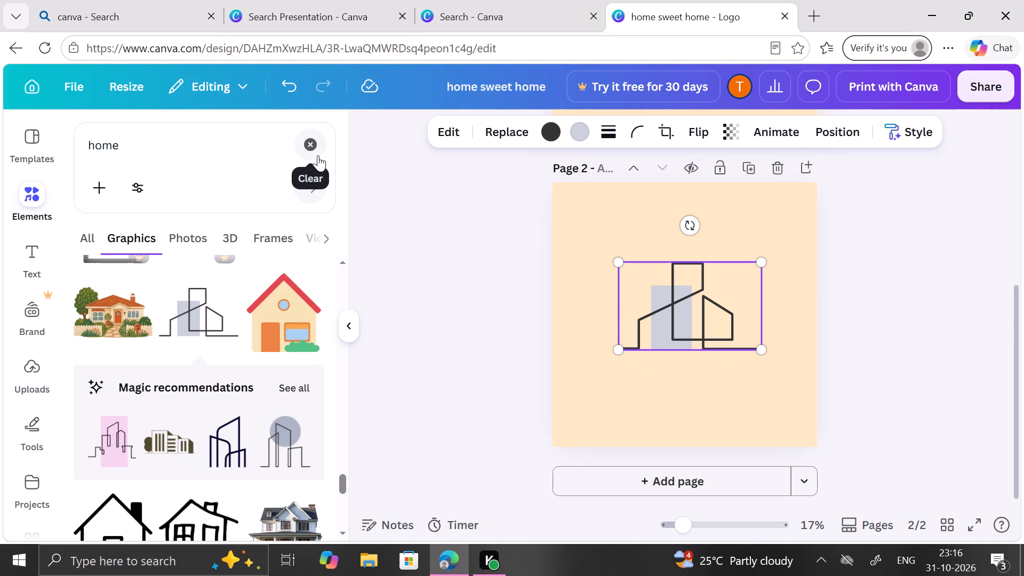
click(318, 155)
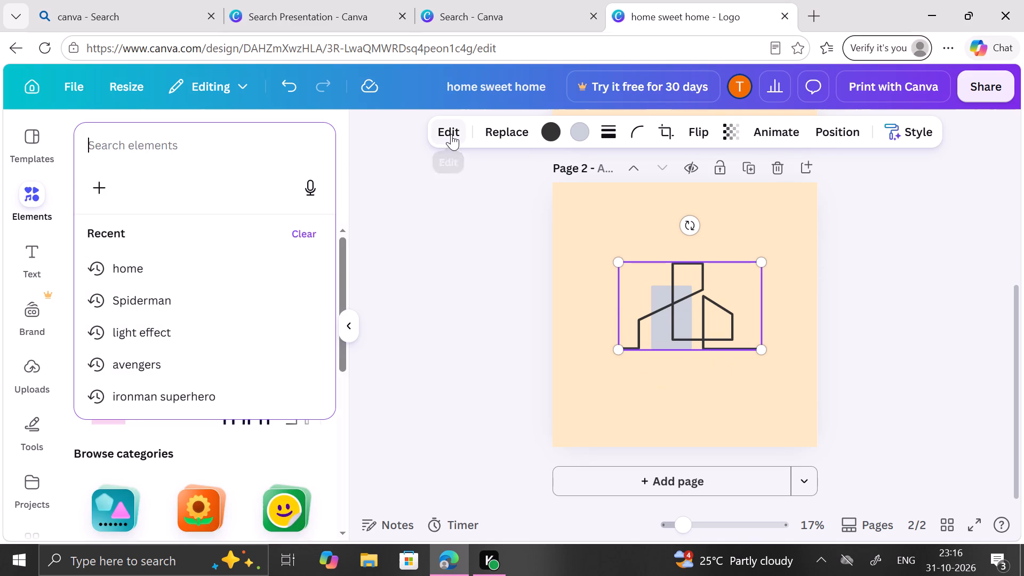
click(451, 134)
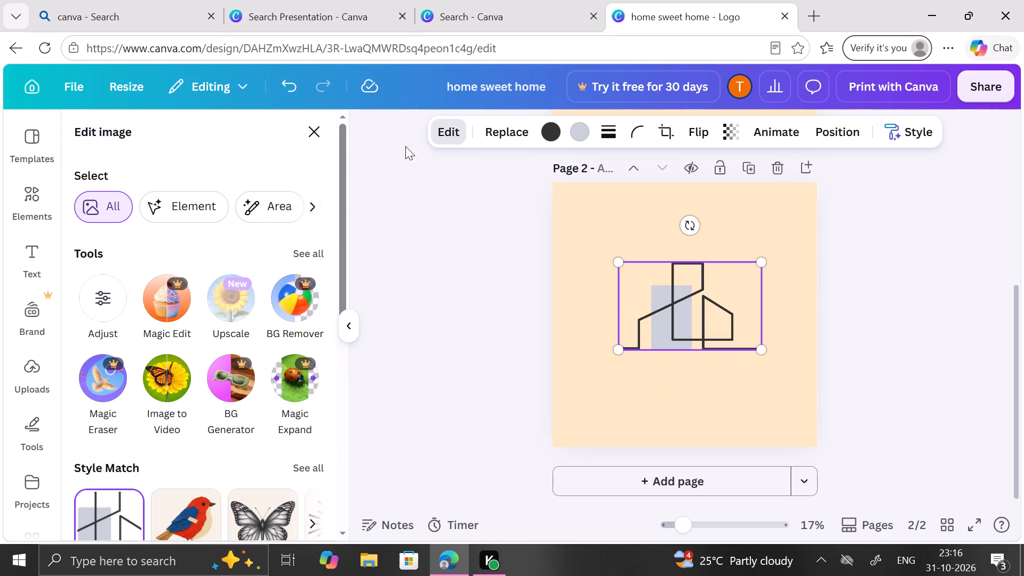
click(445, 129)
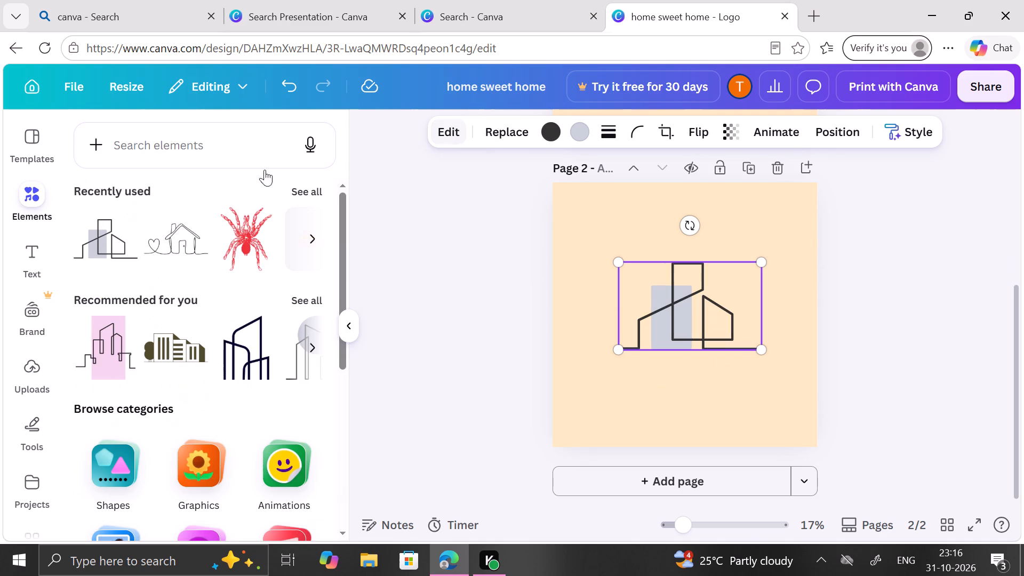
Add two text boxes to page 2, one over the buildings graphic and one below it.
click(29, 235)
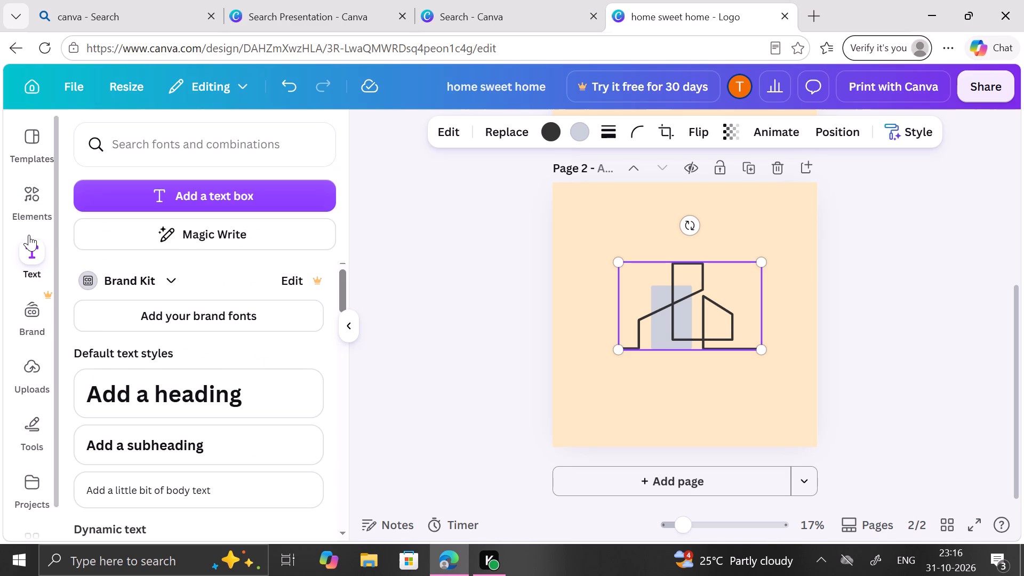
double_click(236, 202)
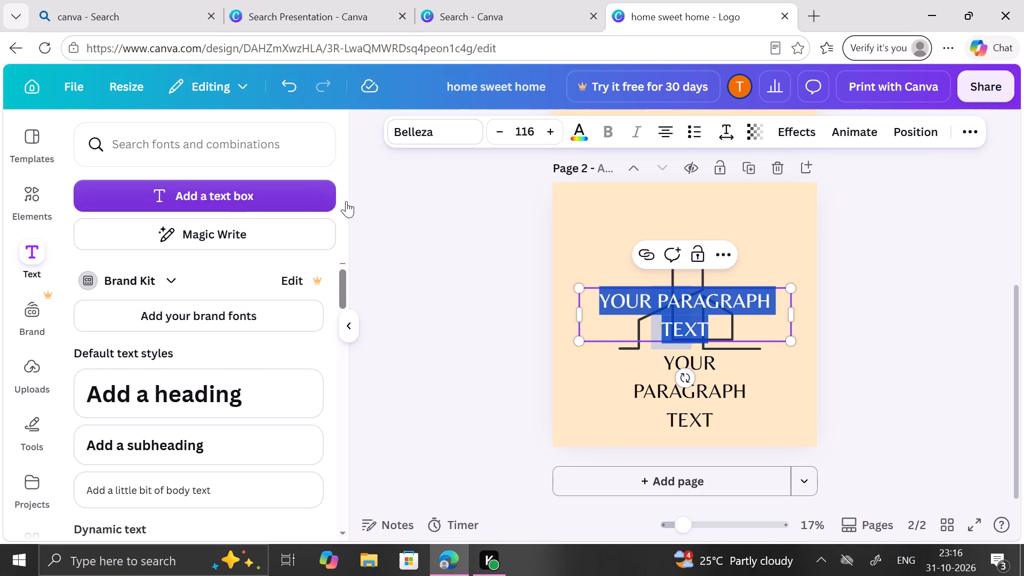
Delete the extra text box that overlaps the buildings graphic on page 2, keeping the one below it.
click(663, 307)
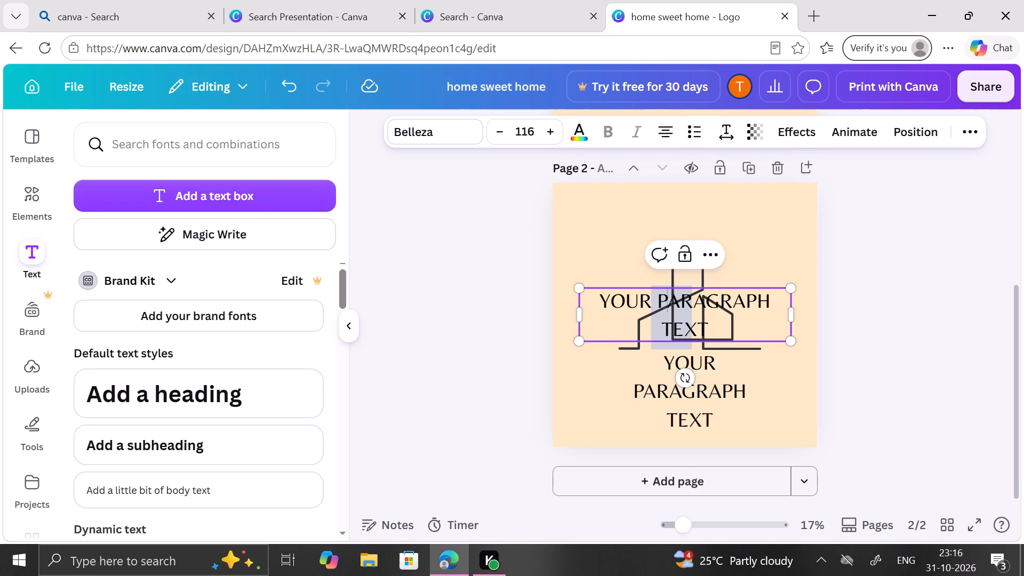
drag(606, 300, 708, 328)
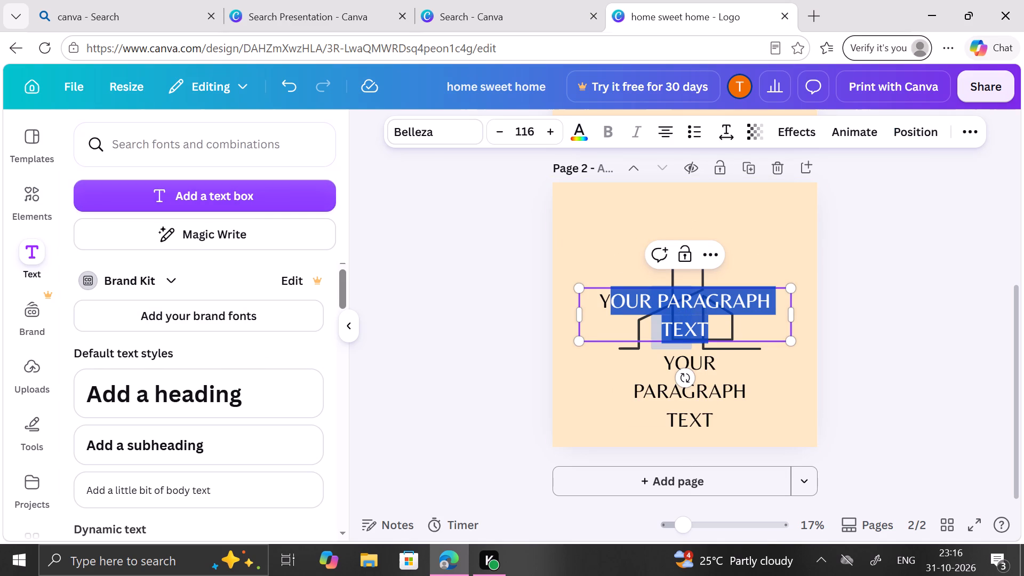
drag(708, 328, 715, 340)
drag(601, 301, 663, 320)
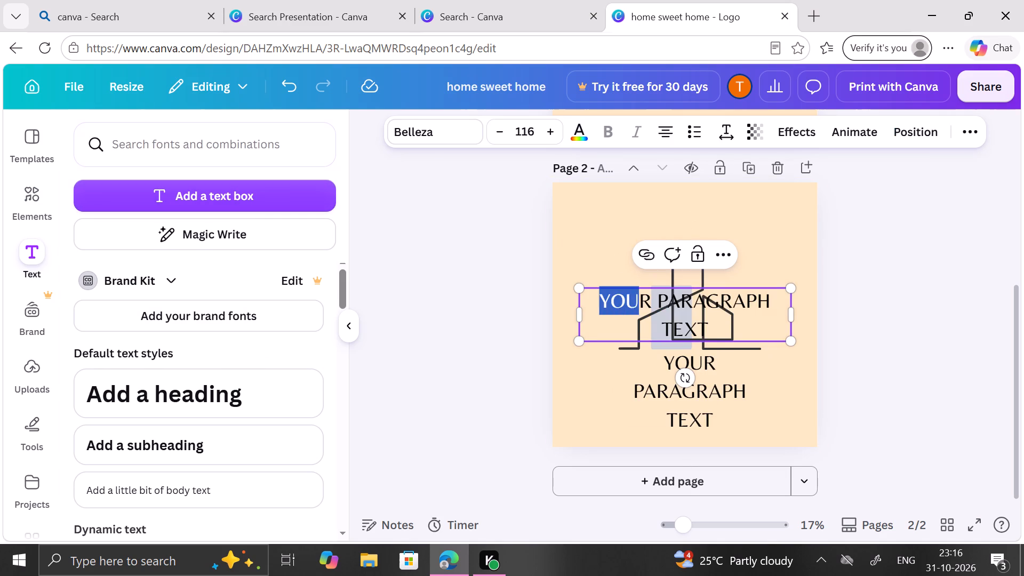
drag(663, 320, 718, 342)
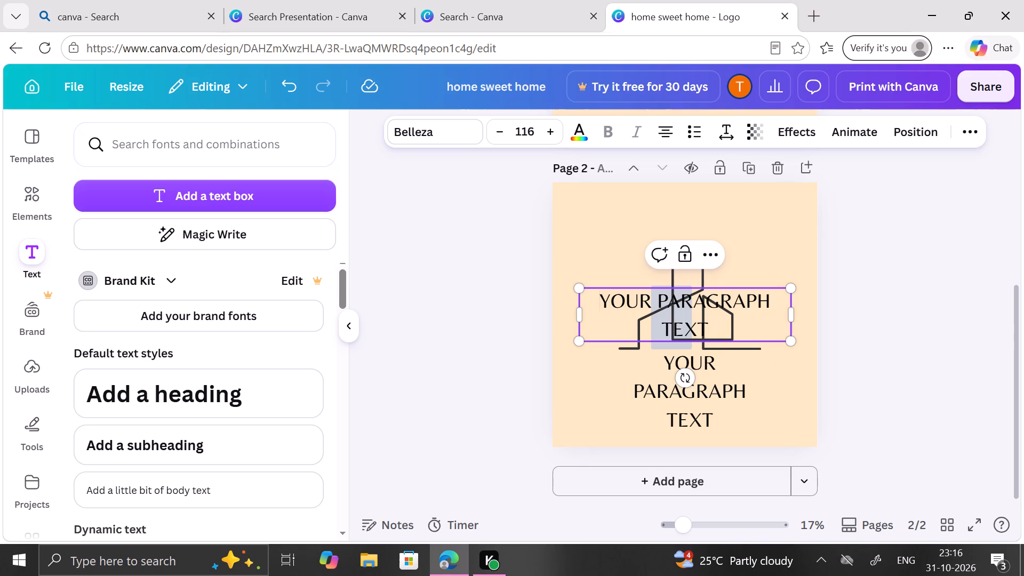
drag(598, 299, 733, 330)
click(720, 260)
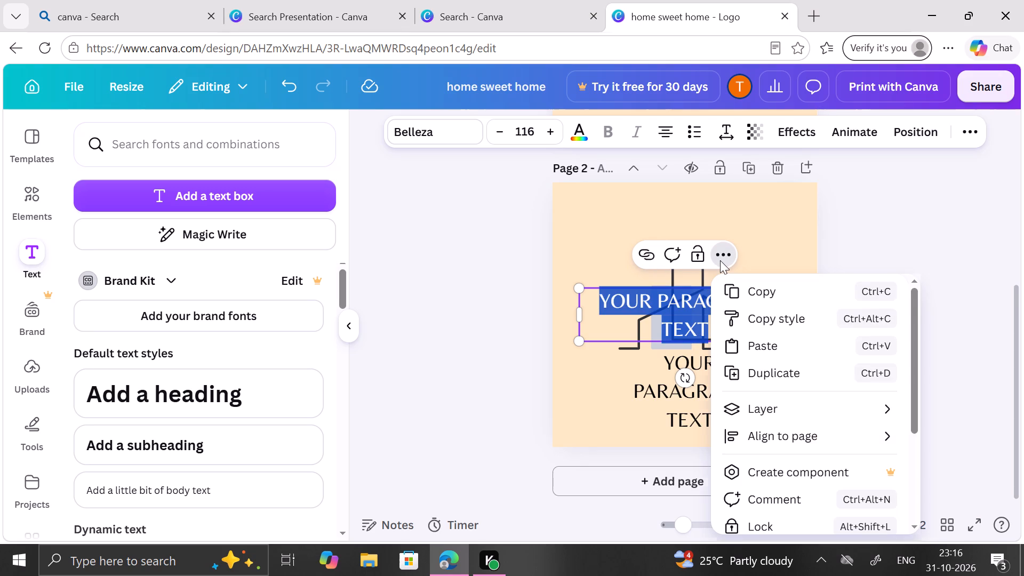
scroll(774, 387, down, 3)
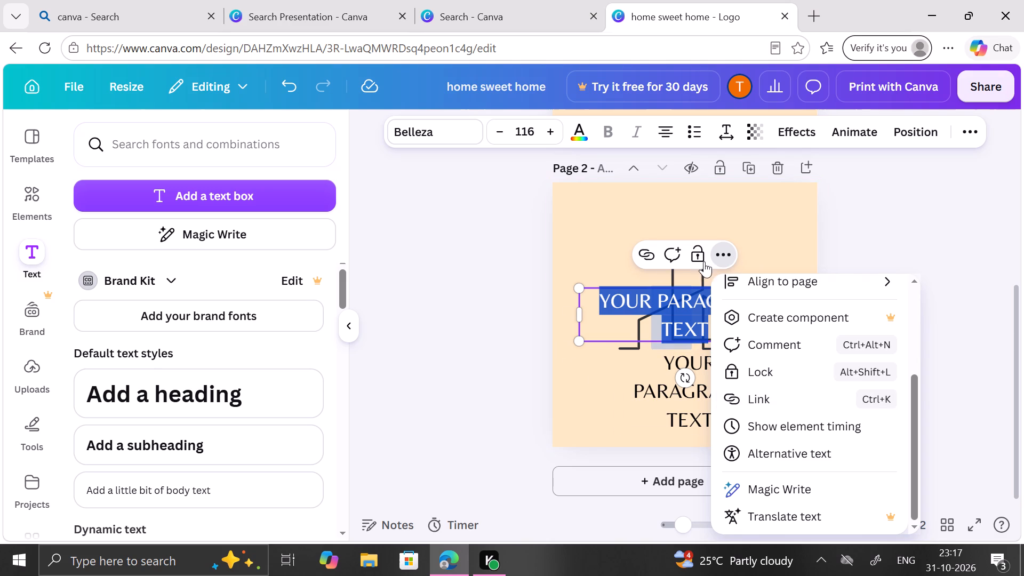
click(601, 231)
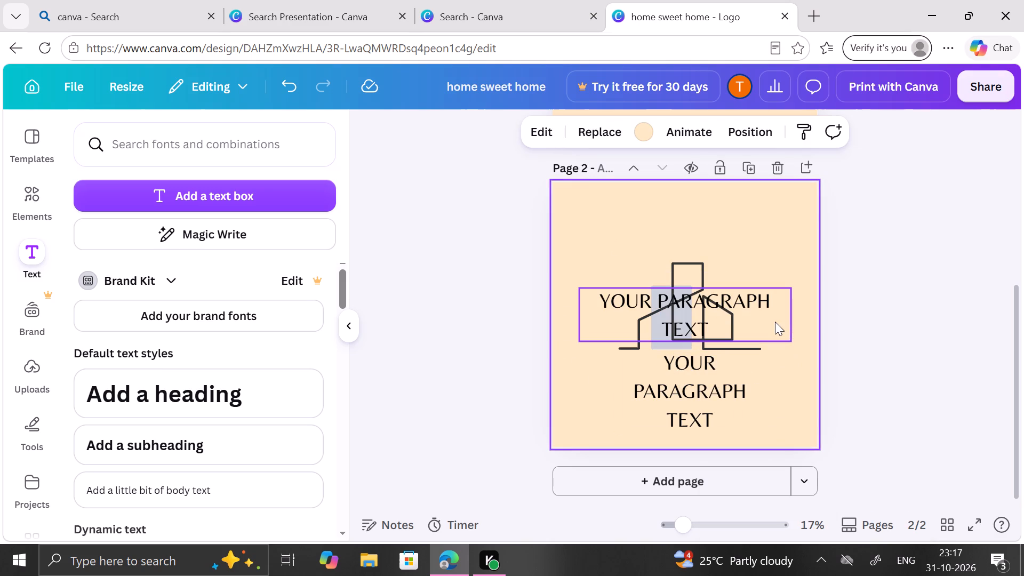
click(775, 322)
click(700, 259)
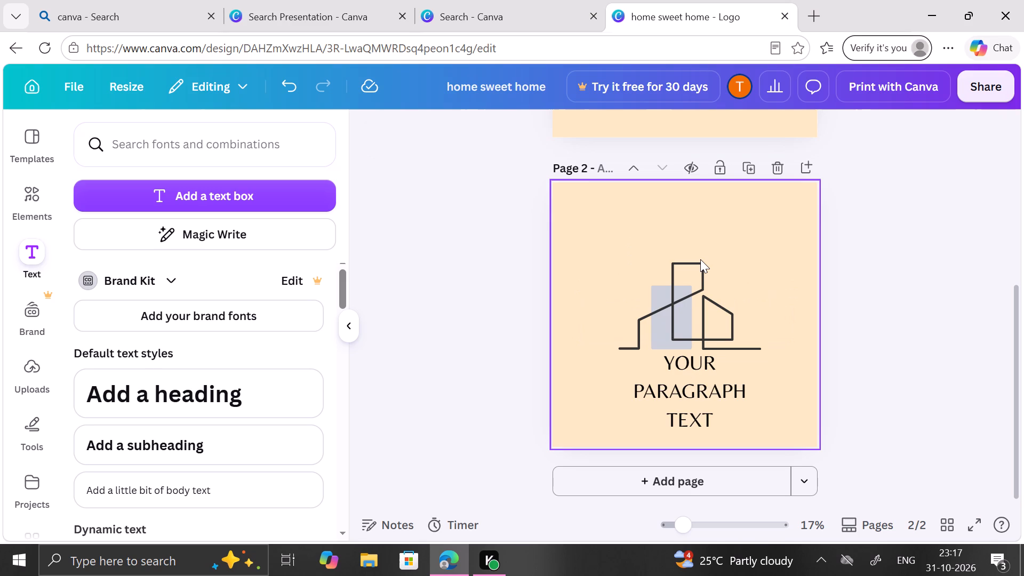
Replace the placeholder text below the buildings graphic on page 2 with "Lodha Buldings".
click(750, 386)
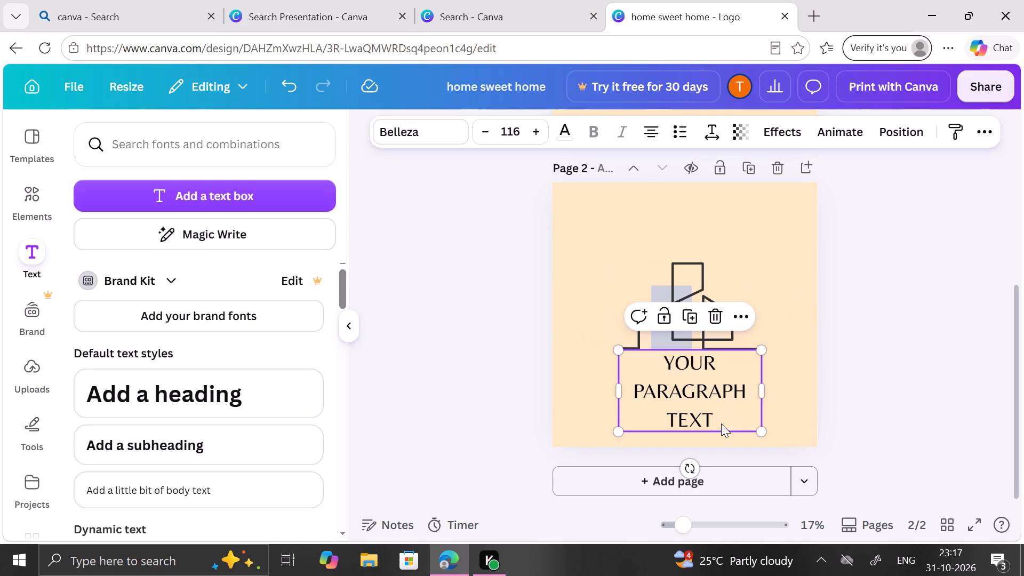
click(721, 423)
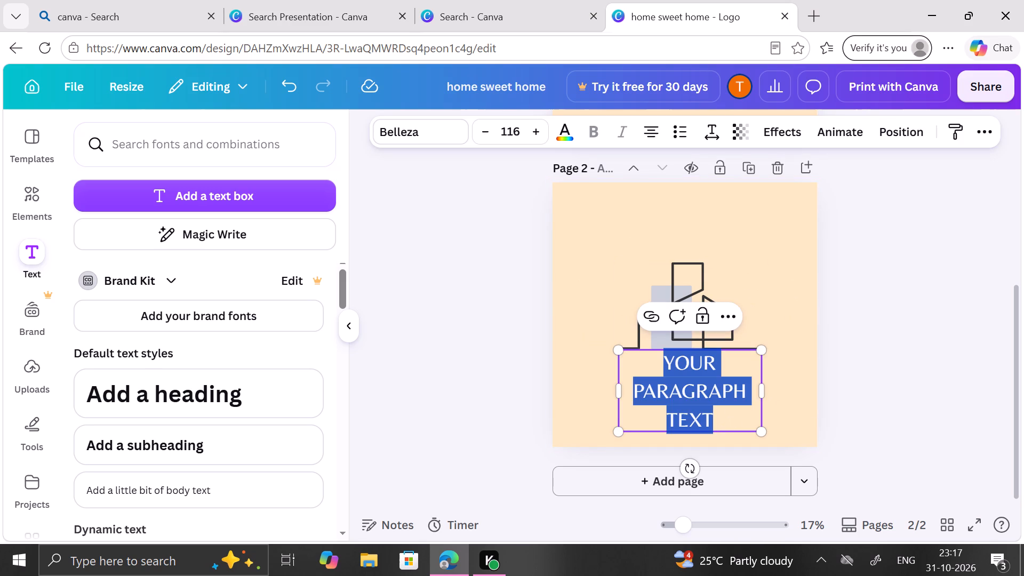
key(BackSpace)
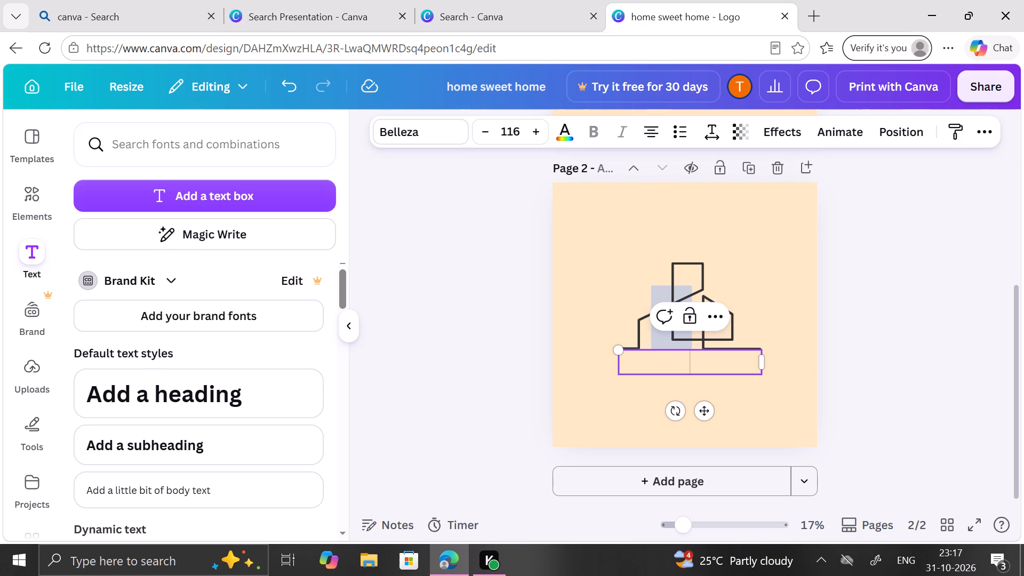
text(lo)
text(dha)
key(space)
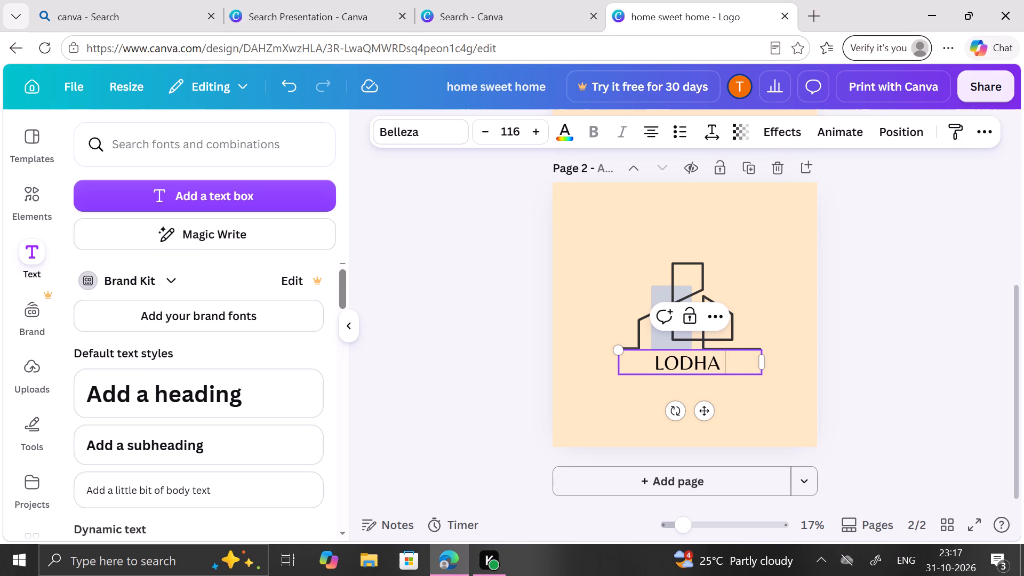
key(b)
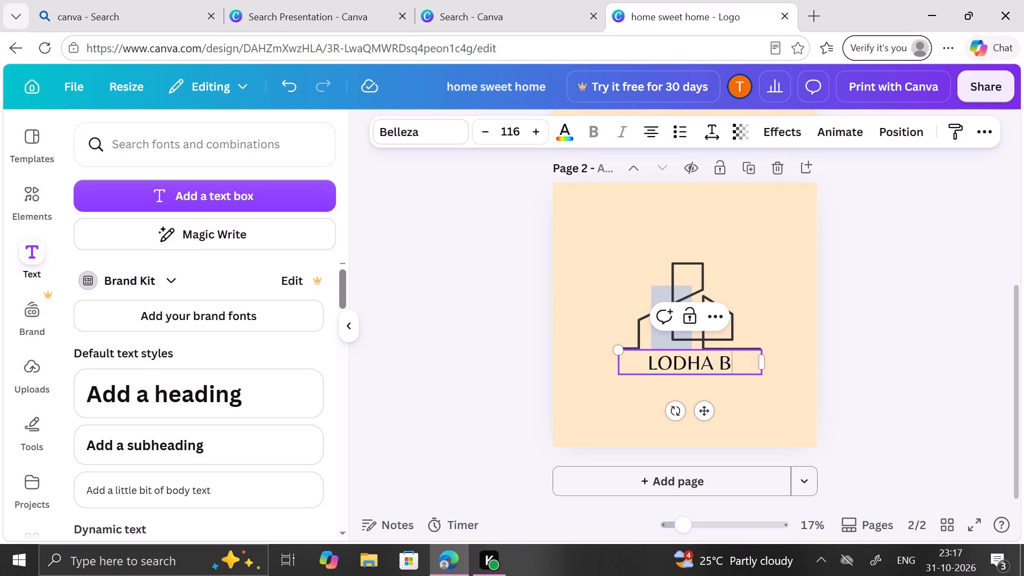
text(ul)
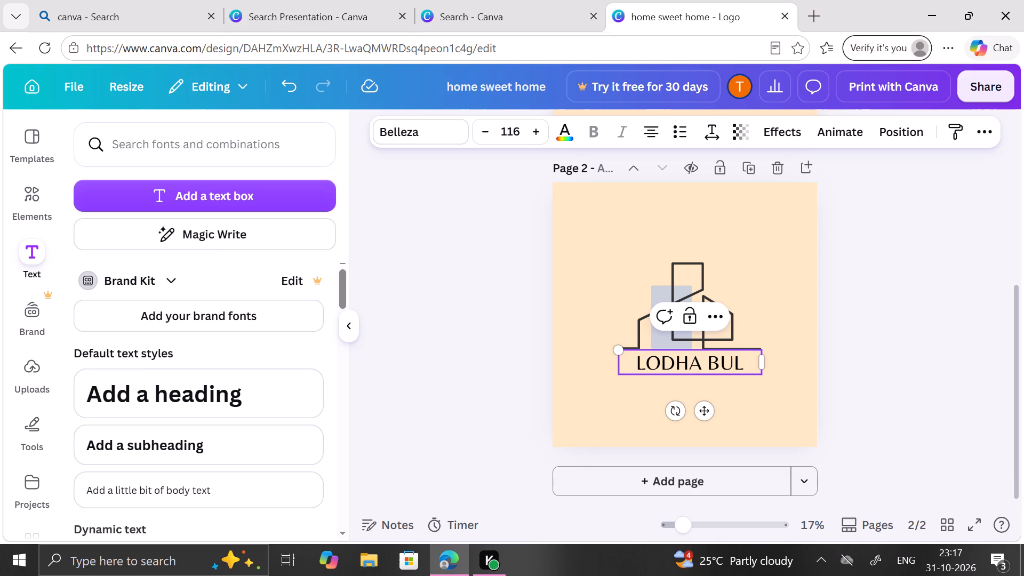
key(f)
key(BackSpace)
key(d)
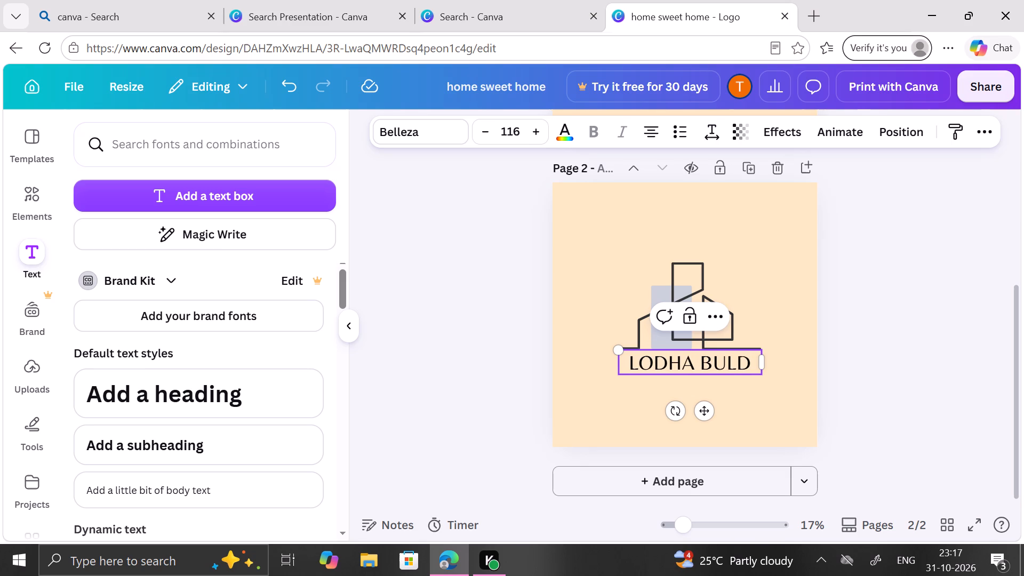
text(ingd)
key(space)
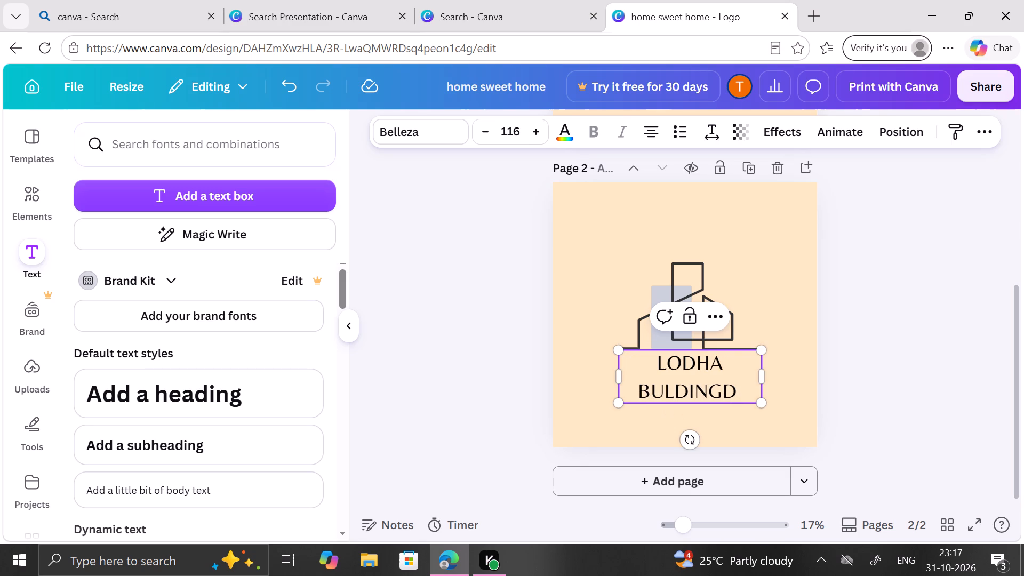
key(BackSpace)
key(BackSpace)
key(BackSpace)
key(BackSpace)
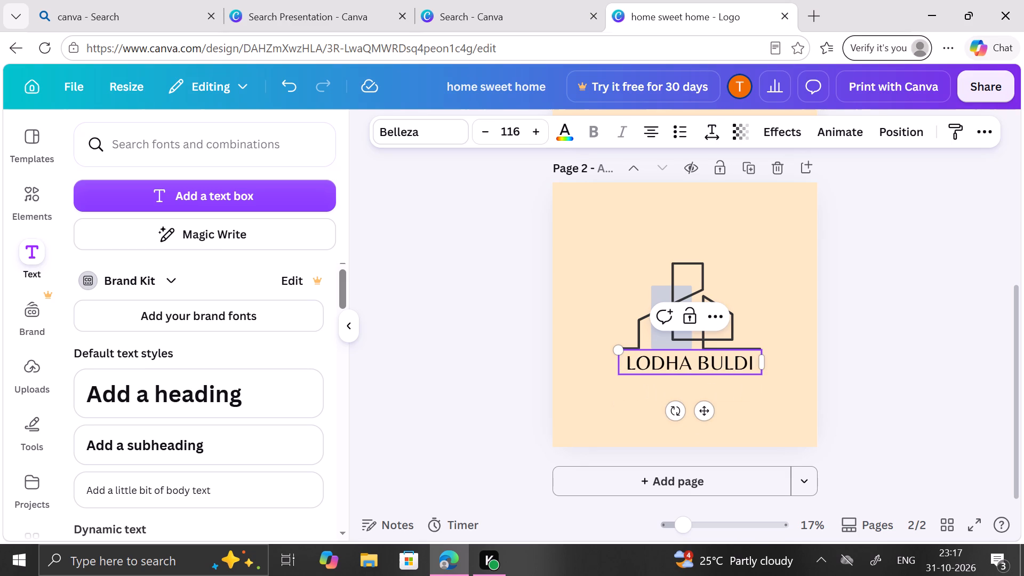
key(BackSpace)
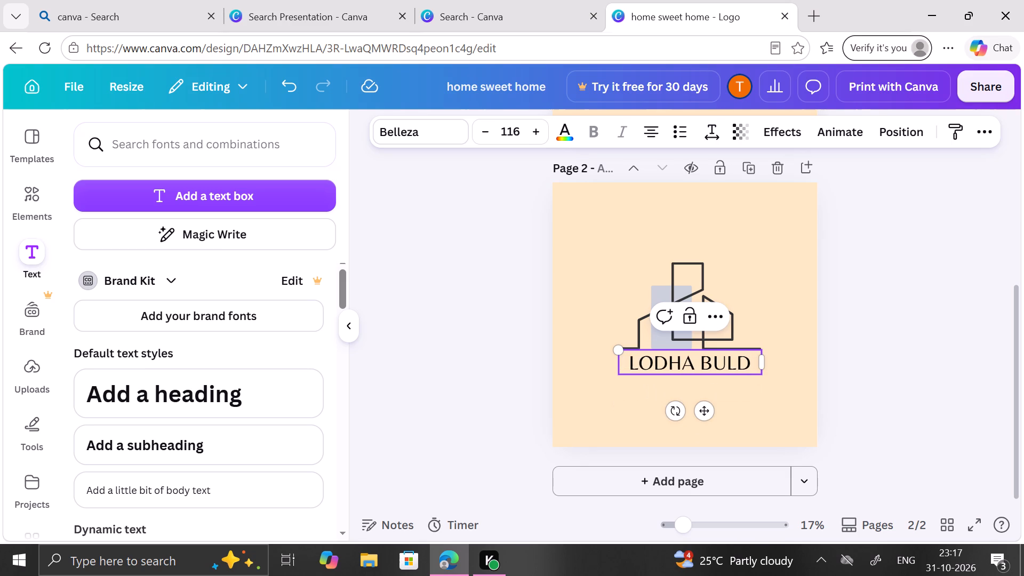
text(ings)
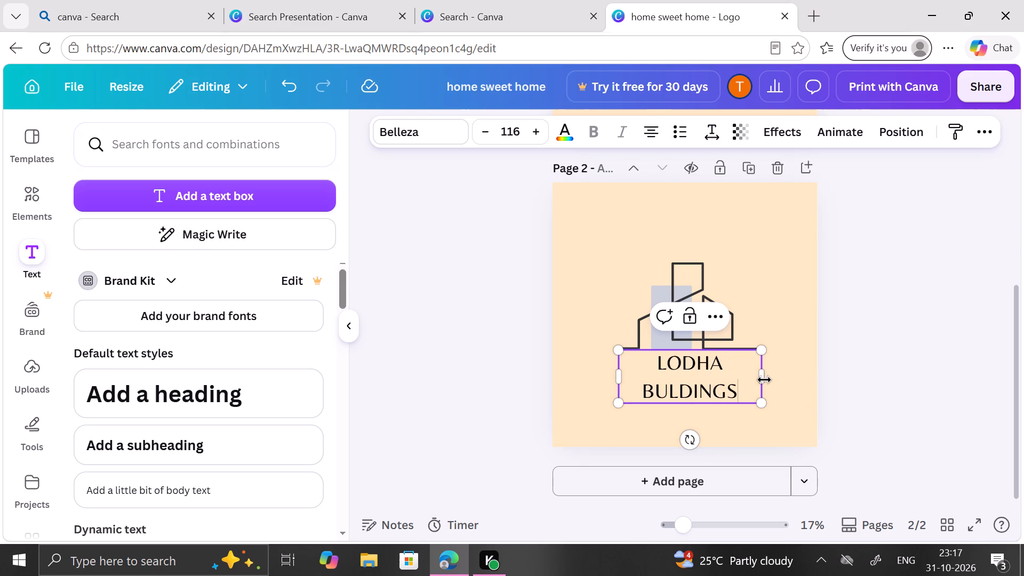
Widen the "Lodha Buldings" text box so it fits on one line and centre it just below the buildings graphic.
drag(764, 380, 813, 368)
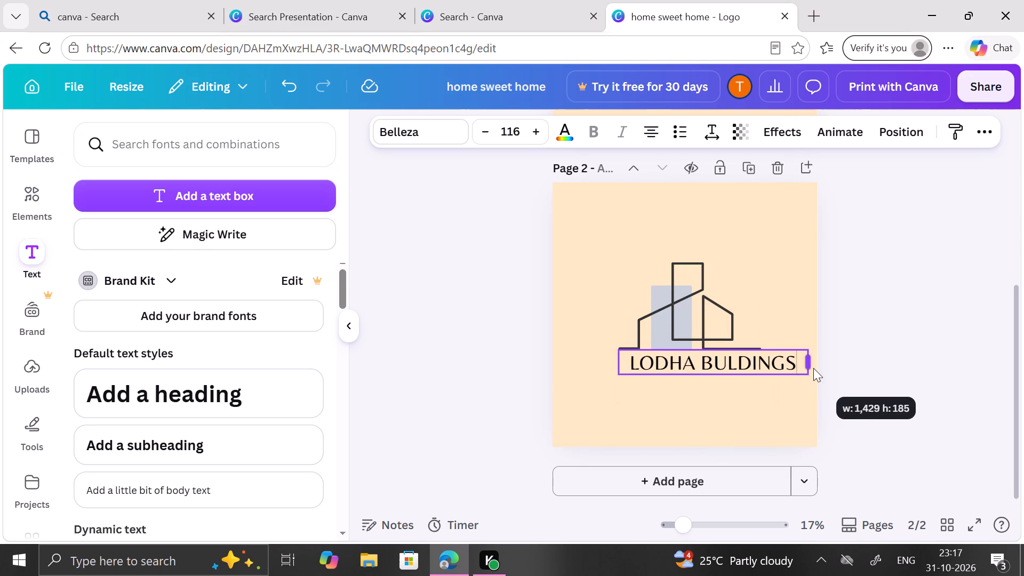
drag(813, 368, 819, 368)
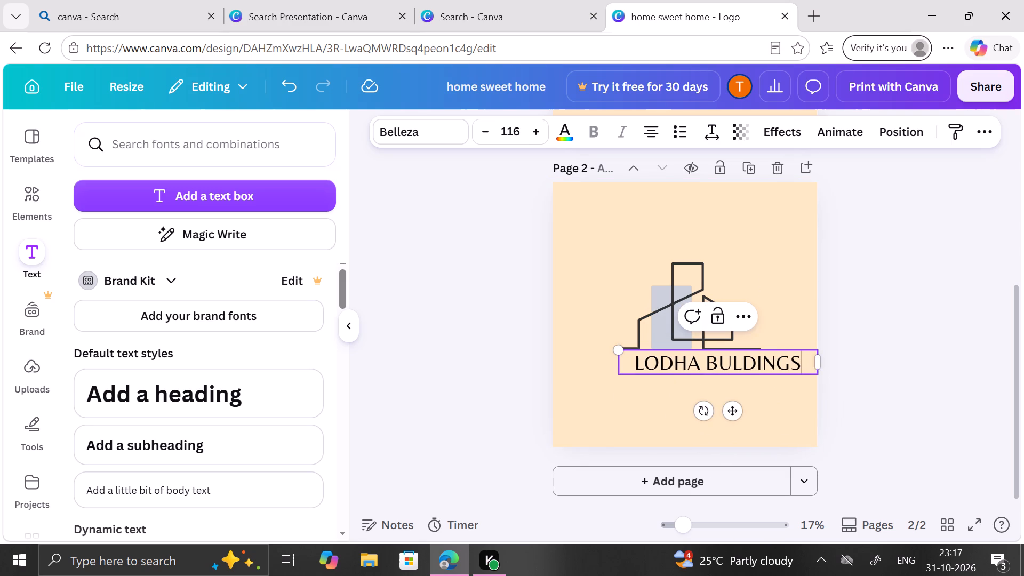
click(757, 411)
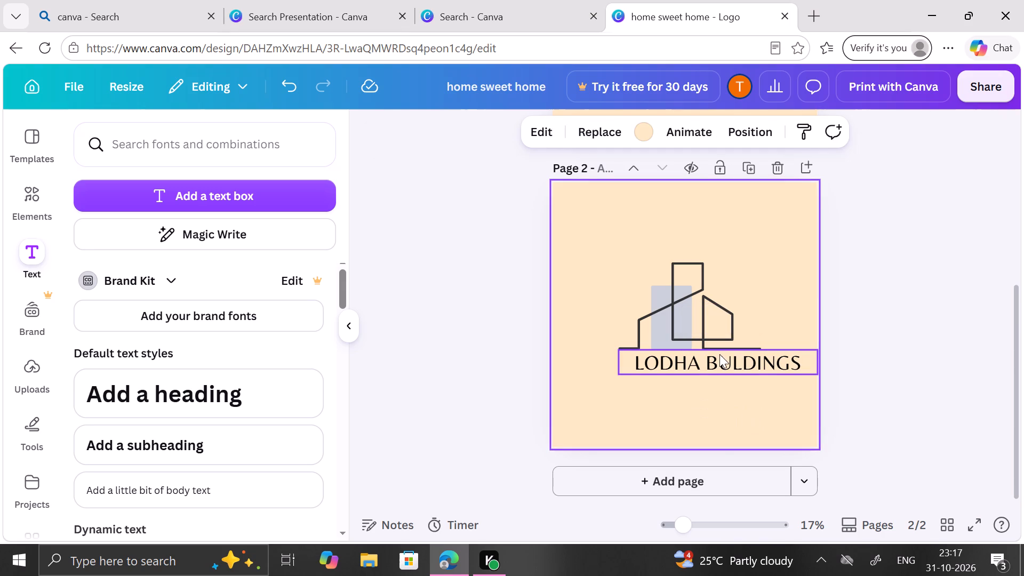
click(719, 353)
drag(719, 353, 694, 362)
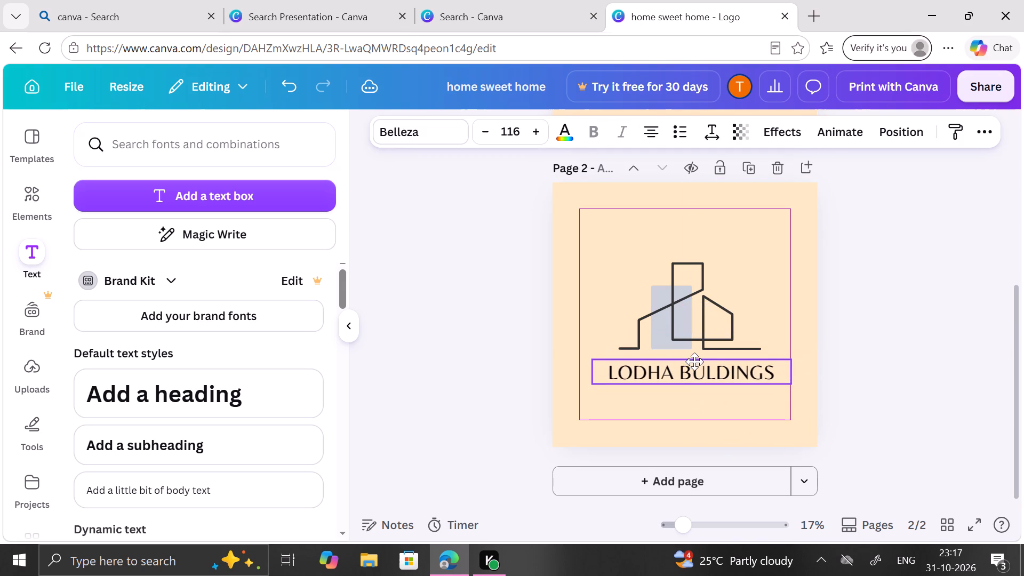
drag(694, 362, 697, 361)
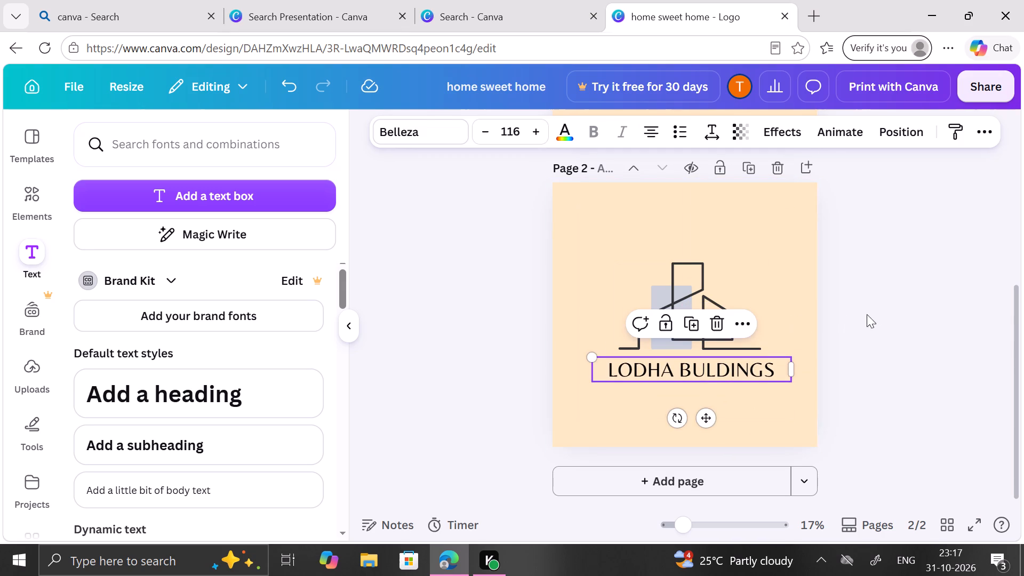
click(881, 317)
Change the second word of the company name on page 2 to "Industrial" so it reads "Lodha Industrial".
scroll(775, 342, up, 2)
scroll(775, 342, down, 1)
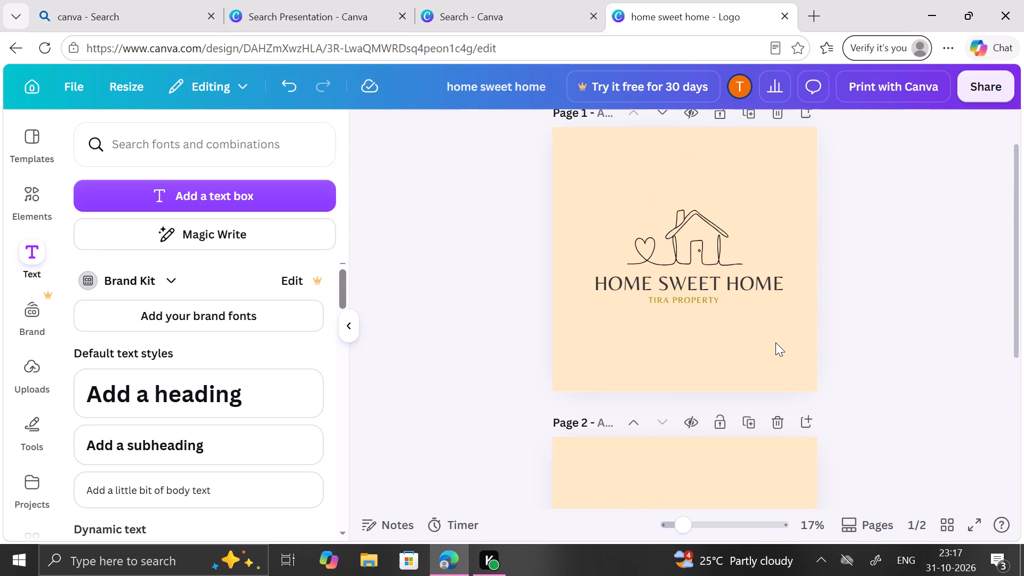
scroll(775, 342, down, 1)
click(764, 367)
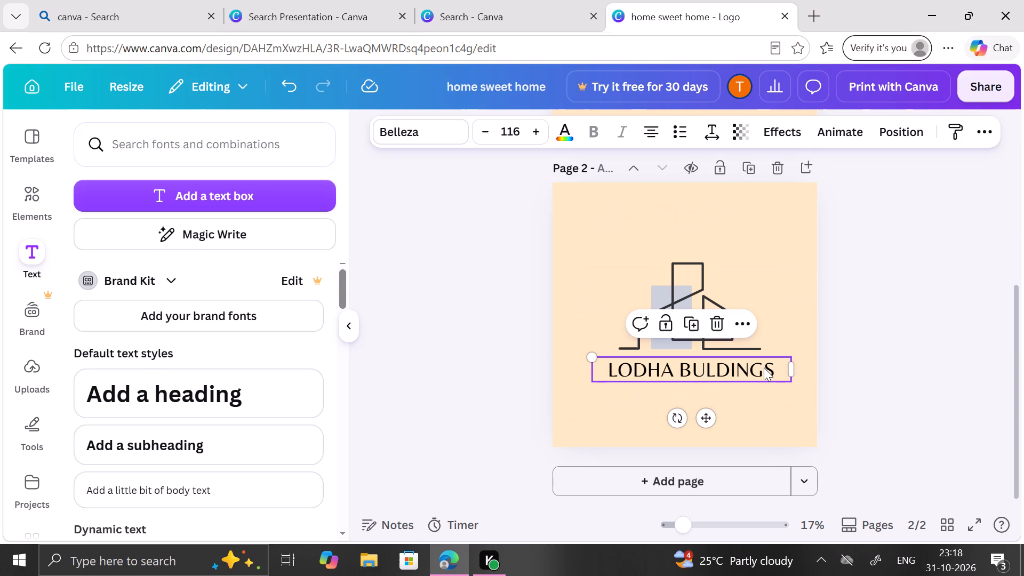
click(776, 366)
key(BackSpace)
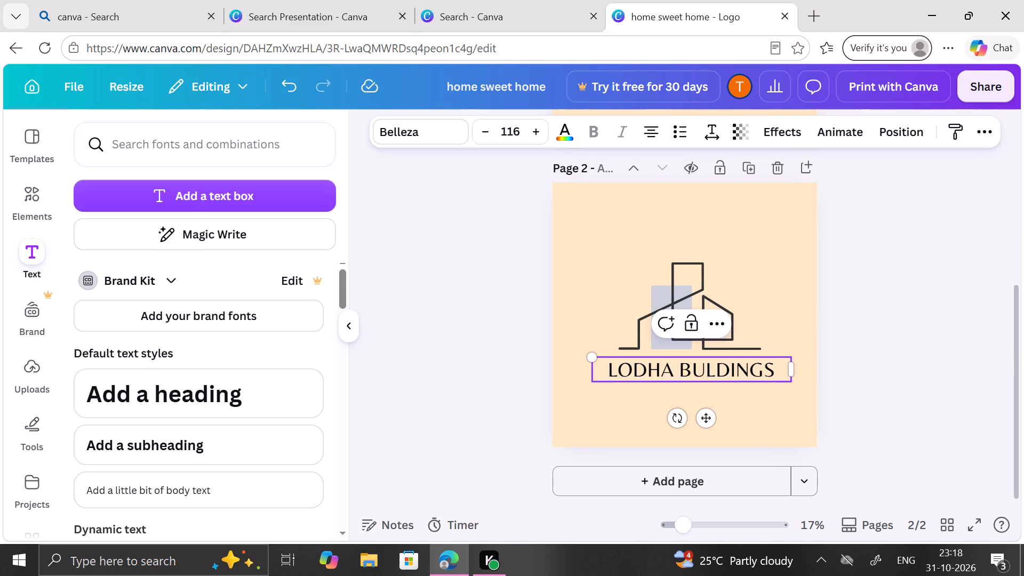
key(BackSpace)
key(BackSpace)
key(BackSpace)
key(BackSpace)
key(BackSpace)
key(BackSpace)
key(BackSpace)
key(BackSpace)
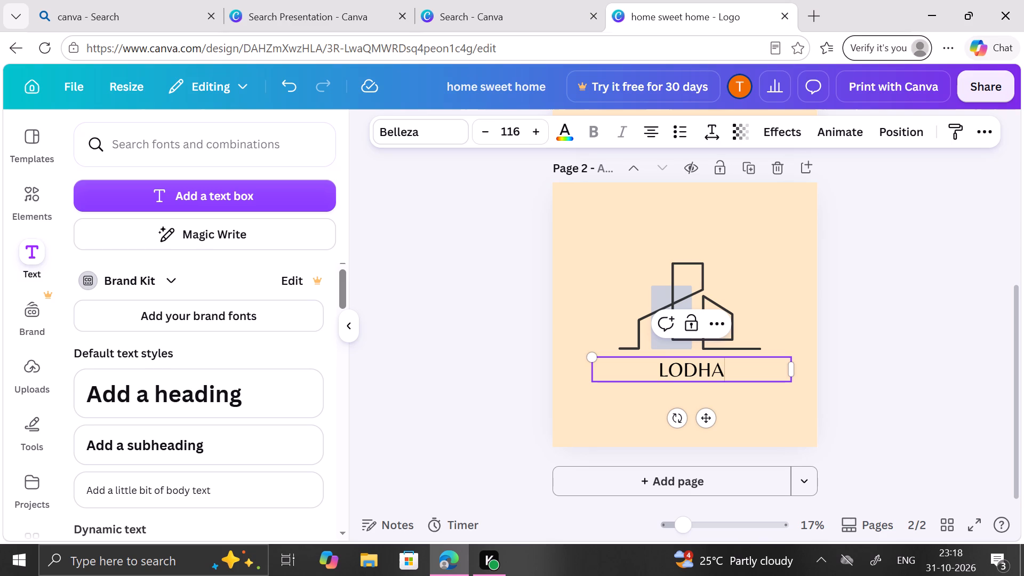
key(i)
key(BackSpace)
key(space)
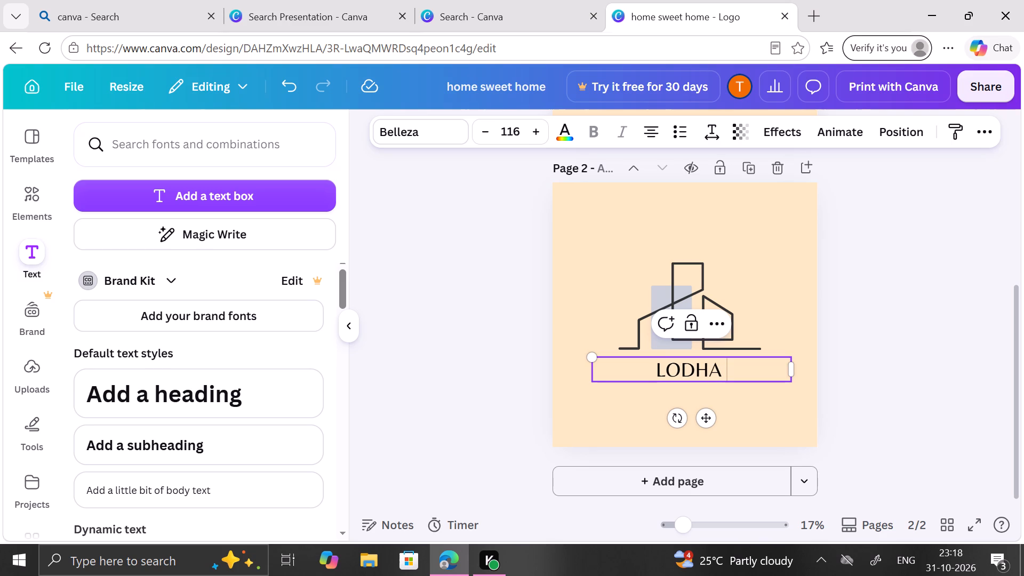
key(i)
text(ndu)
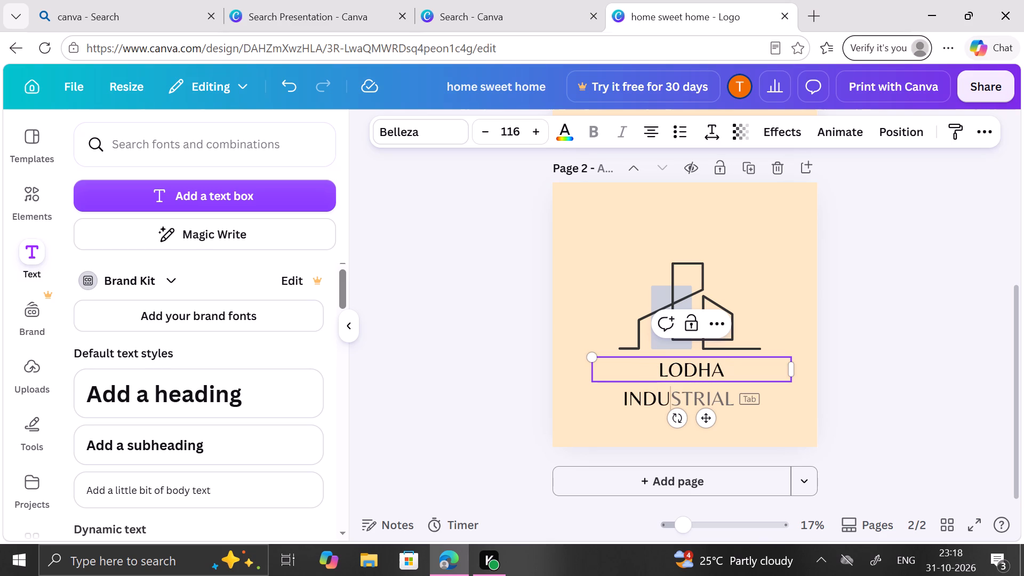
key(Tab)
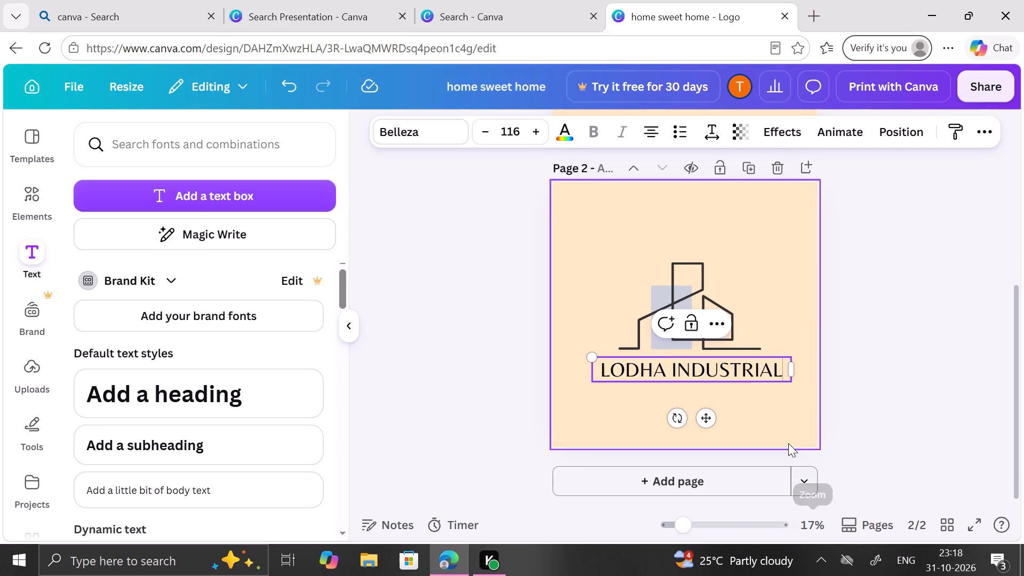
click(787, 425)
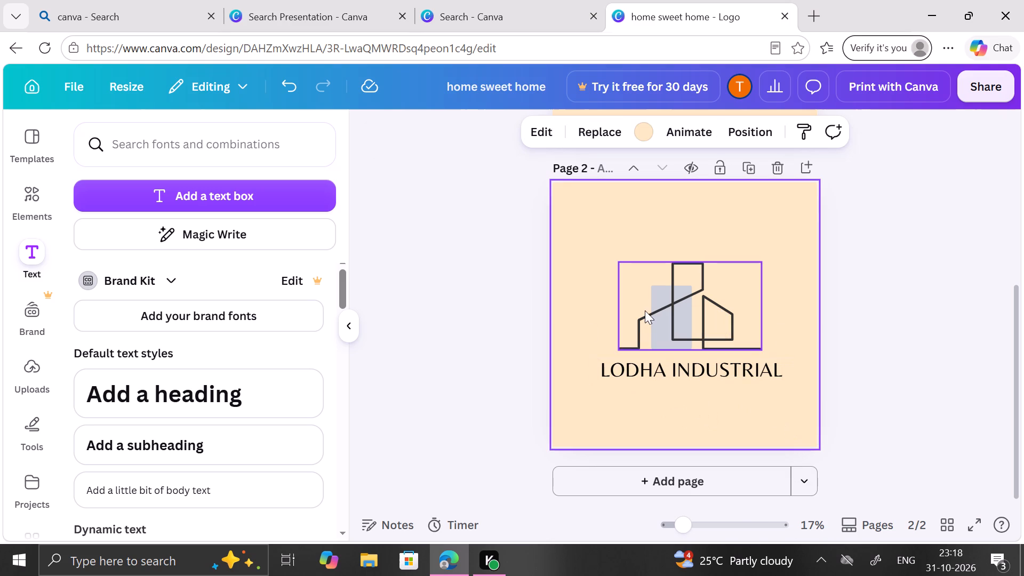
Add a subheading text box to page 2 and clear all of its placeholder text.
click(250, 446)
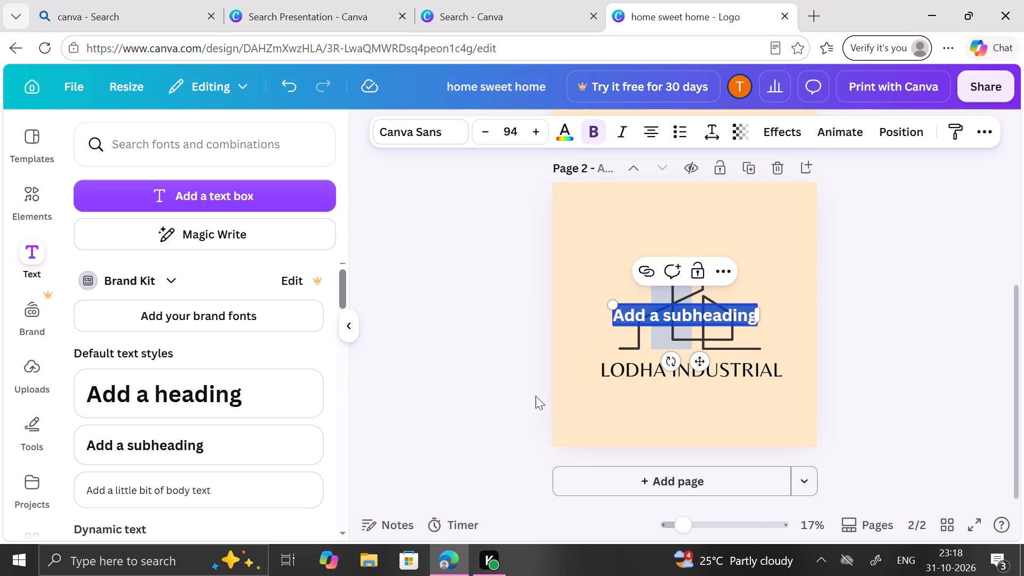
drag(675, 318, 674, 333)
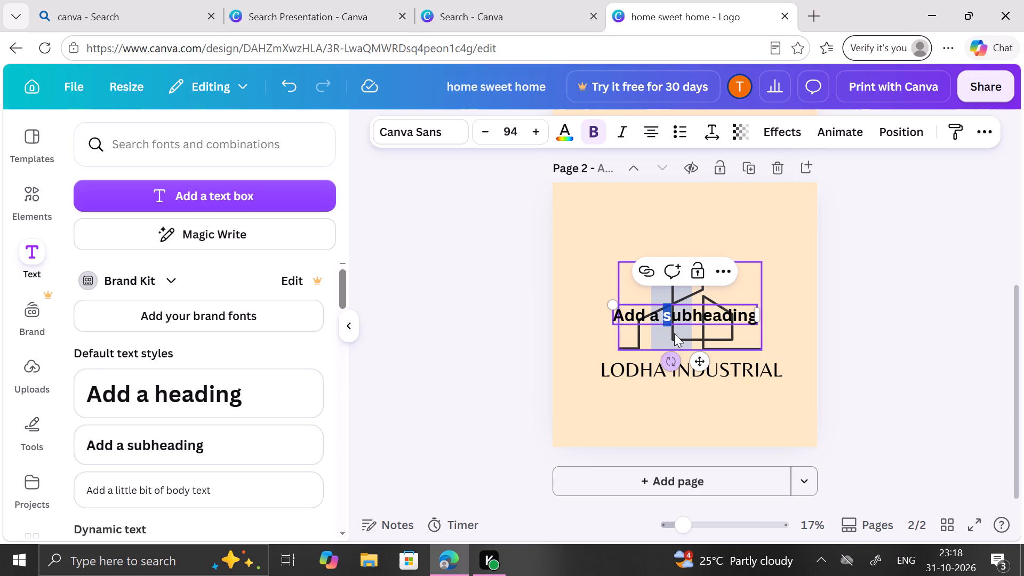
drag(674, 333, 708, 316)
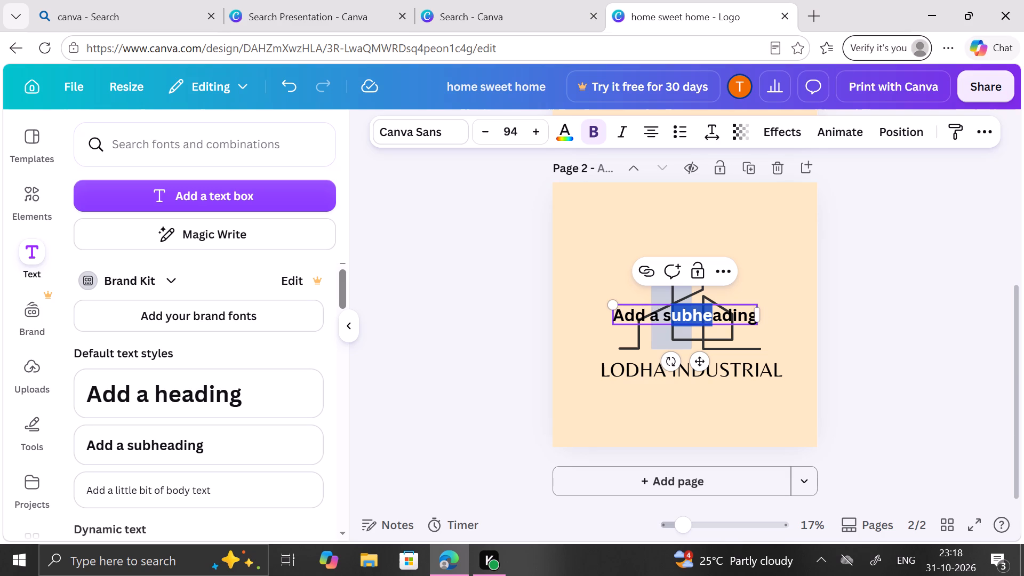
click(749, 317)
click(753, 317)
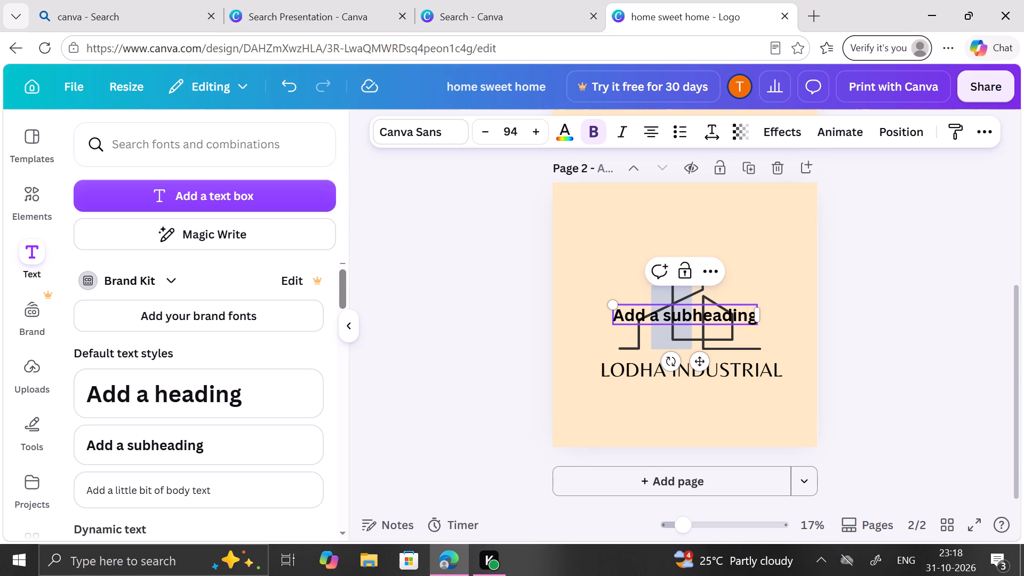
key(BackSpace)
key(BackSpace)
key(BackSpace)
key(BackSpace)
key(BackSpace)
key(BackSpace)
key(BackSpace)
key(BackSpace)
key(BackSpace)
key(BackSpace)
key(BackSpace)
key(BackSpace)
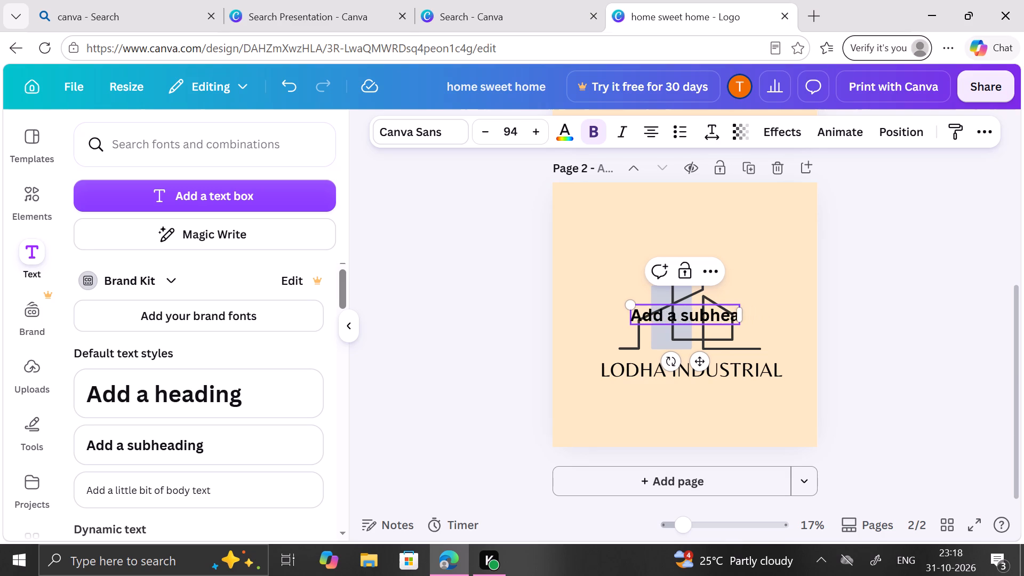
key(BackSpace)
key(BackSpace)
key(BackSpace)
key(BackSpace)
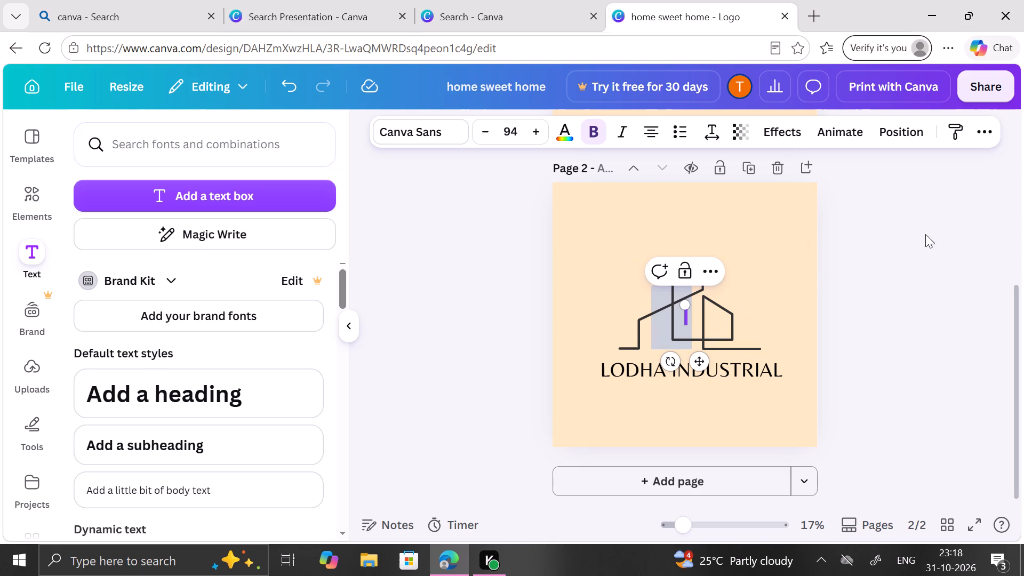
Enter "BEAUTIFUL PROPERTY" as the text of the empty subheading box on page 2.
scroll(777, 311, right, 1)
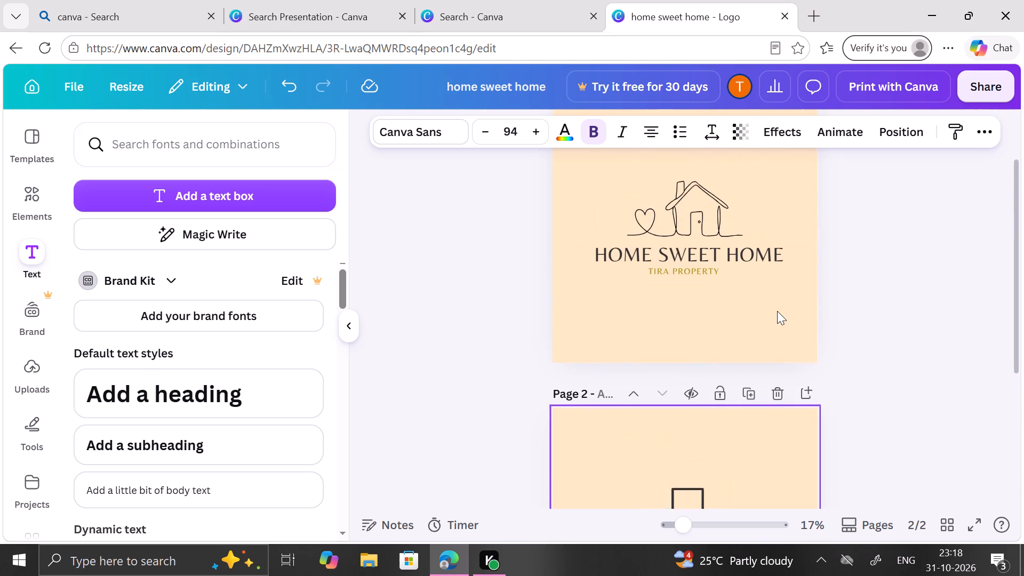
scroll(777, 311, right, 1)
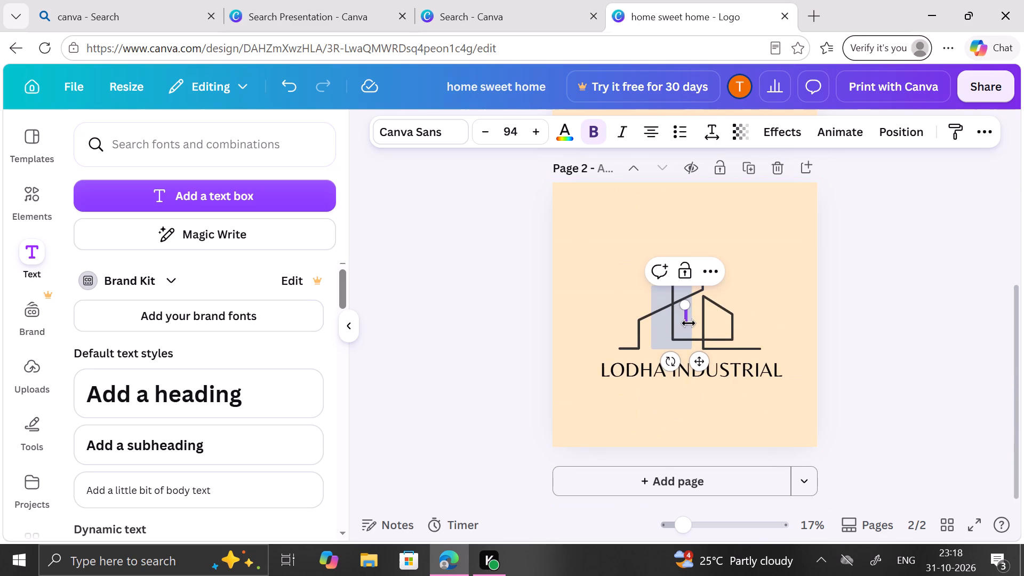
click(689, 323)
key(p)
key(BackSpace)
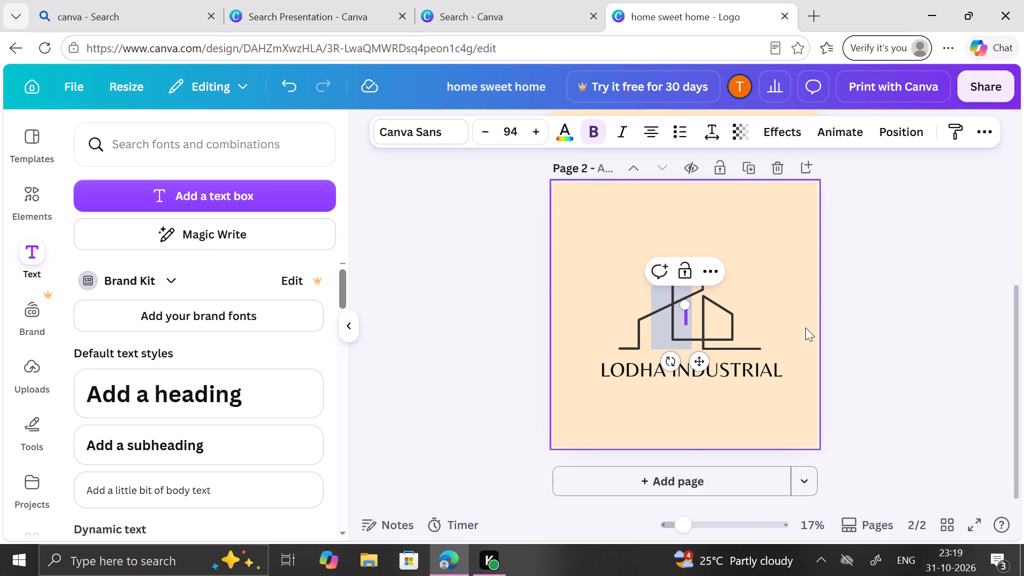
scroll(805, 327, up, 2)
scroll(805, 327, down, 1)
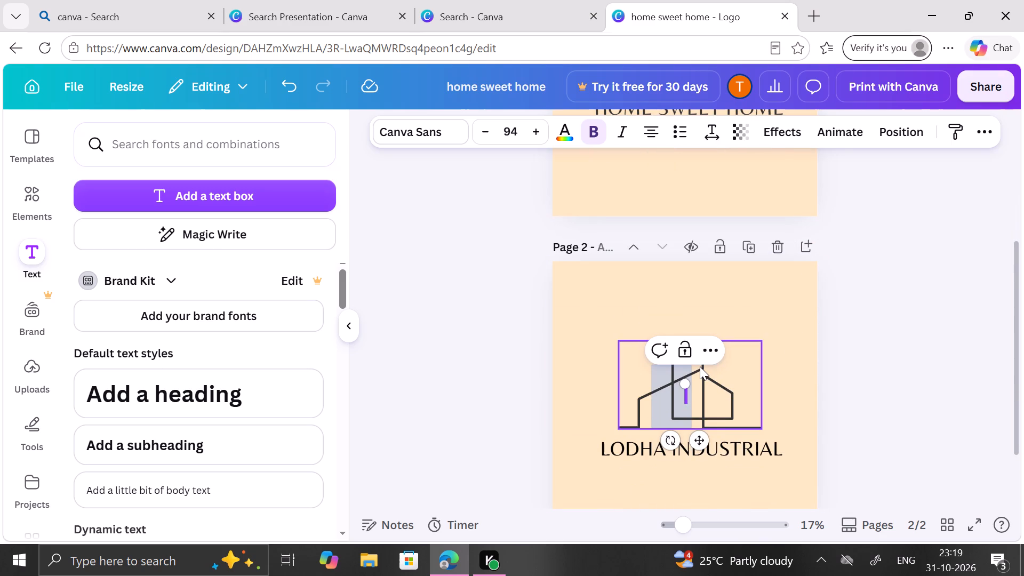
text(BEA)
text(UTI)
text(FUL)
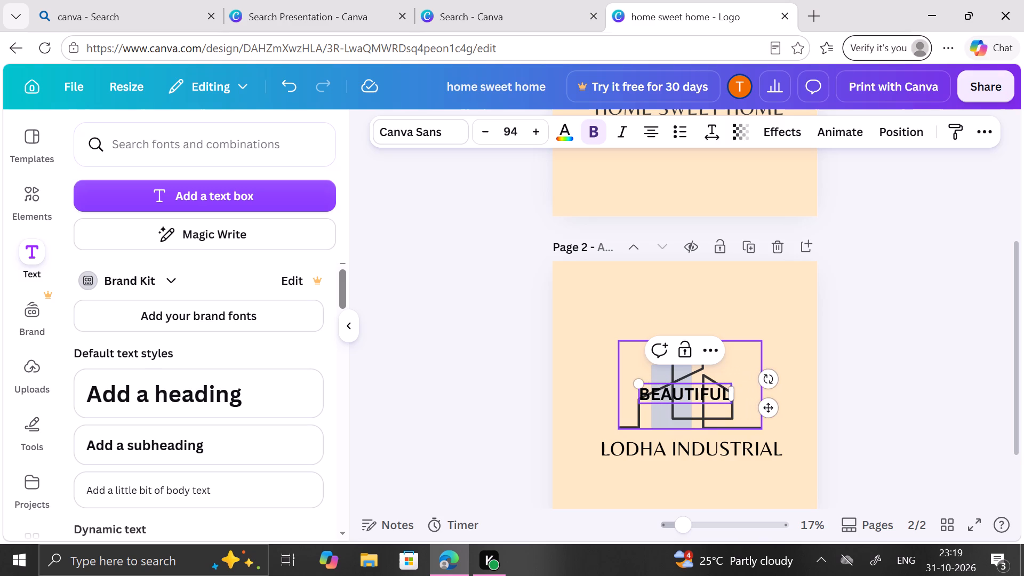
key(space)
text(PRI)
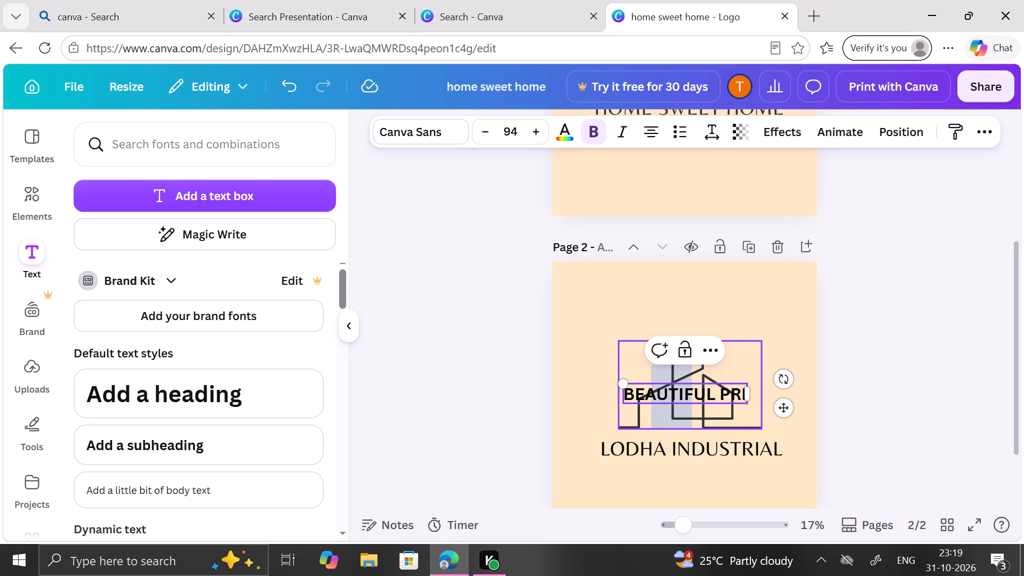
key(BackSpace)
text(OPE)
text(RTY)
key(space)
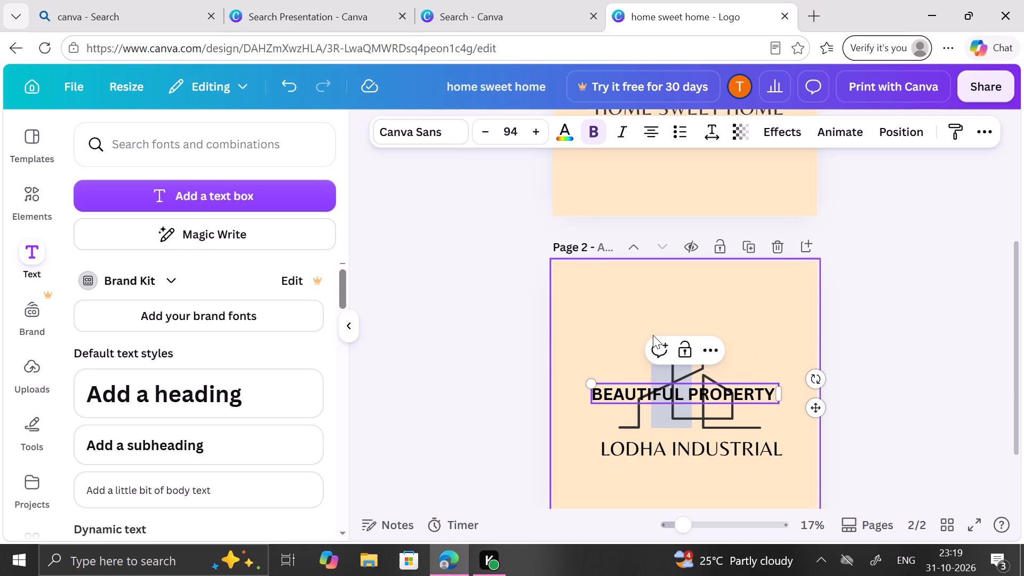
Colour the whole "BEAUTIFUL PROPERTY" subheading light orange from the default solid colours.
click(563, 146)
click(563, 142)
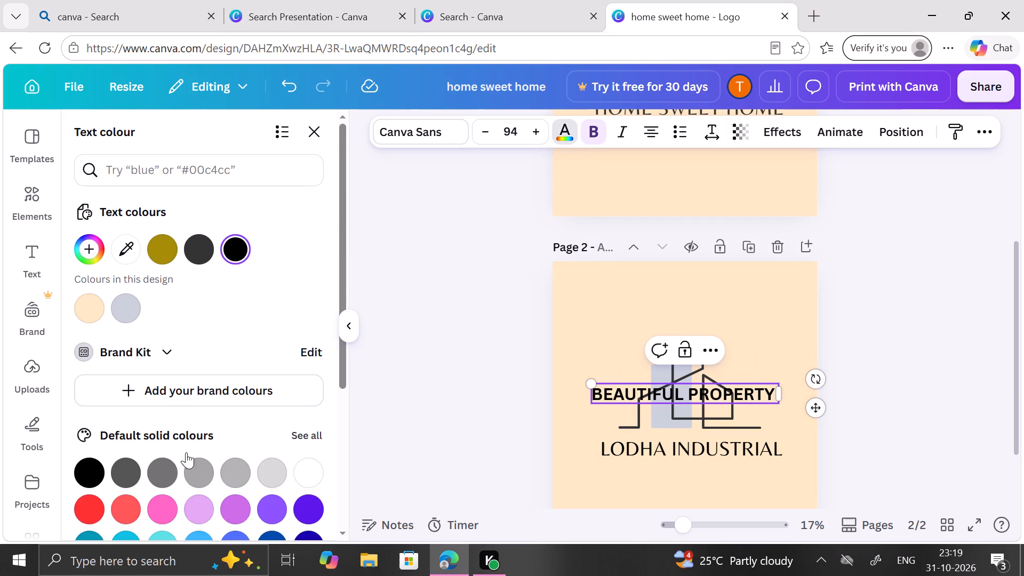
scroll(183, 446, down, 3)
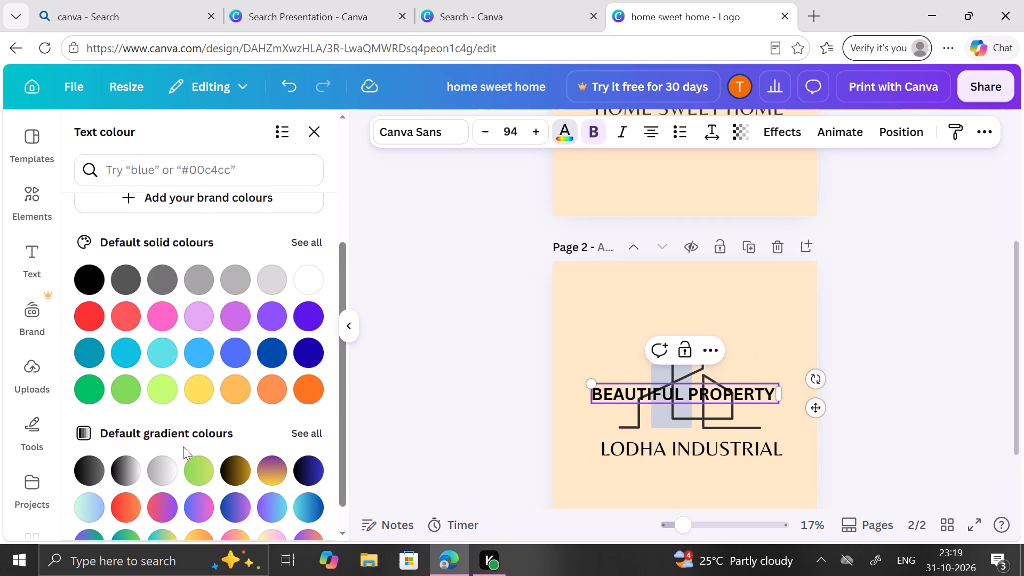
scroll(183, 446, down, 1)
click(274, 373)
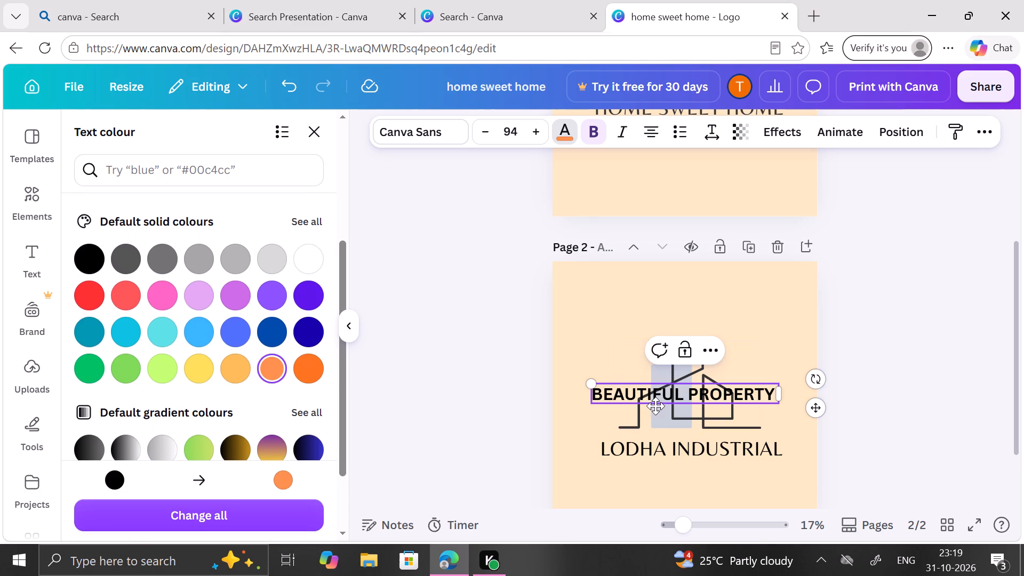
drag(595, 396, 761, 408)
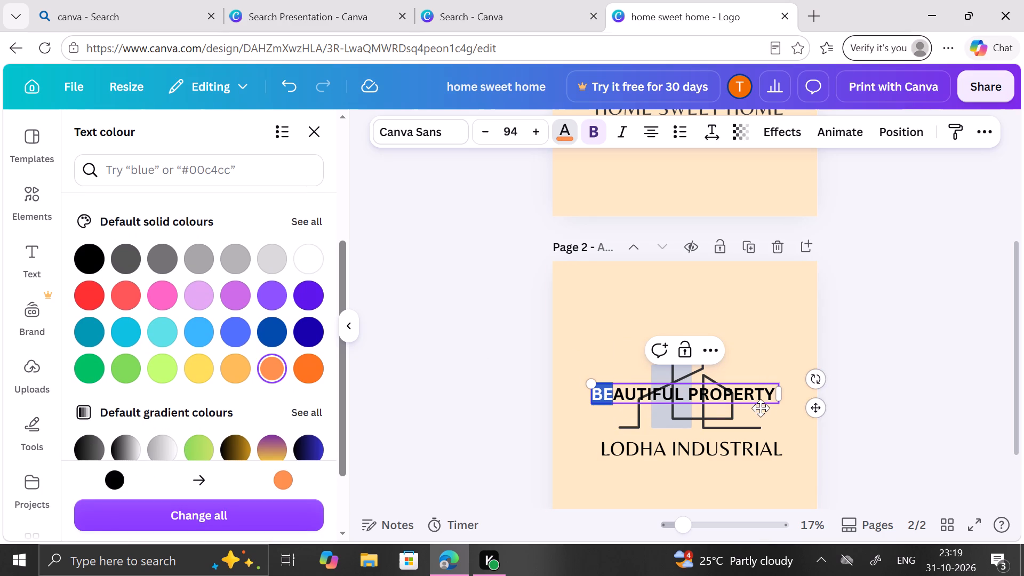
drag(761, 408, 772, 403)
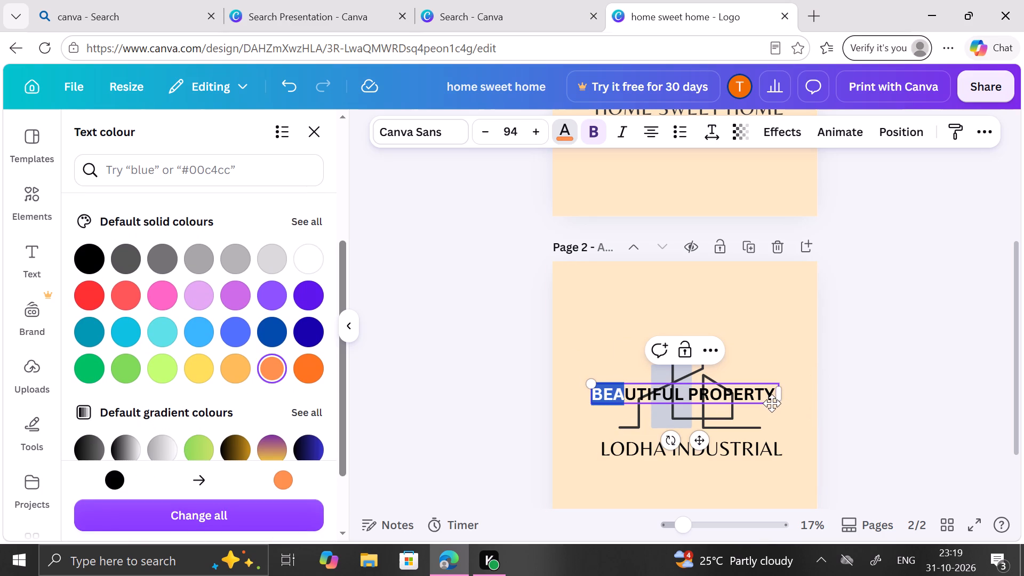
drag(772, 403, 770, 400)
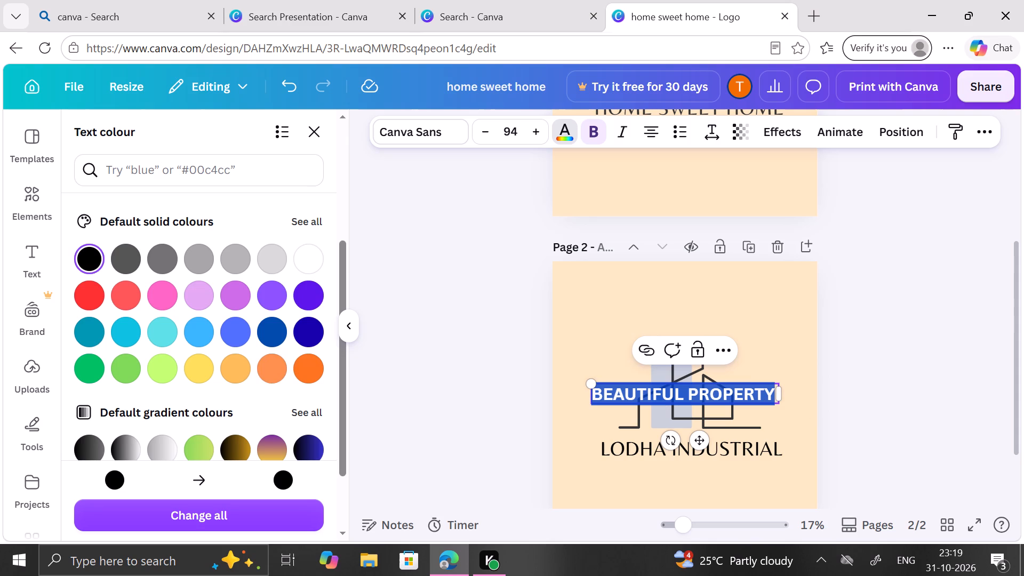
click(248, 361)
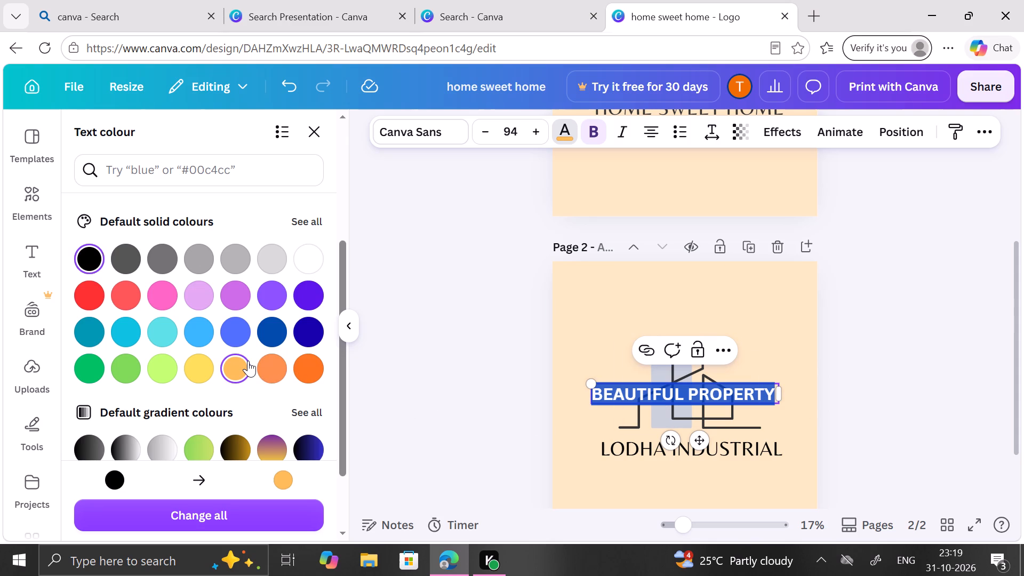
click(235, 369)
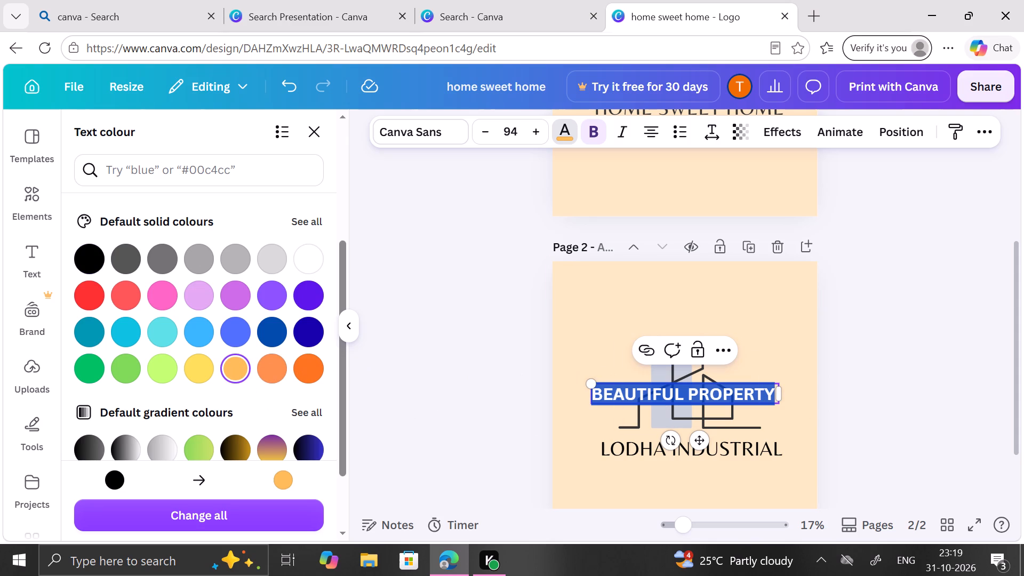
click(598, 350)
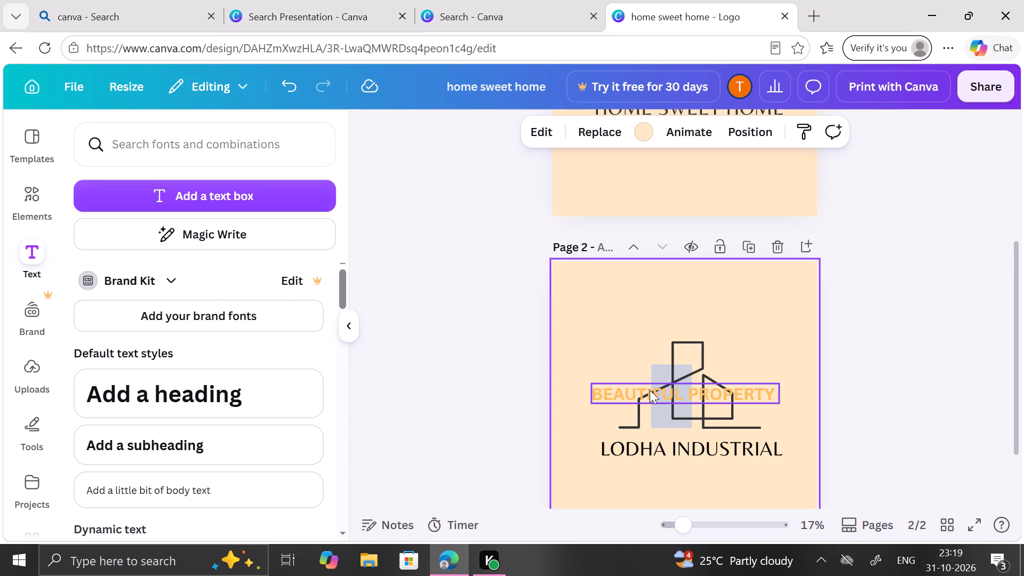
Move the "BEAUTIFUL PROPERTY" subheading directly below "LODHA INDUSTRIAL" and widen its box slightly, keeping the text on one line.
drag(650, 390, 655, 465)
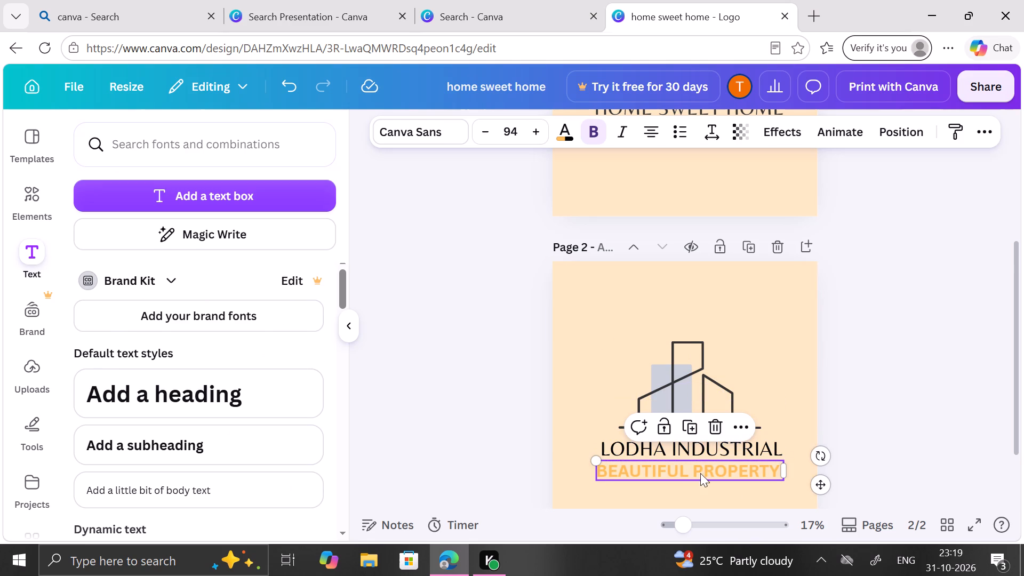
drag(785, 474, 760, 478)
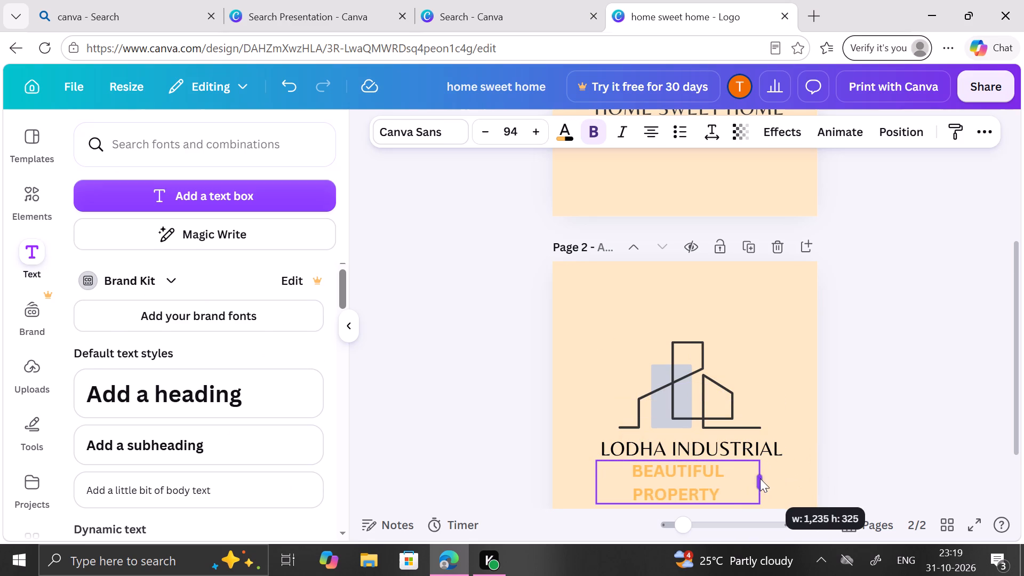
drag(760, 478, 821, 463)
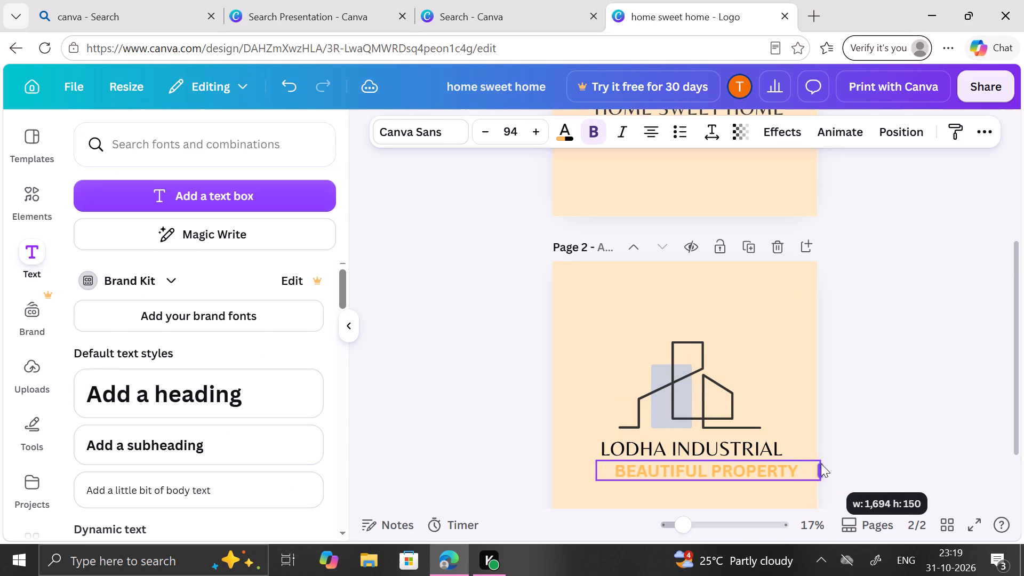
drag(821, 463, 798, 466)
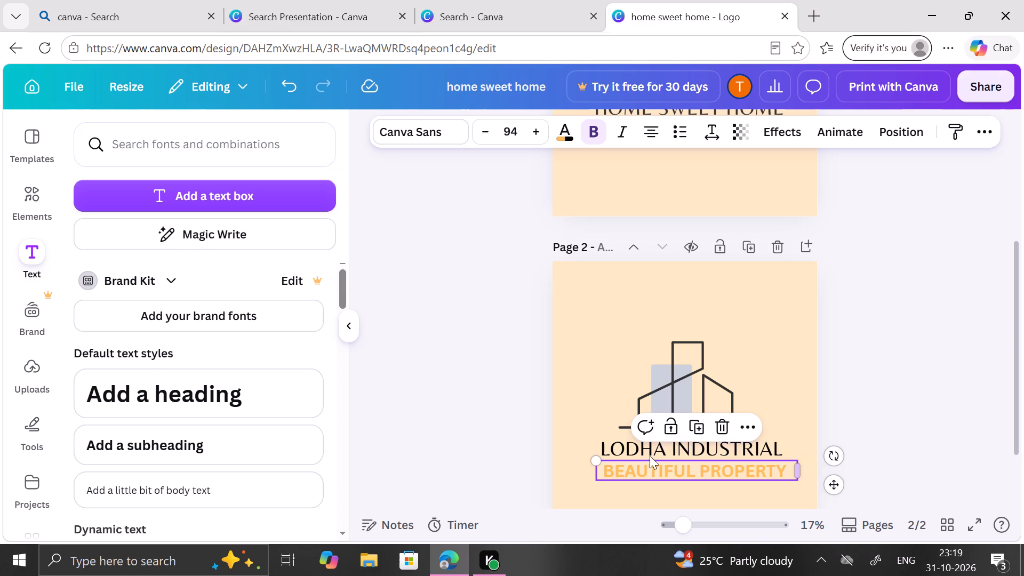
Reduce the "BEAUTIFUL PROPERTY" subheading's font size to 76.
double_click(492, 138)
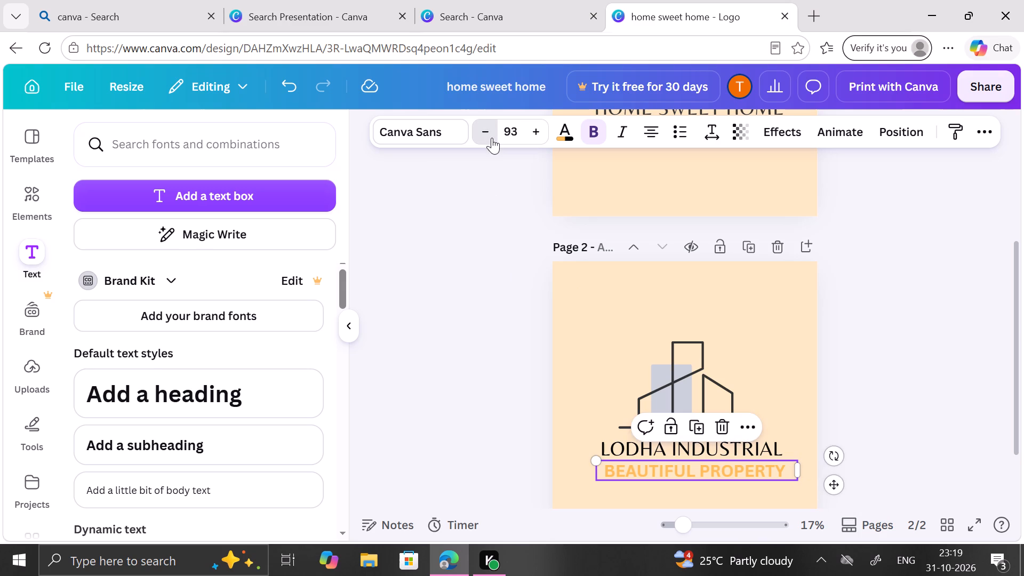
triple_click(492, 138)
triple_click(492, 138)
triple_click(492, 138)
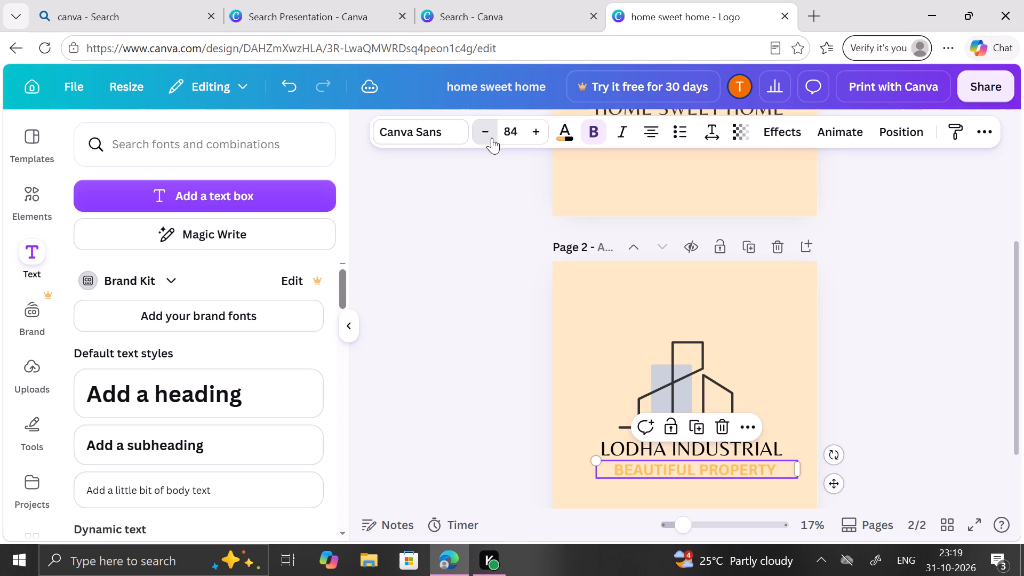
triple_click(492, 138)
triple_click(492, 138)
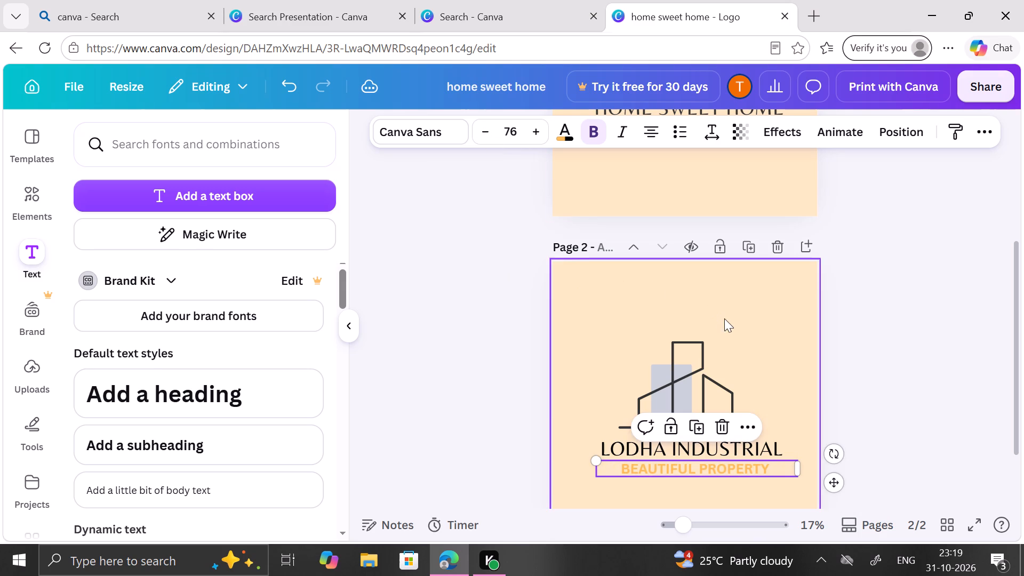
click(847, 342)
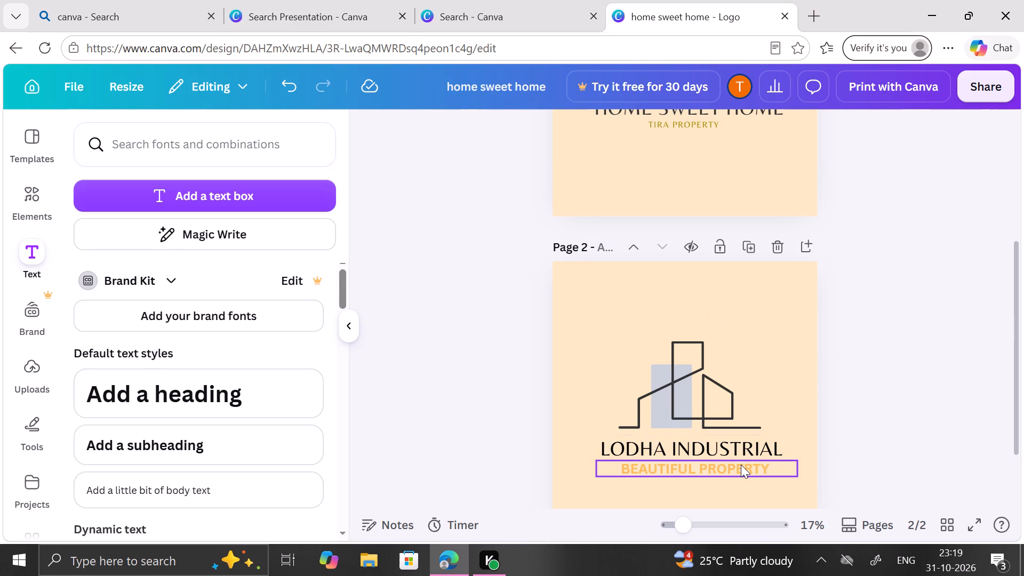
Shift the "BEAUTIFUL PROPERTY" subheading sideways so it sits roughly centred beneath "LODHA INDUSTRIAL".
drag(724, 466, 714, 465)
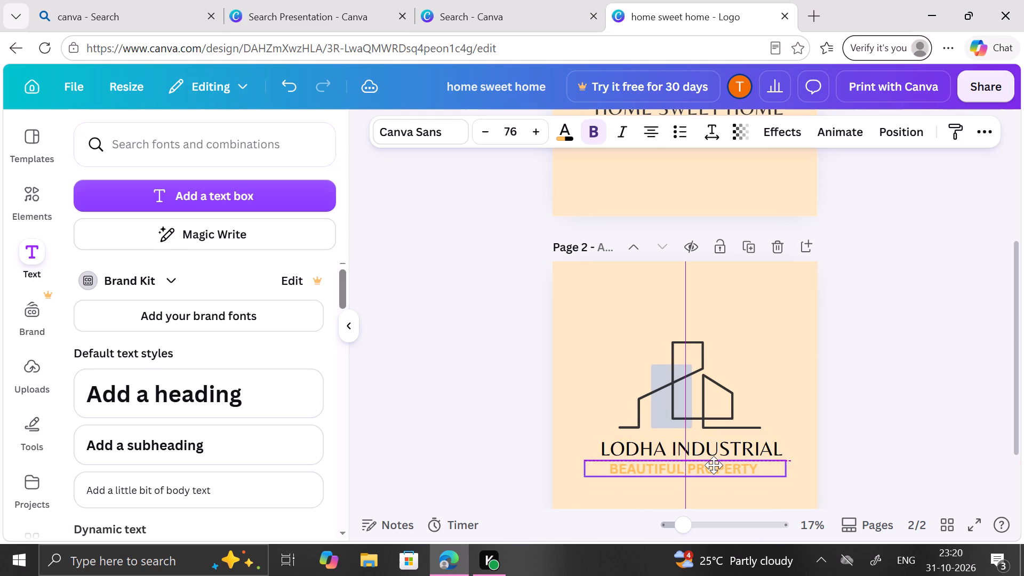
drag(714, 465, 717, 465)
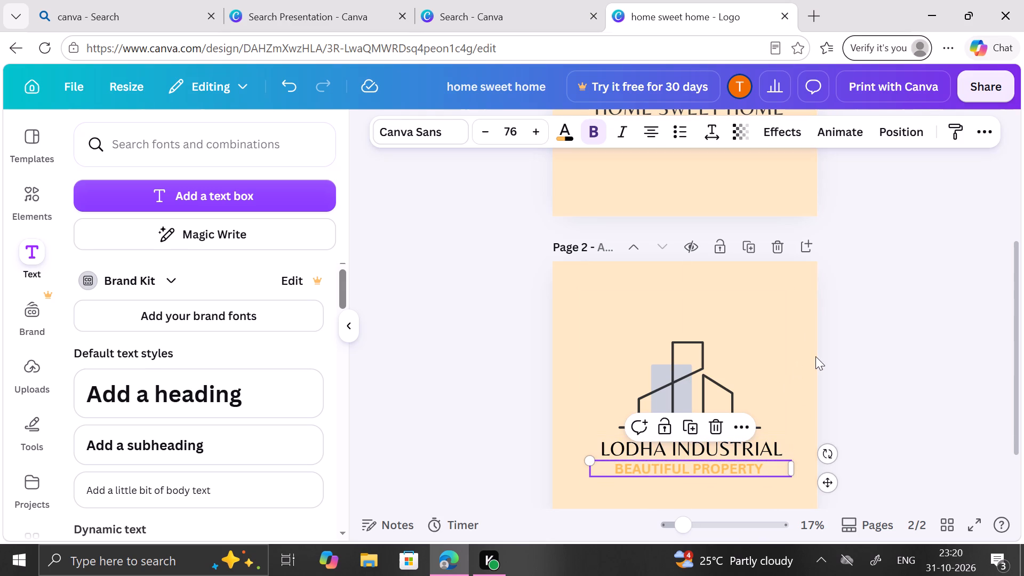
click(846, 359)
scroll(846, 359, down, 1)
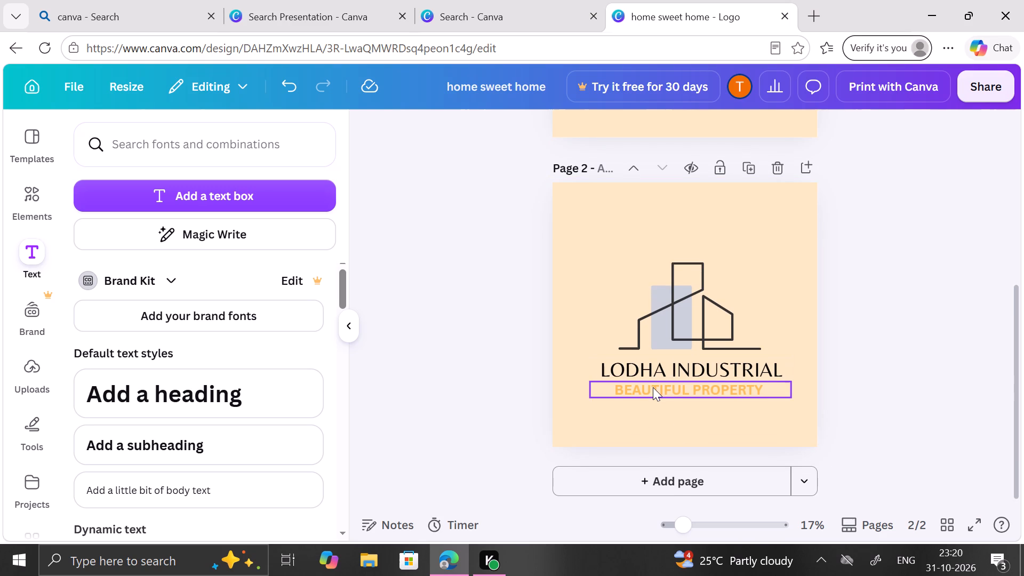
drag(618, 388, 624, 393)
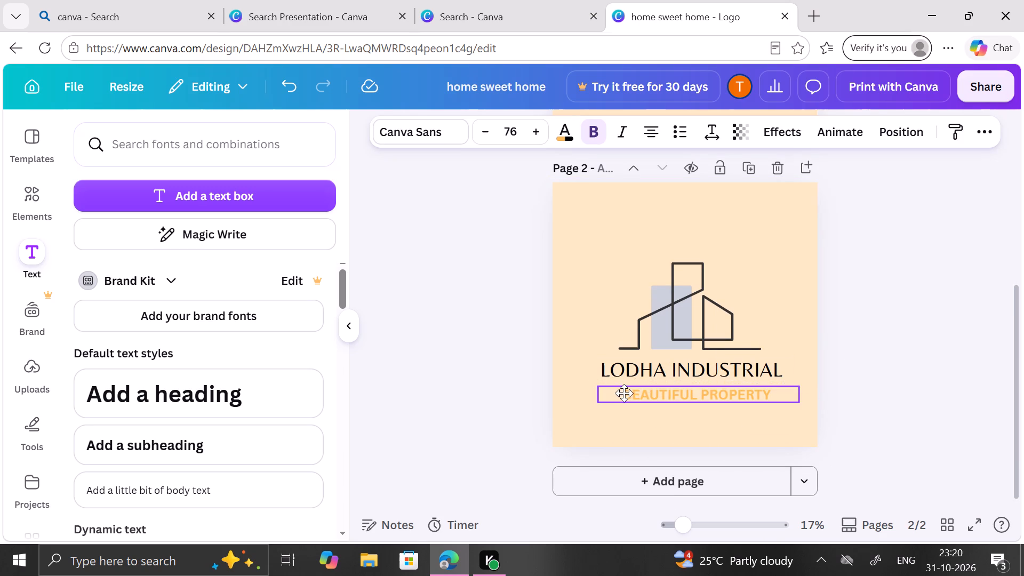
drag(624, 393, 623, 390)
Recolour the whole "BEAUTIFUL PROPERTY" subheading with the olive-gold text colour already used in the design.
click(610, 390)
drag(610, 390, 787, 386)
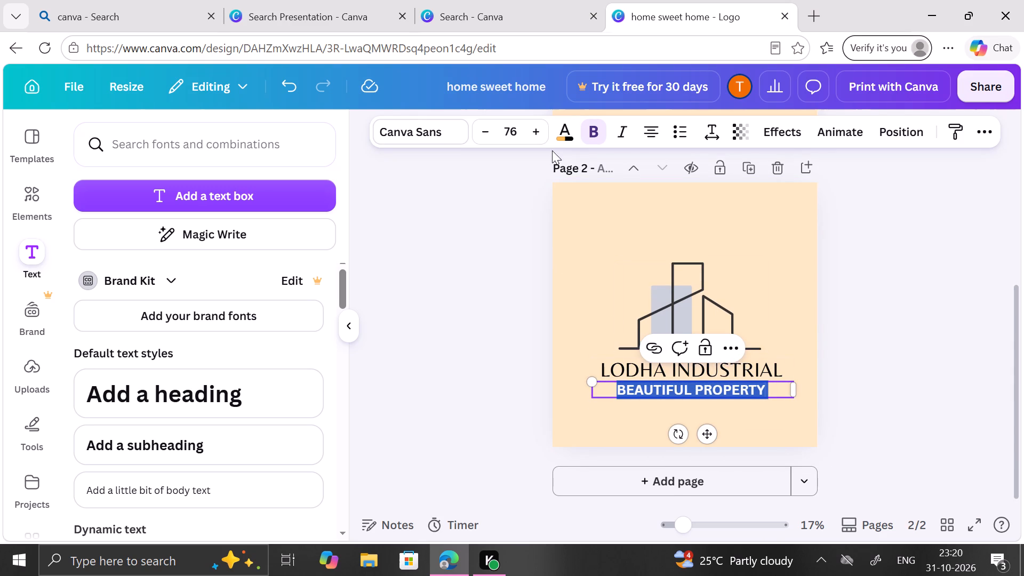
click(557, 142)
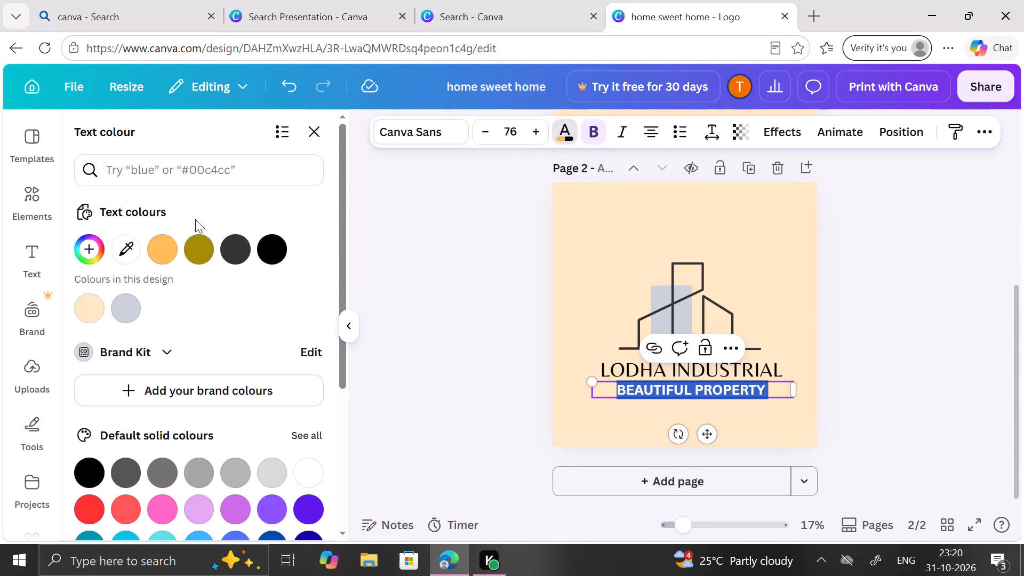
click(199, 239)
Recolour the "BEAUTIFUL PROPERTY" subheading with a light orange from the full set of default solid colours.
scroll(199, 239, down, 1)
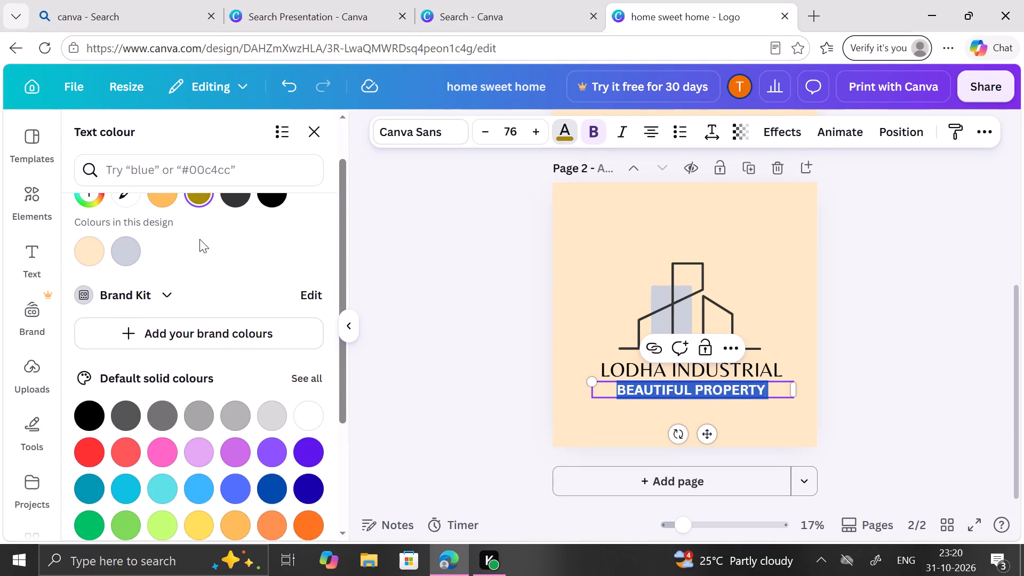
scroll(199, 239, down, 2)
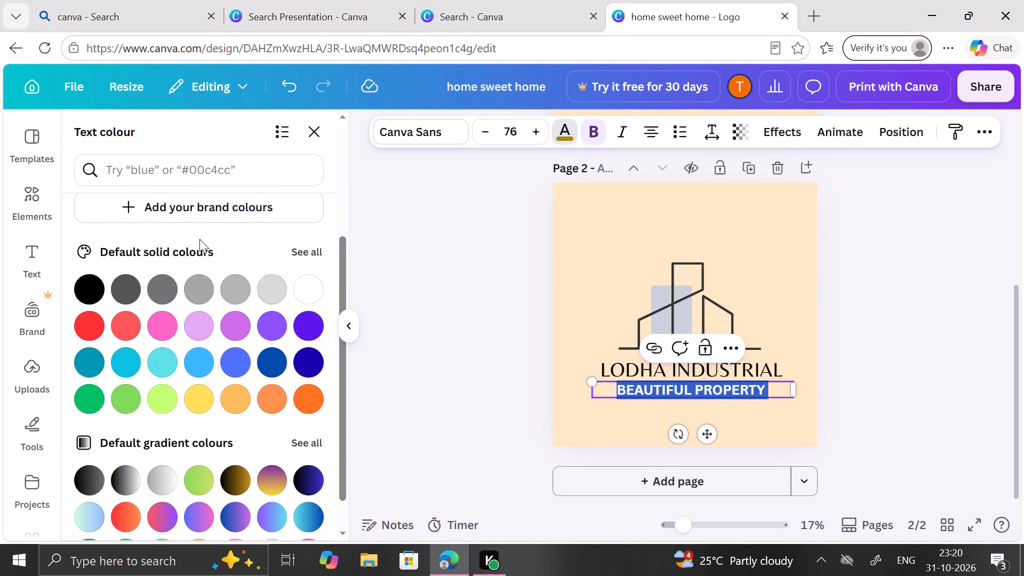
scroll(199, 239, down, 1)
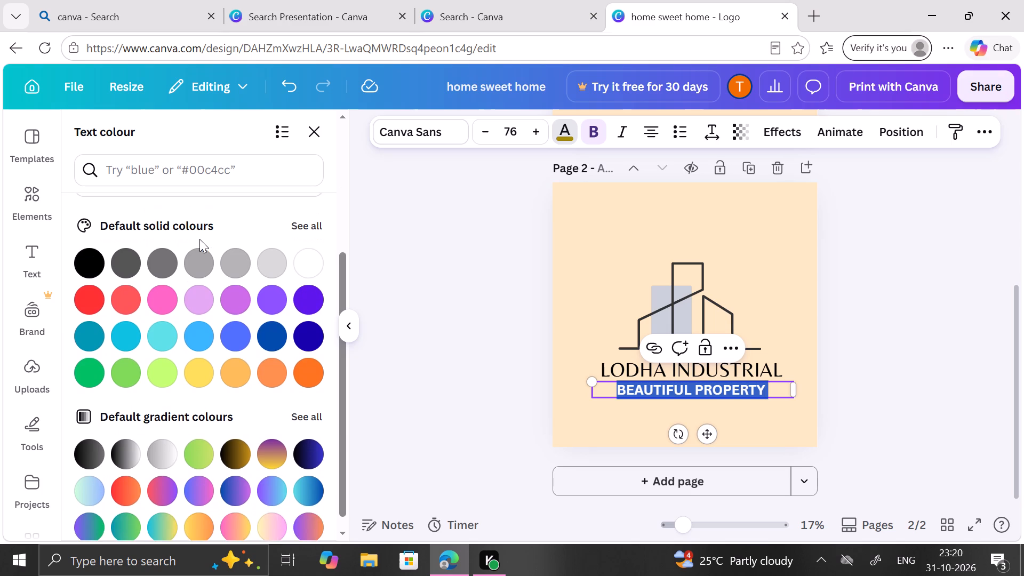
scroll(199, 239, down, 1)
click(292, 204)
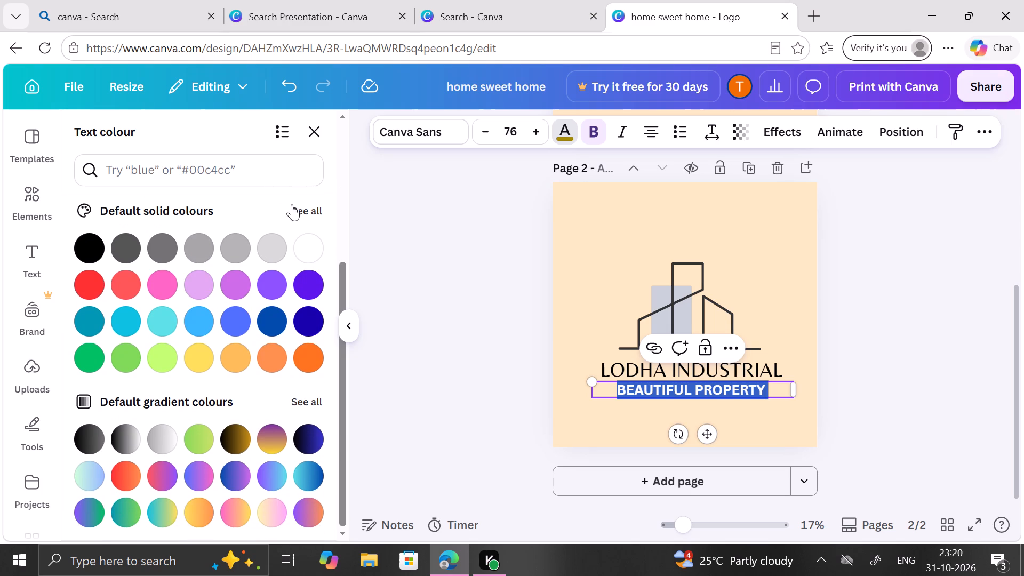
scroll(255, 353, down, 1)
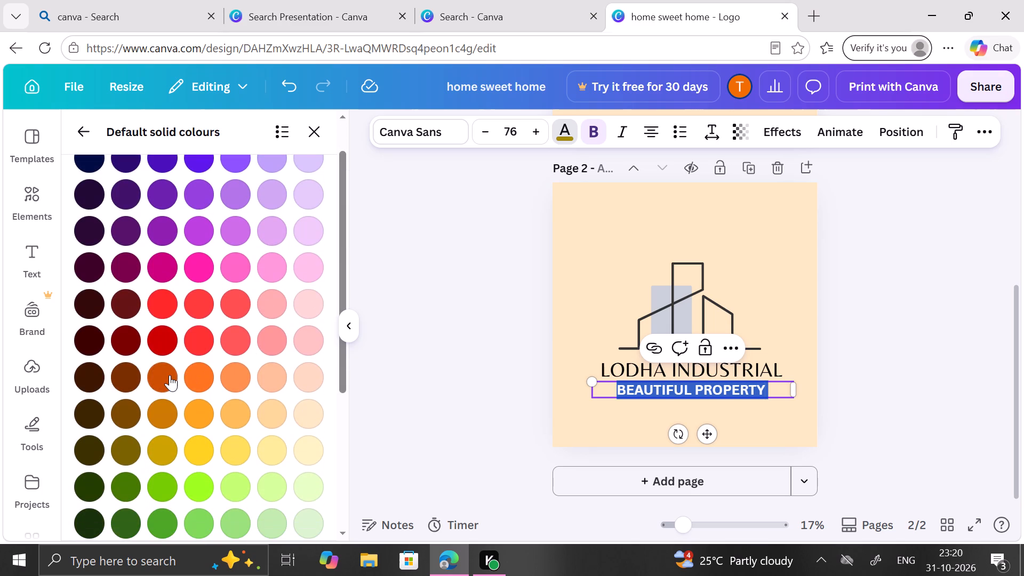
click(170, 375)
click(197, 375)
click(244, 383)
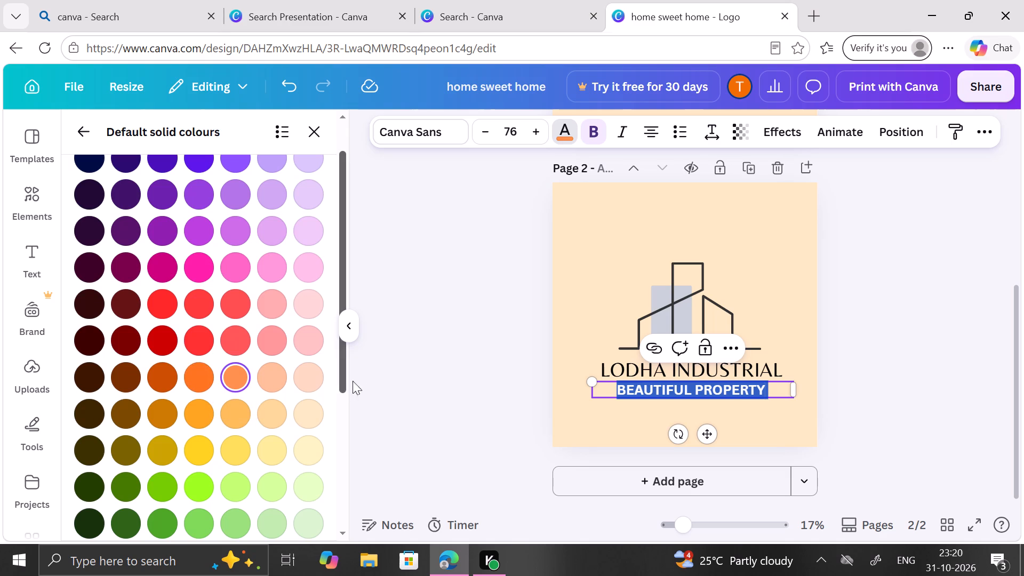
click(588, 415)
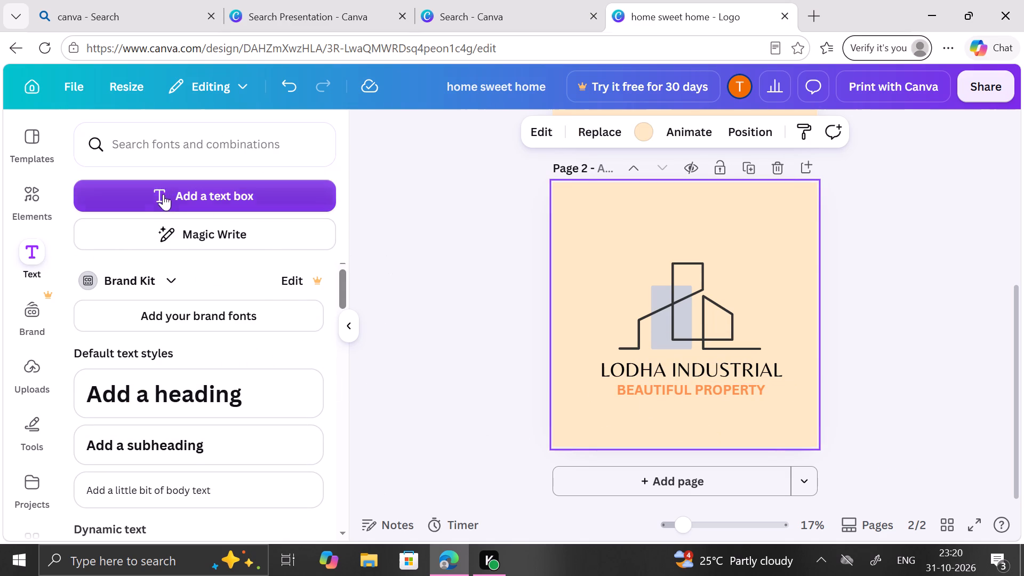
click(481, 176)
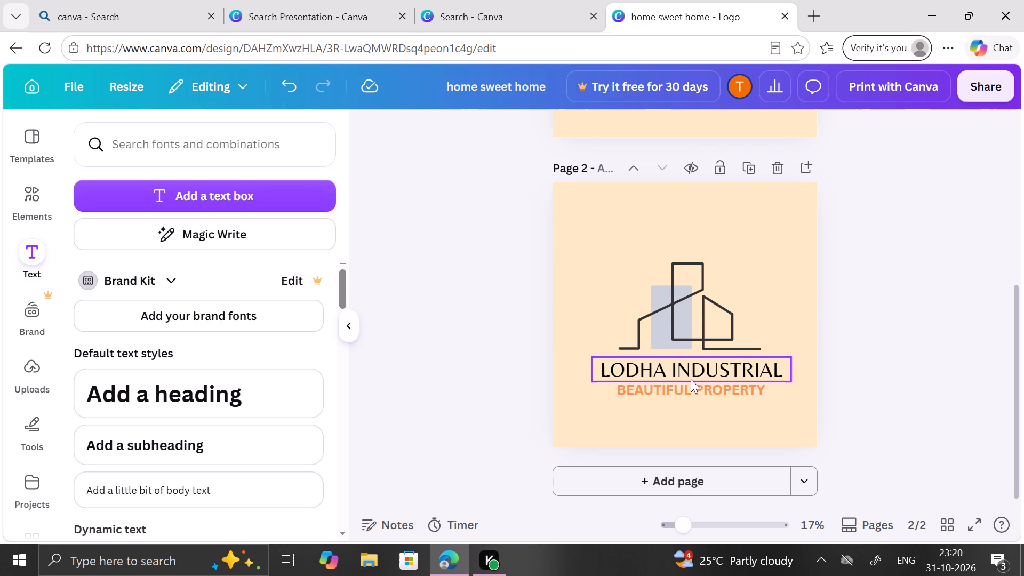
Remove the bold formatting from the "BEAUTIFUL PROPERTY" subheading and change its font to Belleza.
click(691, 379)
click(693, 393)
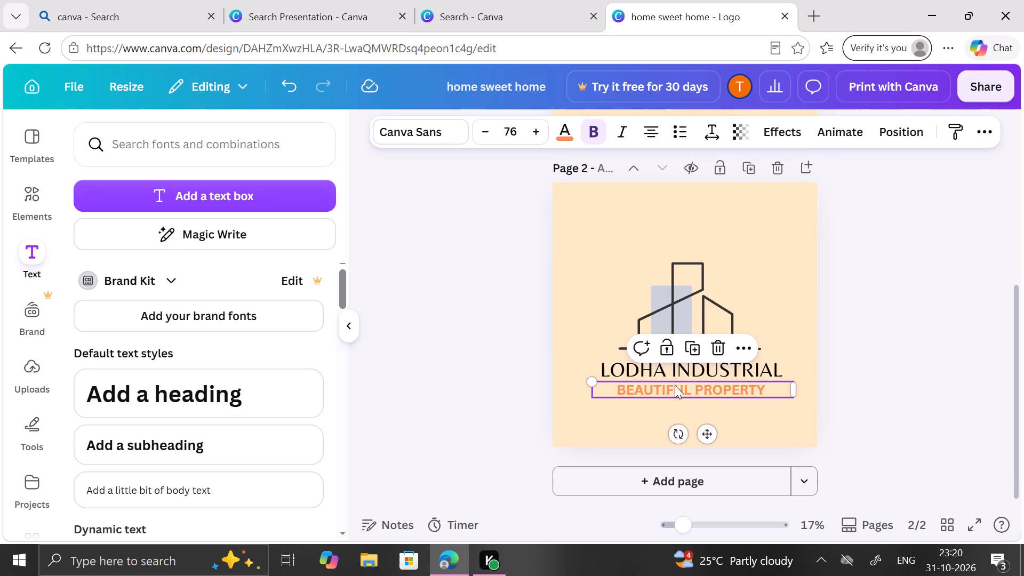
click(589, 137)
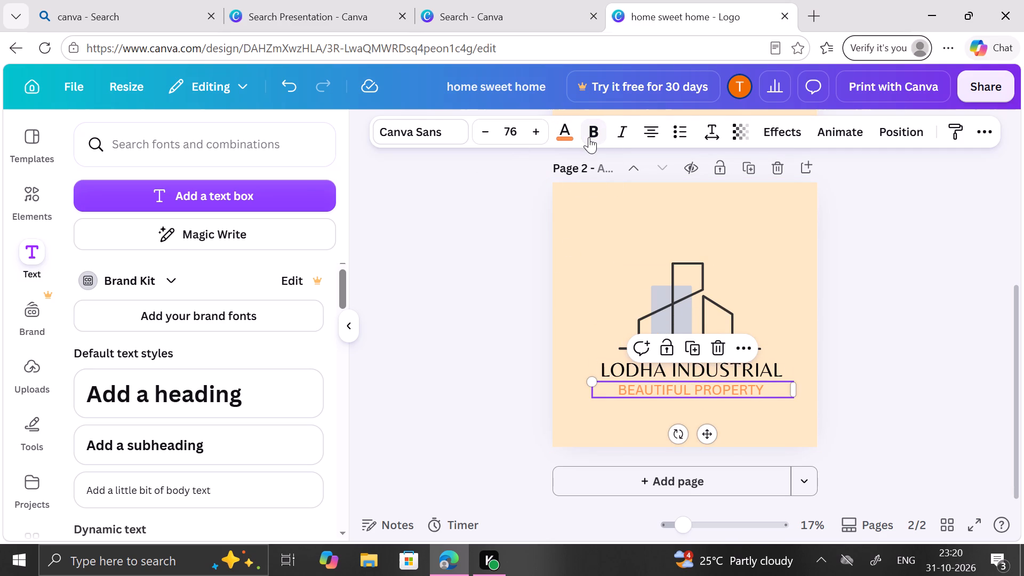
click(464, 131)
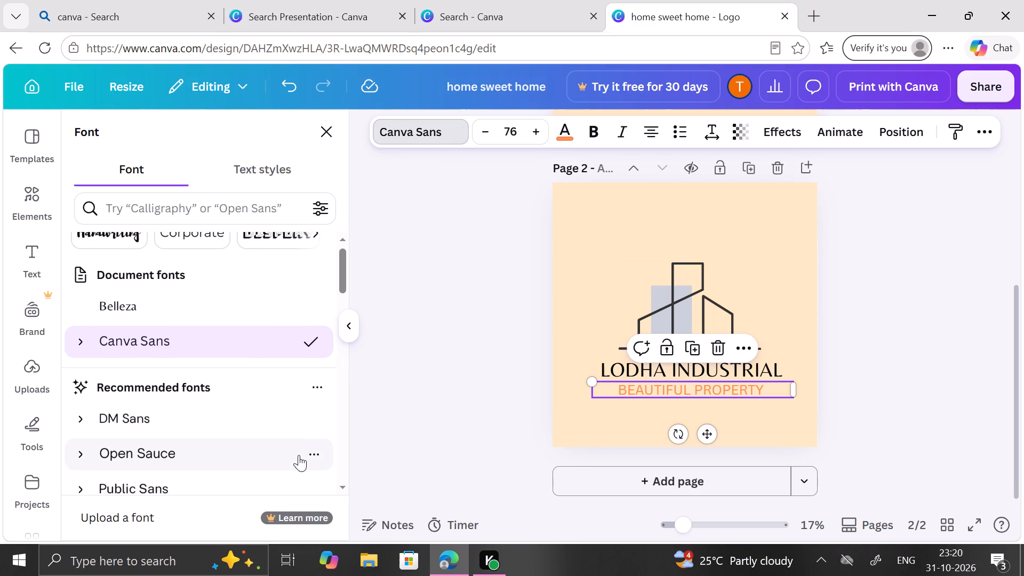
click(260, 319)
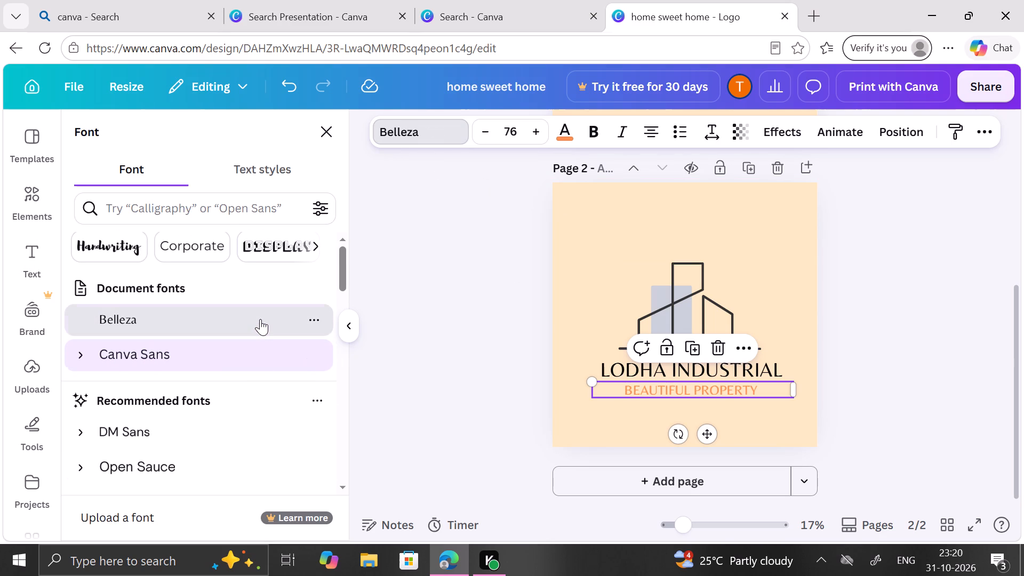
right_click(447, 342)
click(417, 340)
scroll(417, 340, up, 1)
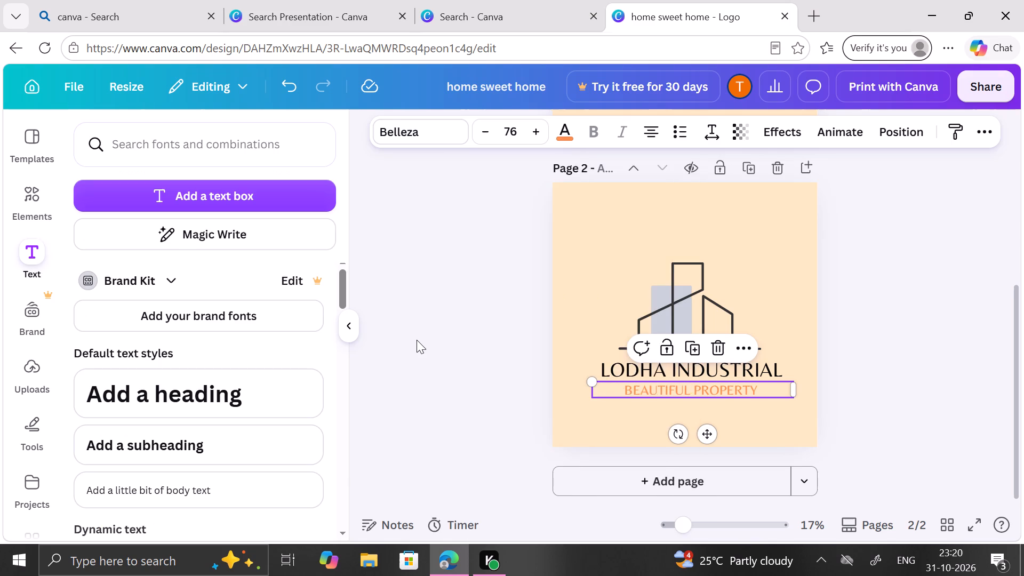
scroll(417, 340, up, 1)
scroll(417, 340, down, 3)
Reduce the "BEAUTIFUL PROPERTY" subheading's font size to 70.
click(781, 384)
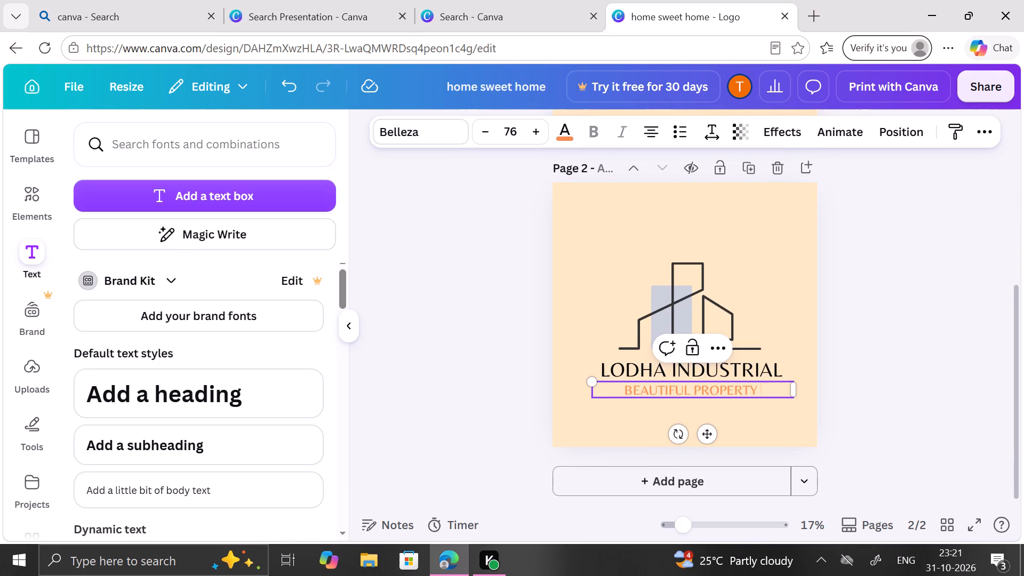
triple_click(497, 131)
double_click(497, 131)
click(497, 131)
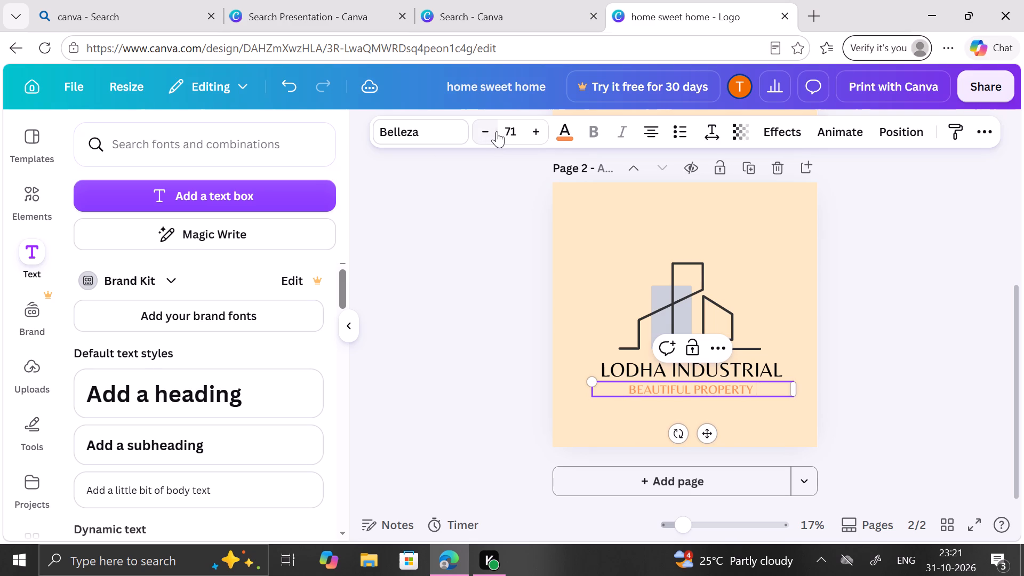
click(526, 363)
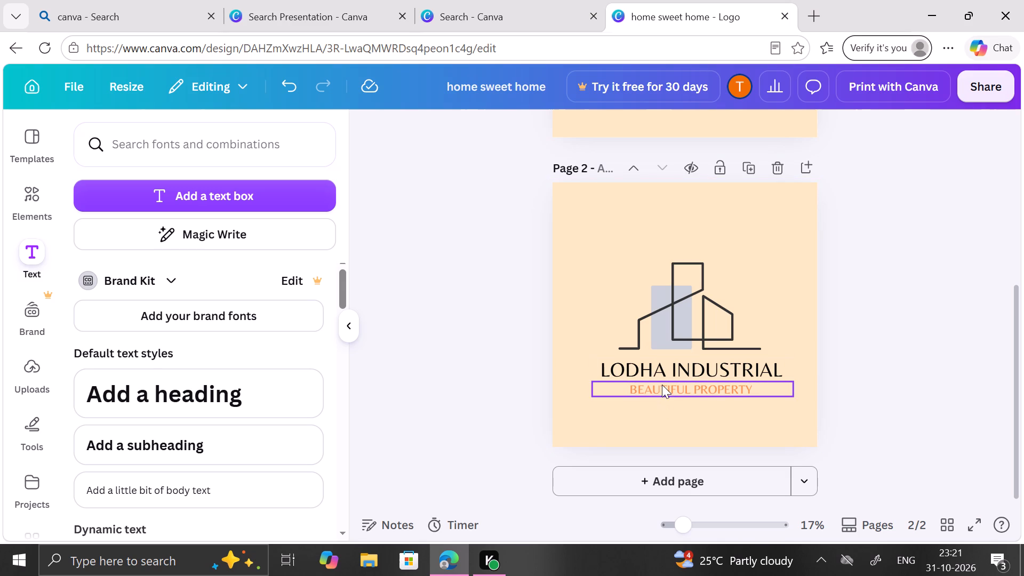
Nudge the "BEAUTIFUL PROPERTY" subheading slightly sideways to align its centre with the building artwork above.
click(621, 389)
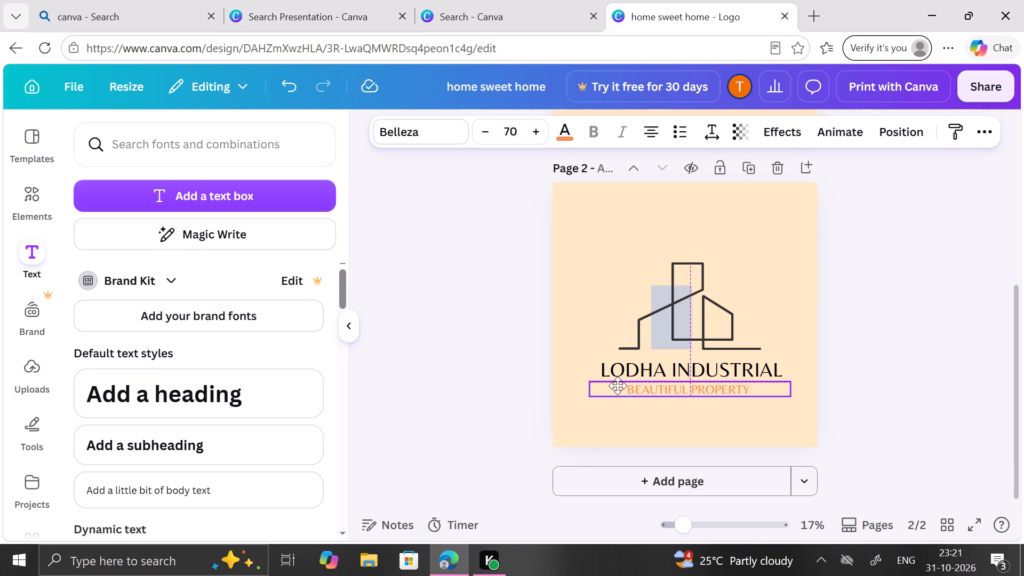
drag(618, 384, 617, 390)
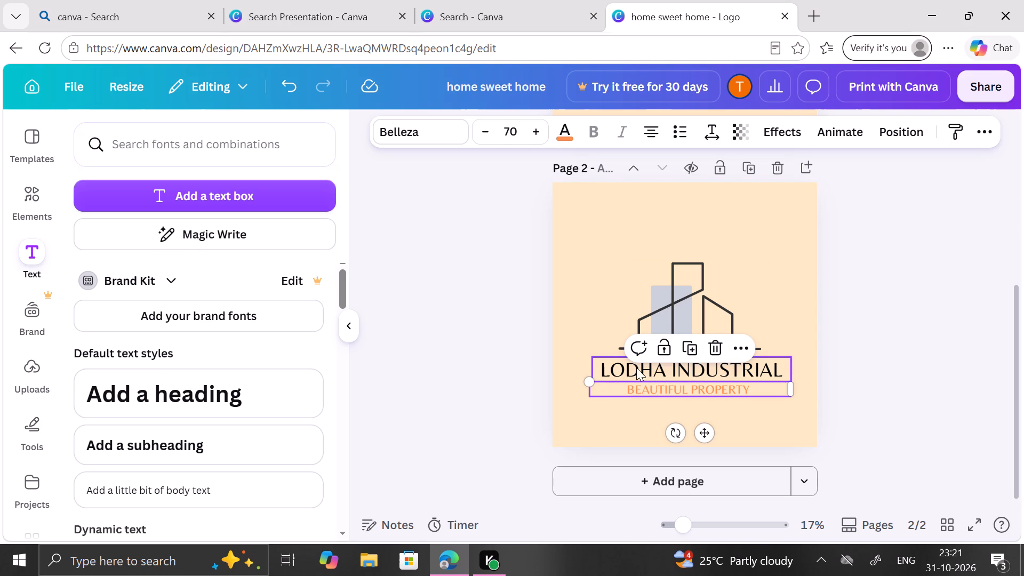
Recolour the whole "BEAUTIFUL PROPERTY" subheading with a dark golden brown from the full set of default solid colours.
double_click(617, 387)
double_click(617, 387)
drag(617, 387, 758, 287)
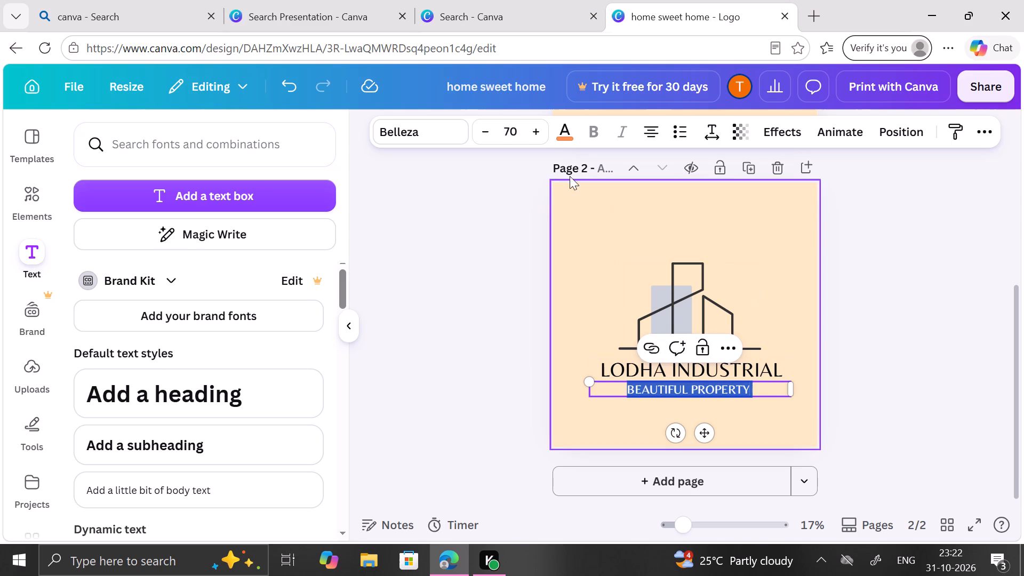
click(559, 124)
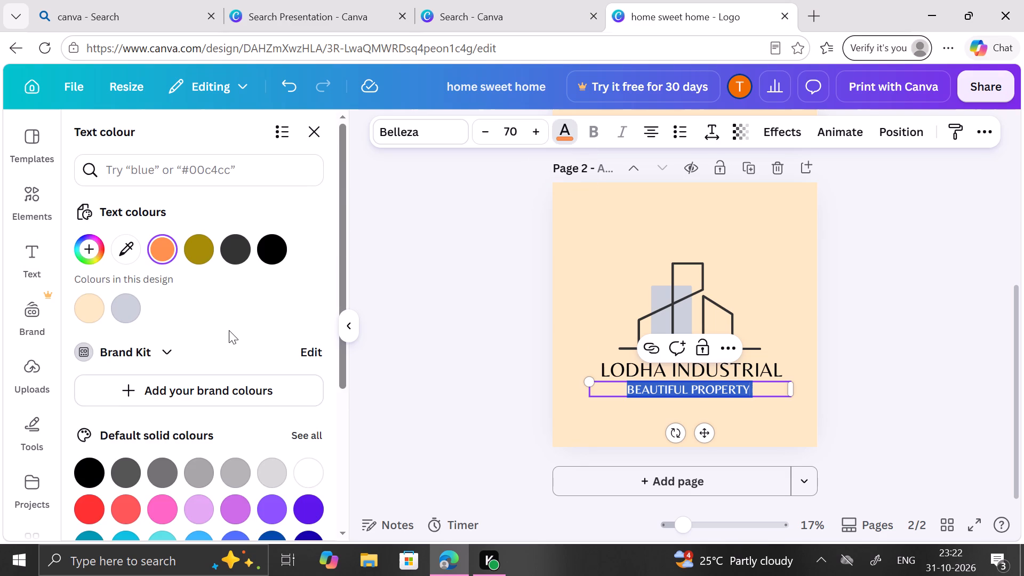
click(301, 435)
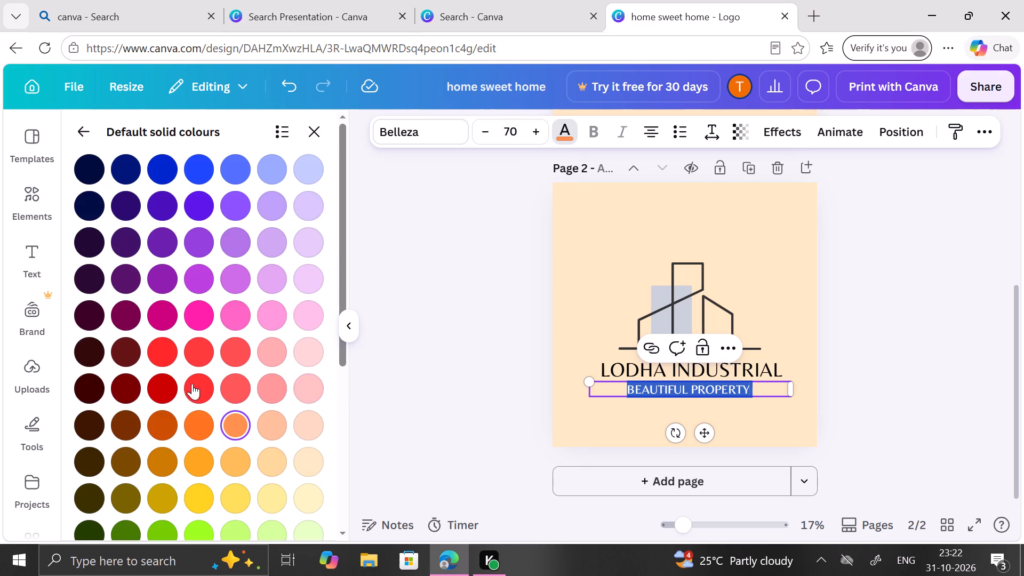
scroll(204, 440, down, 2)
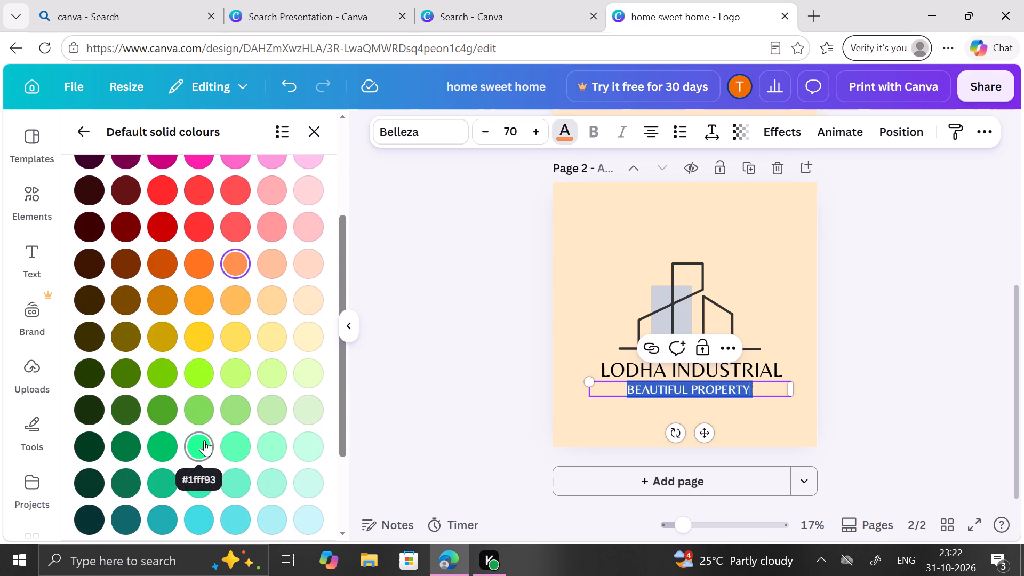
click(135, 308)
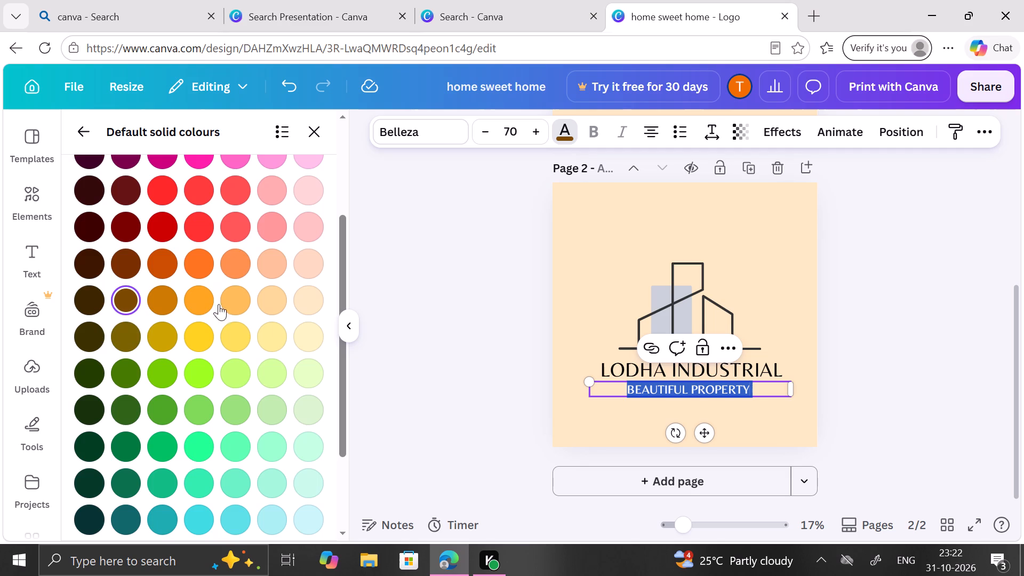
click(397, 380)
click(397, 380)
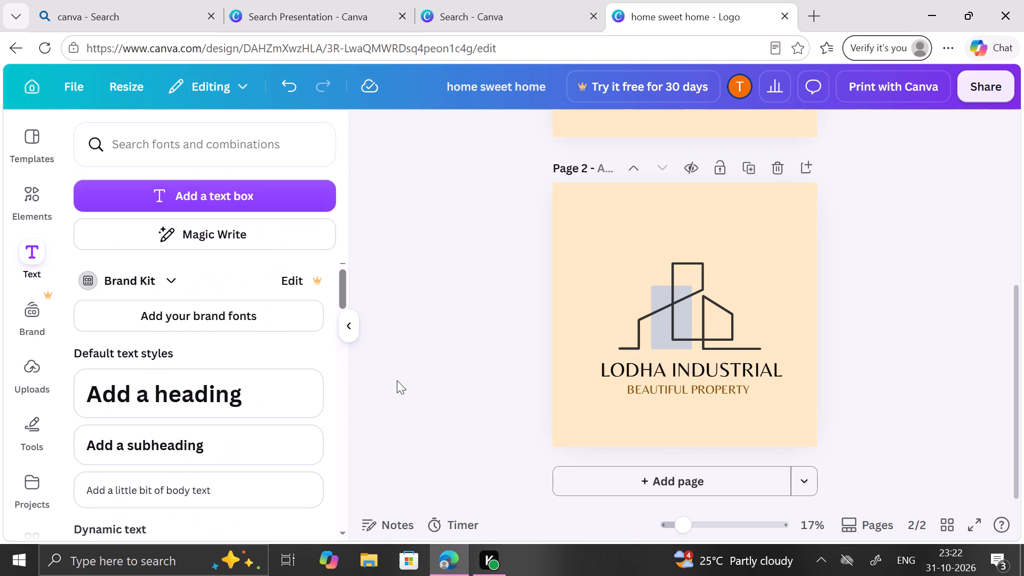
Compare the "Home Sweet Home" and "Lodha Industrial" logo pages, ending on page 2 with the side panel collapsed.
scroll(665, 346, up, 2)
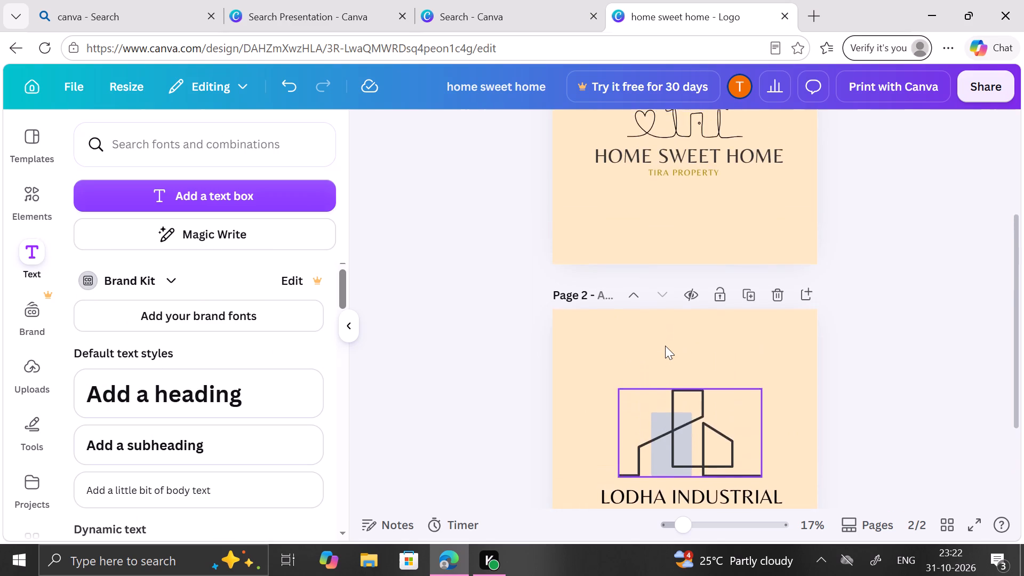
scroll(665, 346, up, 1)
scroll(665, 346, down, 3)
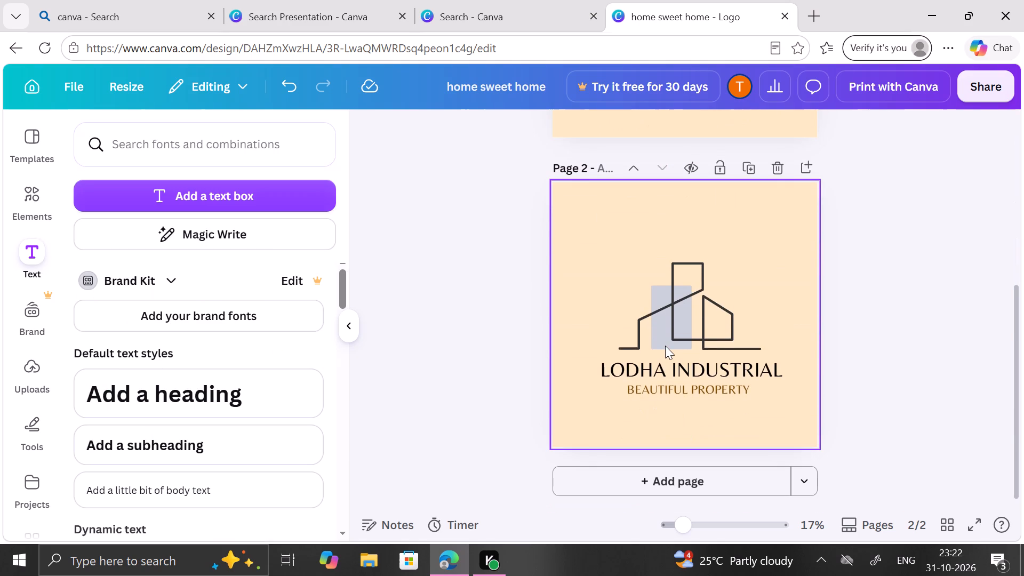
scroll(665, 346, up, 2)
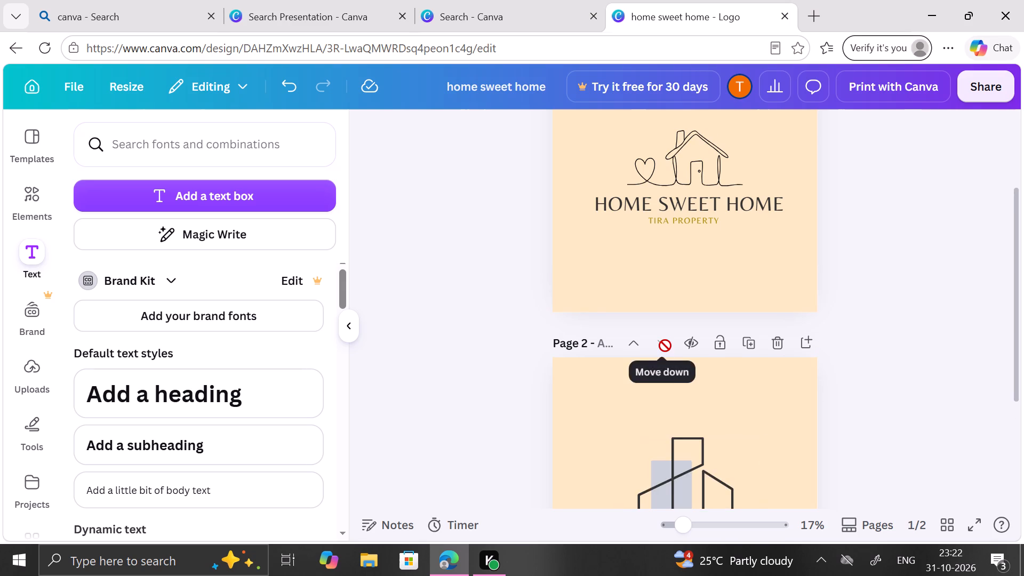
scroll(665, 346, down, 1)
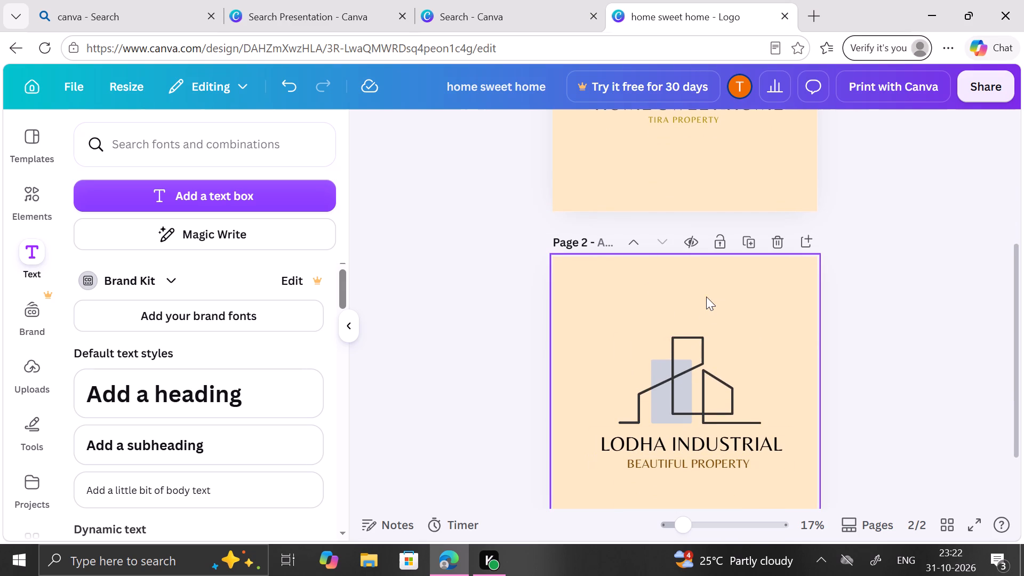
scroll(706, 297, up, 1)
scroll(706, 297, down, 1)
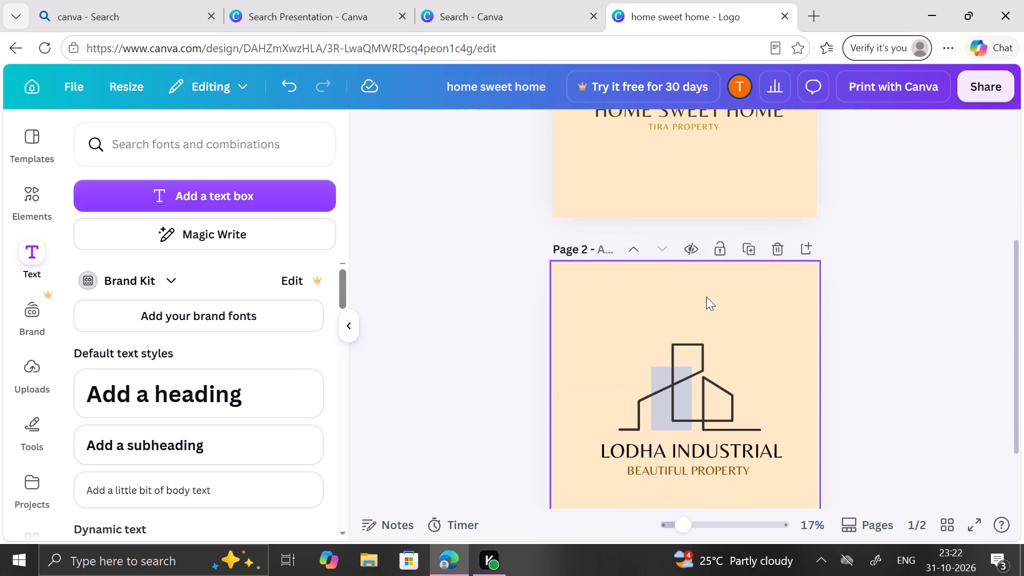
scroll(706, 297, down, 2)
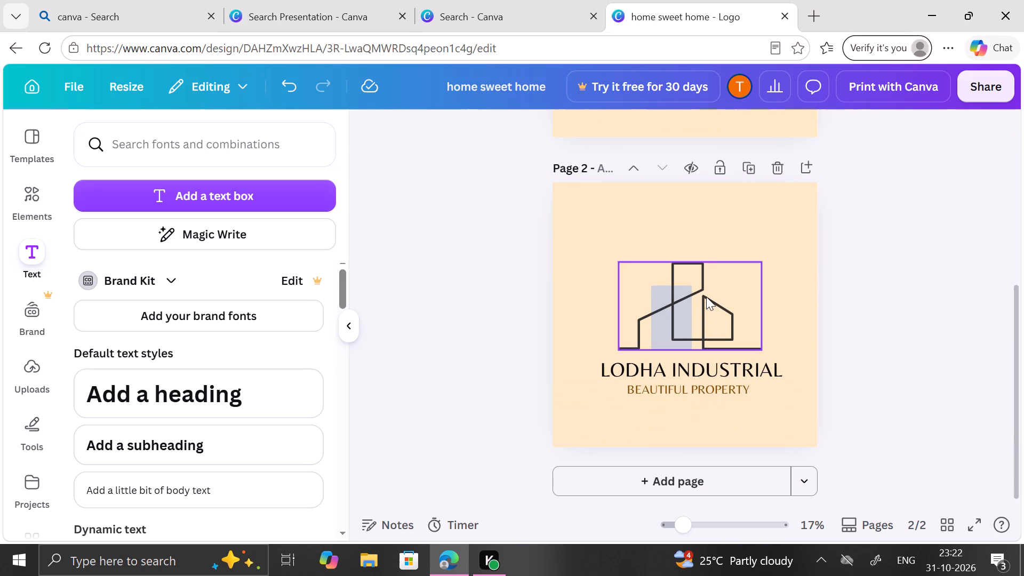
click(356, 321)
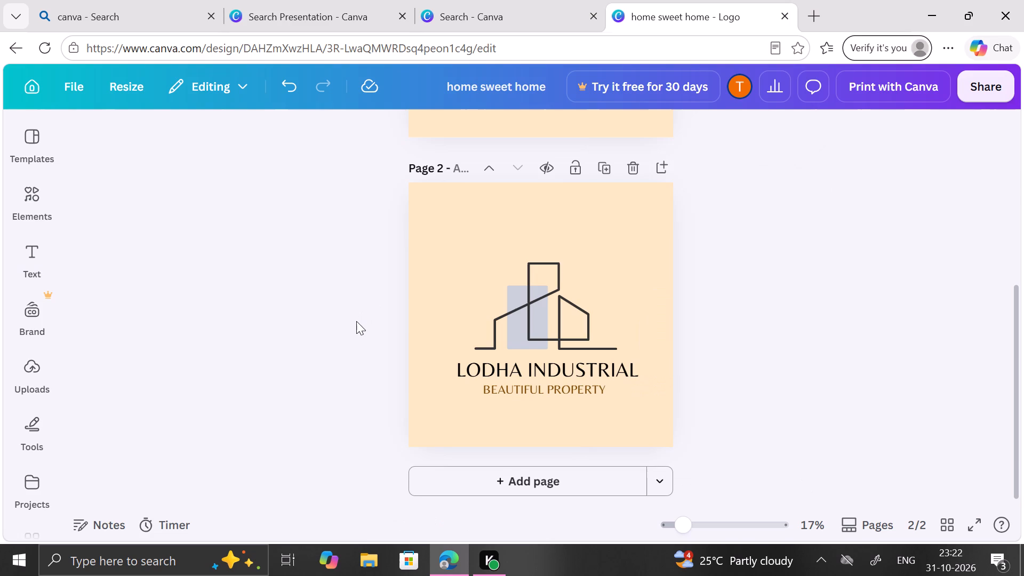
scroll(539, 361, down, 1)
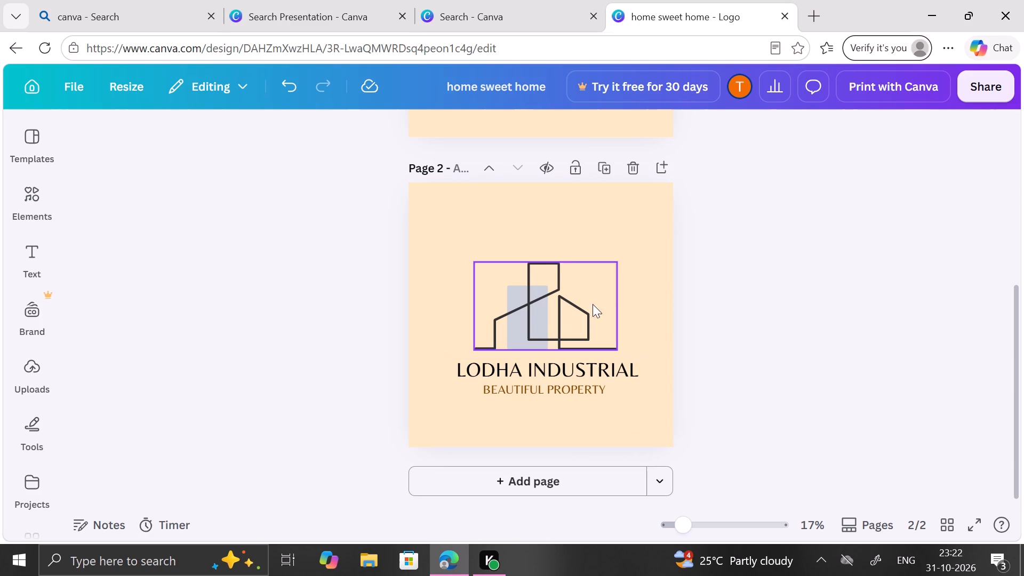
click(632, 289)
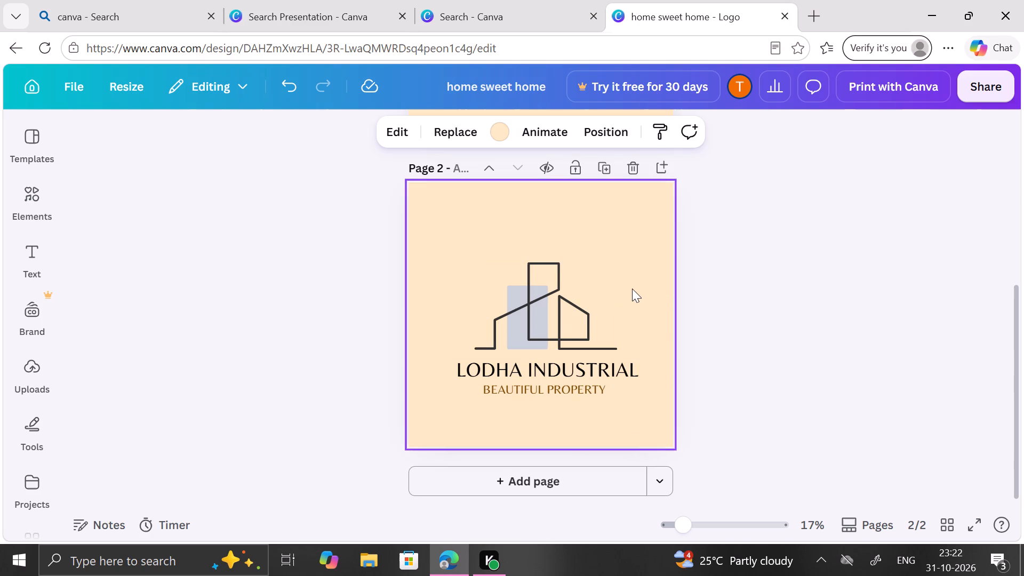
Add a third blank page after the "Lodha Industrial" logo page.
click(507, 493)
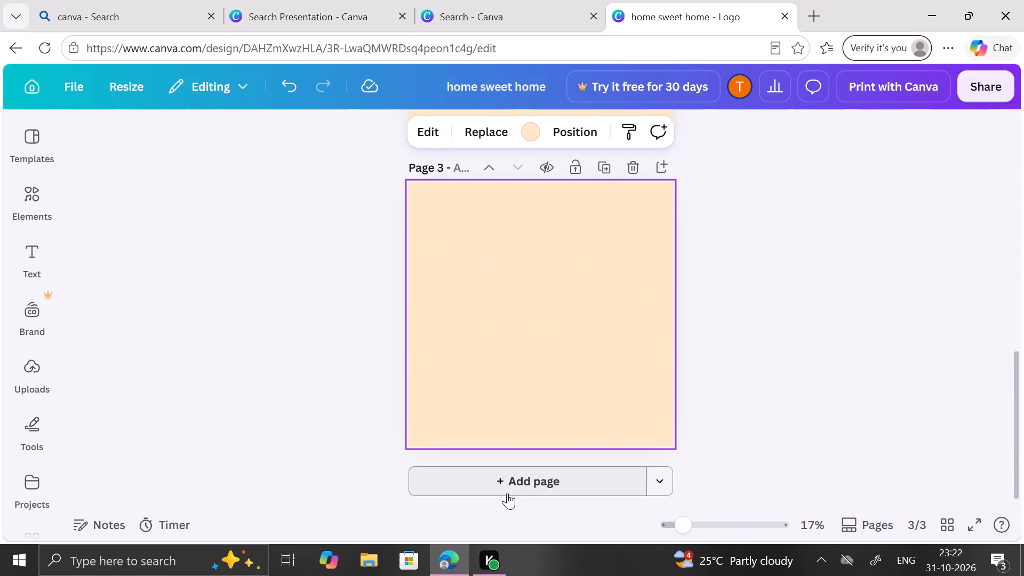
Look through the full set of recently used elements for artwork suited to page 3.
click(25, 212)
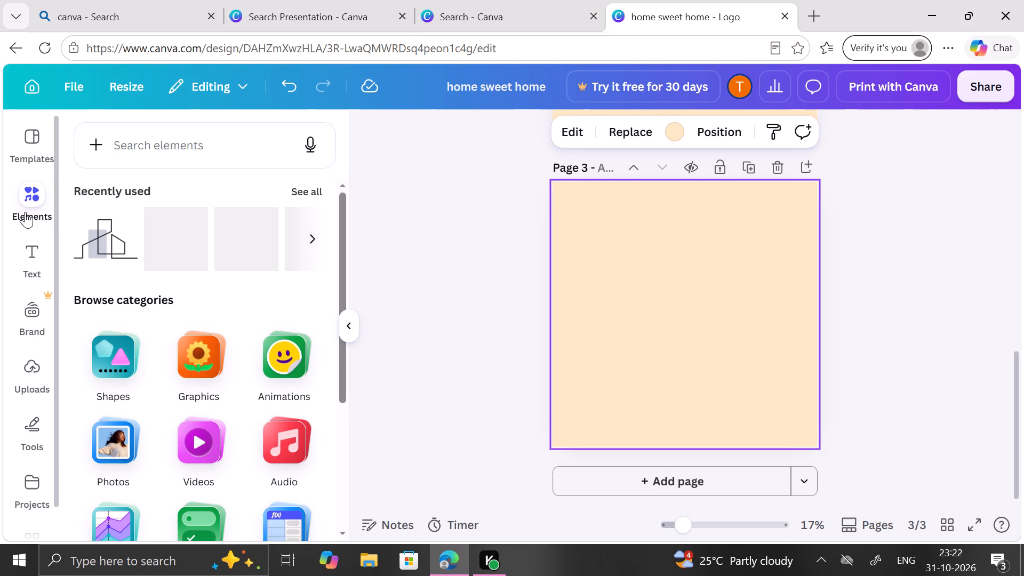
click(283, 190)
click(297, 190)
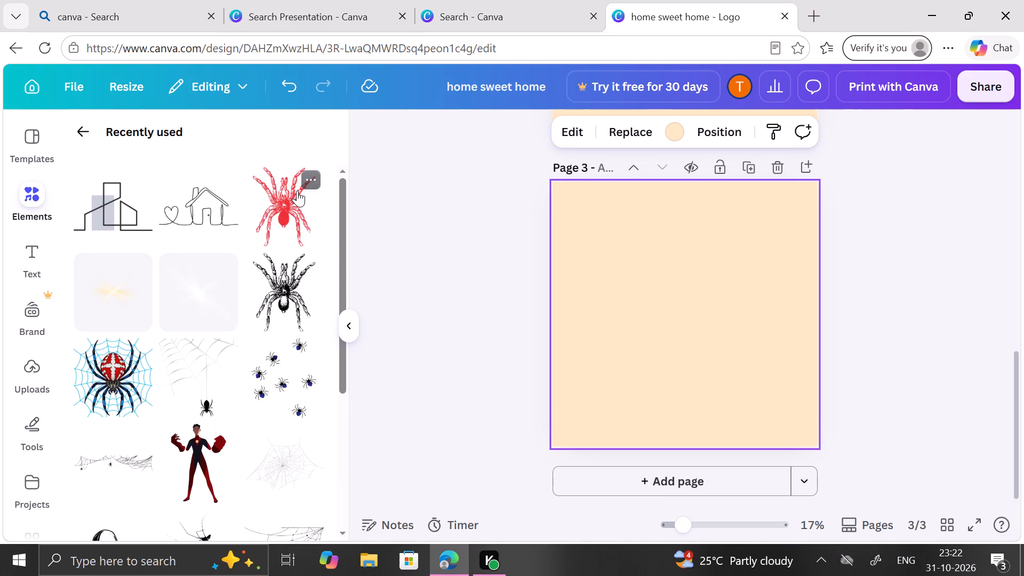
scroll(218, 329, down, 4)
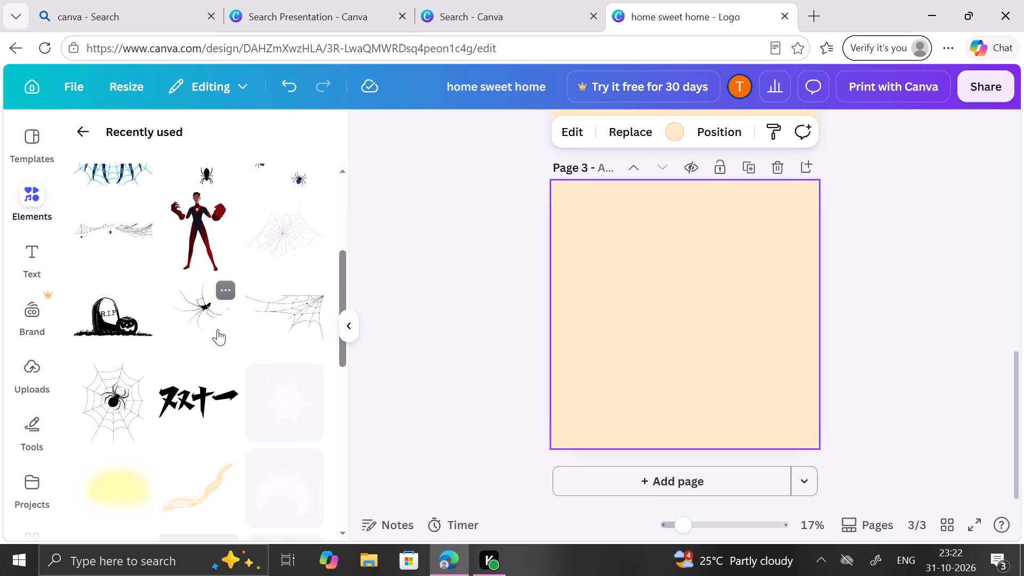
click(84, 134)
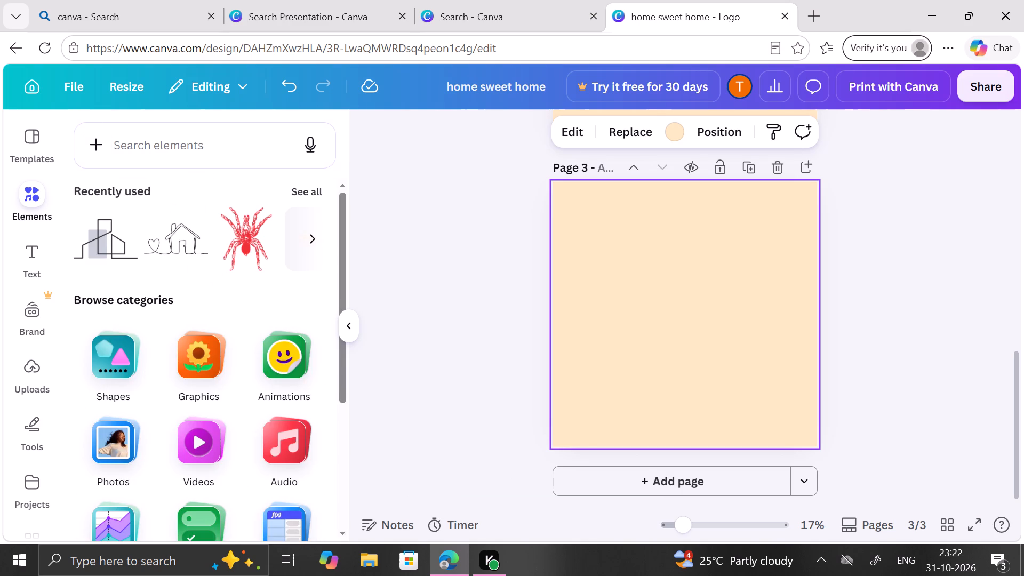
Search the elements for "House" and show all matching graphics.
click(211, 161)
click(211, 151)
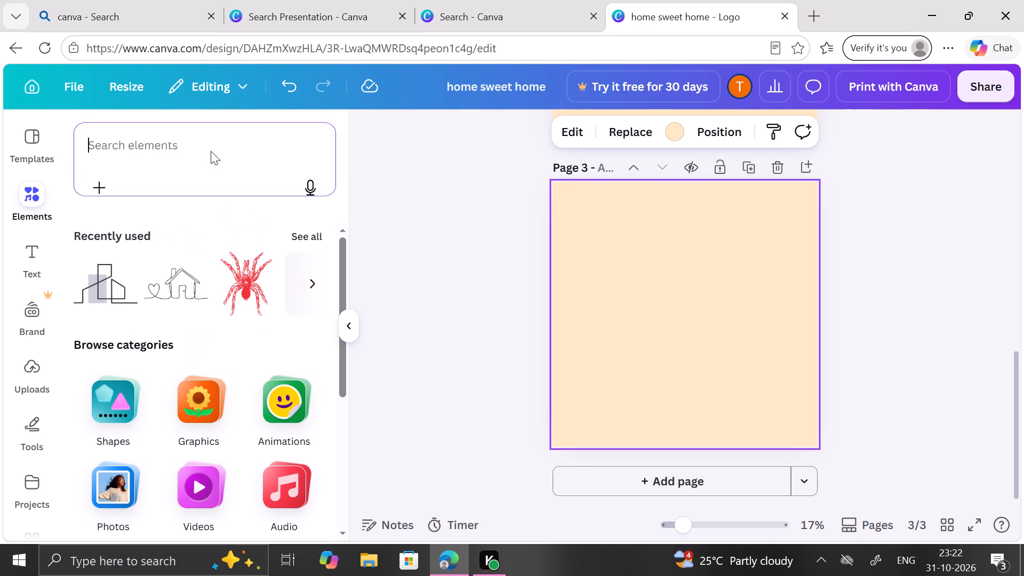
key(h)
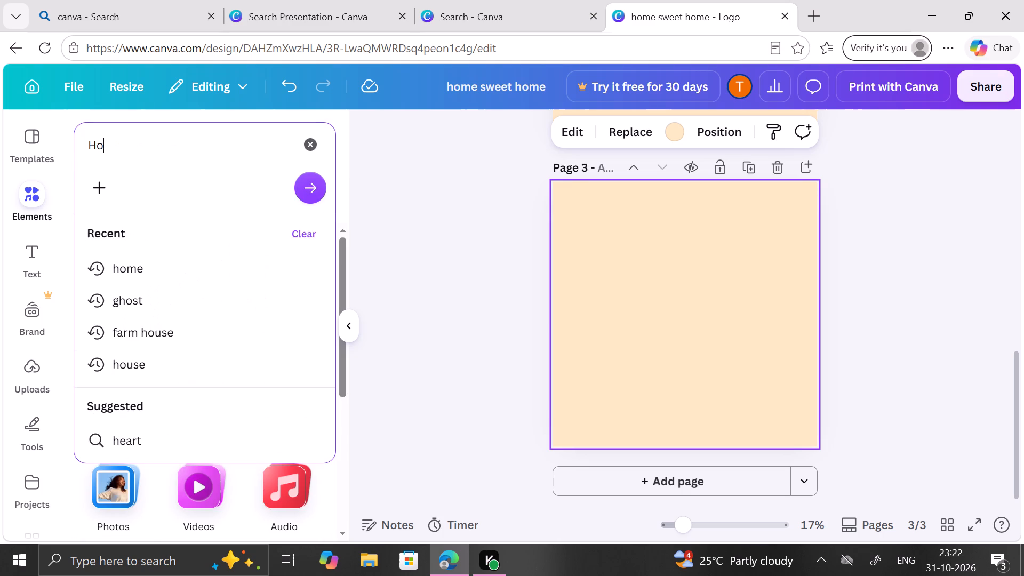
text(useb)
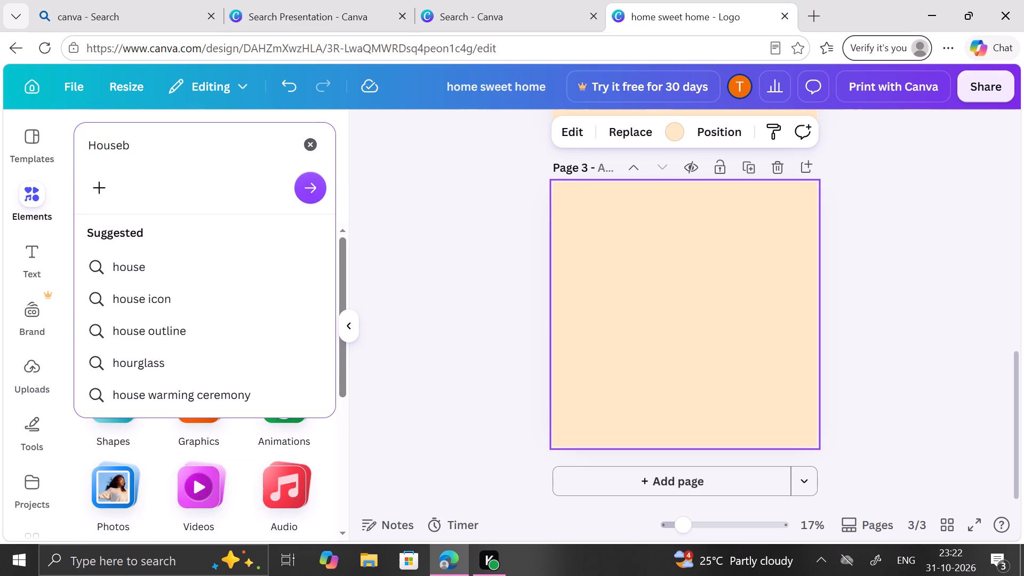
key(BackSpace)
key(Return)
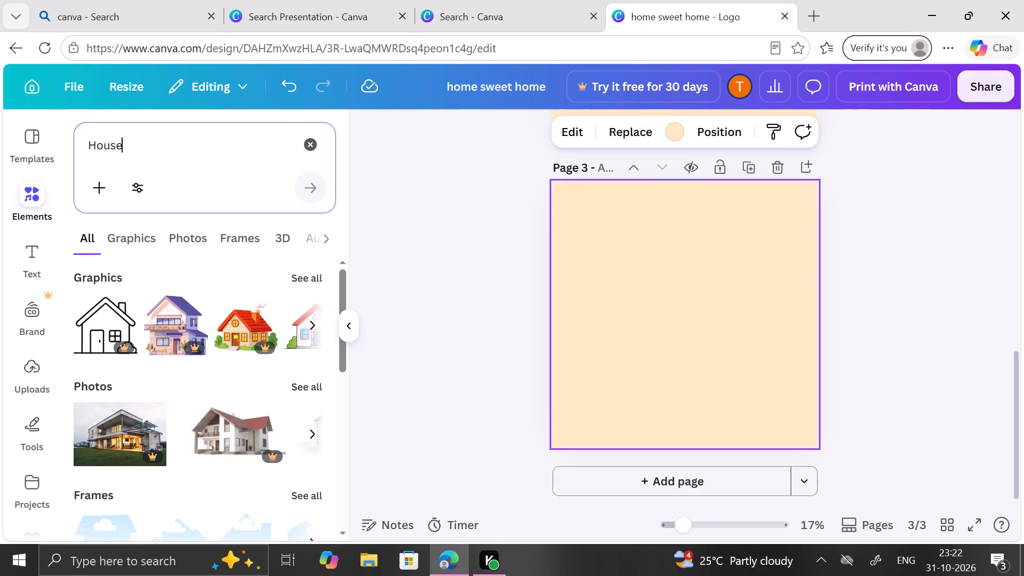
click(299, 278)
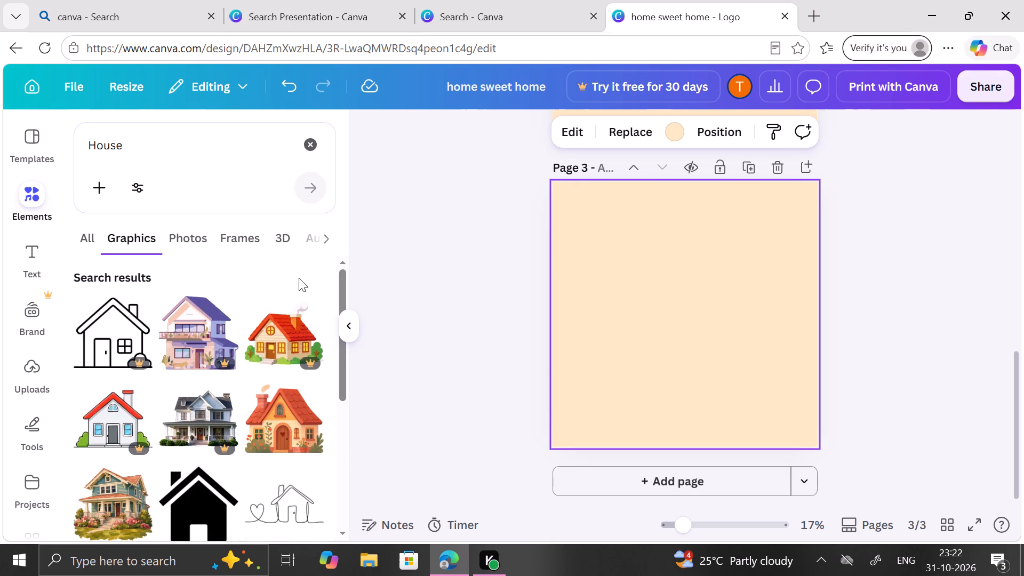
Find the thin gold line-art house with an open outline and doorway among the House graphics and insert it on page 3.
scroll(211, 397, down, 2)
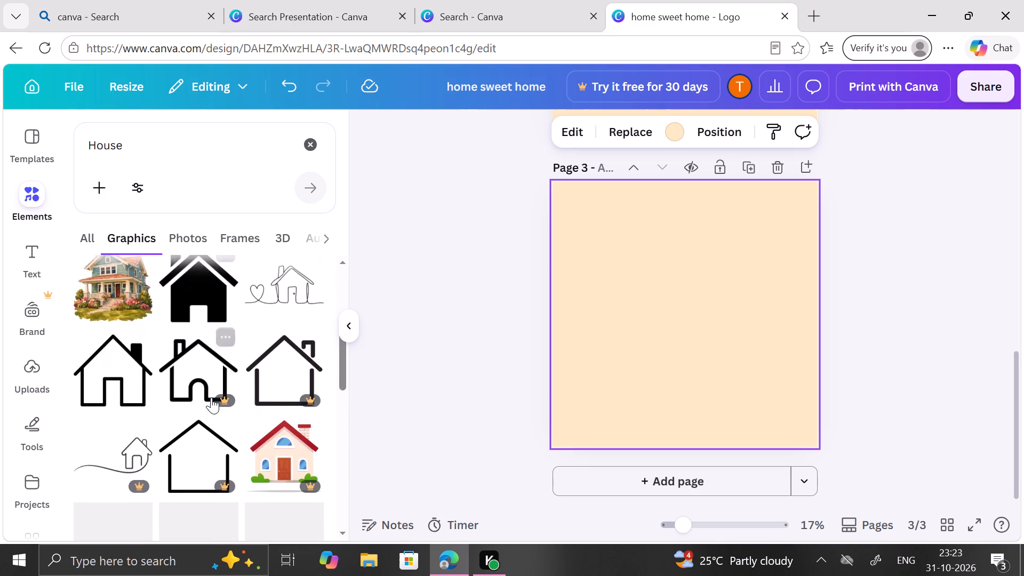
scroll(211, 397, down, 2)
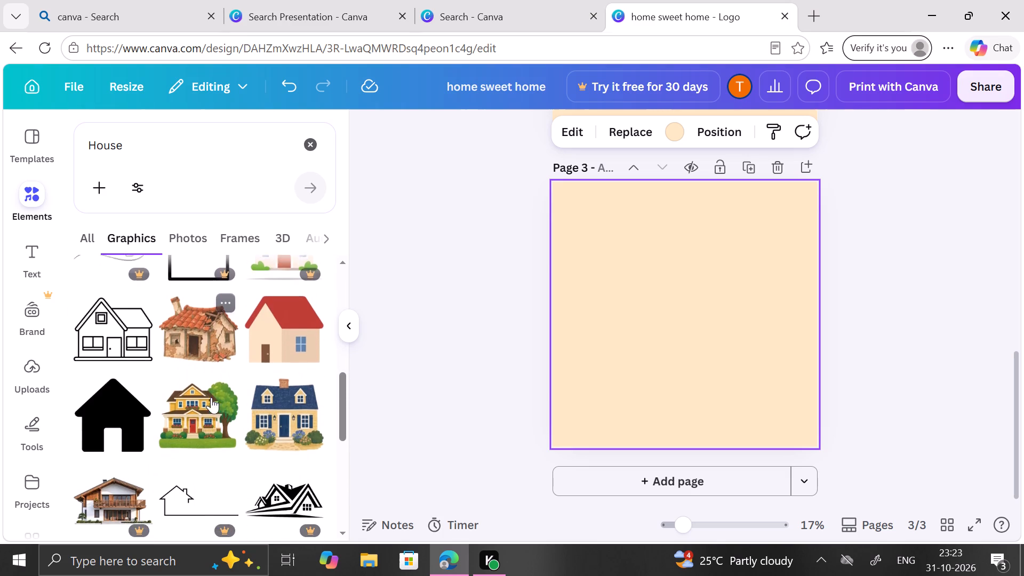
scroll(211, 397, down, 1)
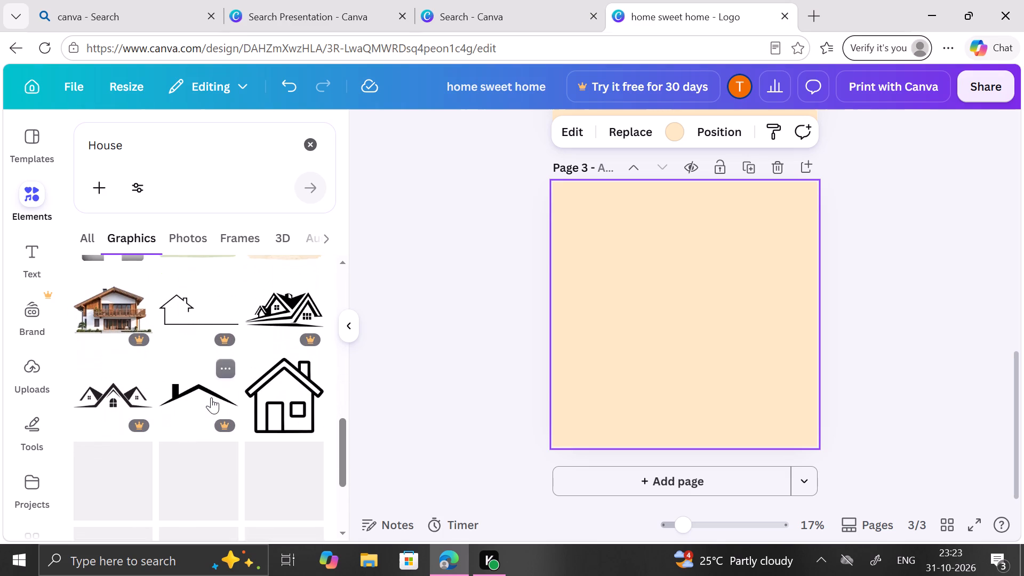
scroll(211, 397, down, 3)
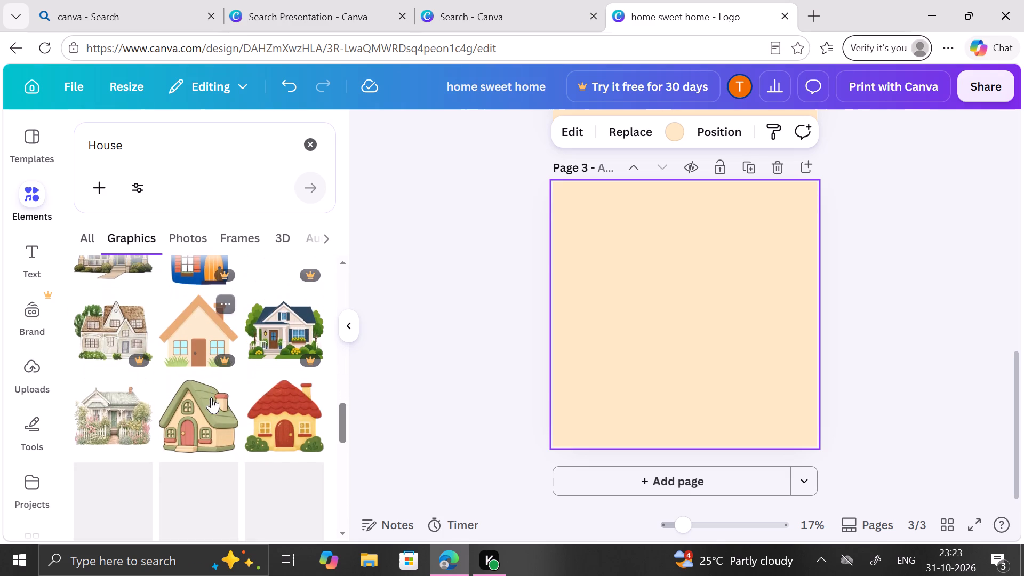
scroll(211, 397, down, 2)
scroll(211, 397, up, 3)
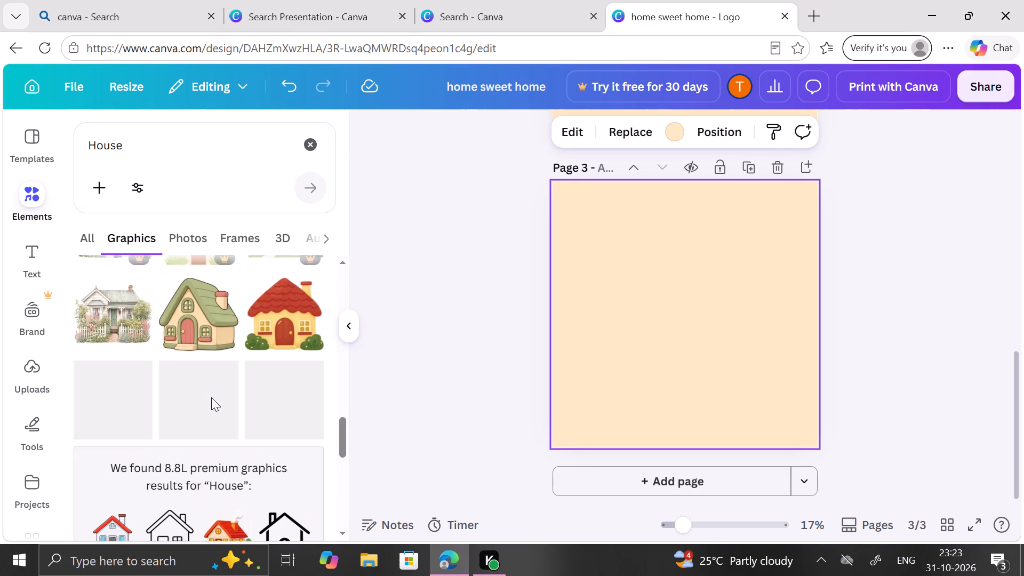
scroll(211, 397, up, 1)
scroll(211, 397, down, 2)
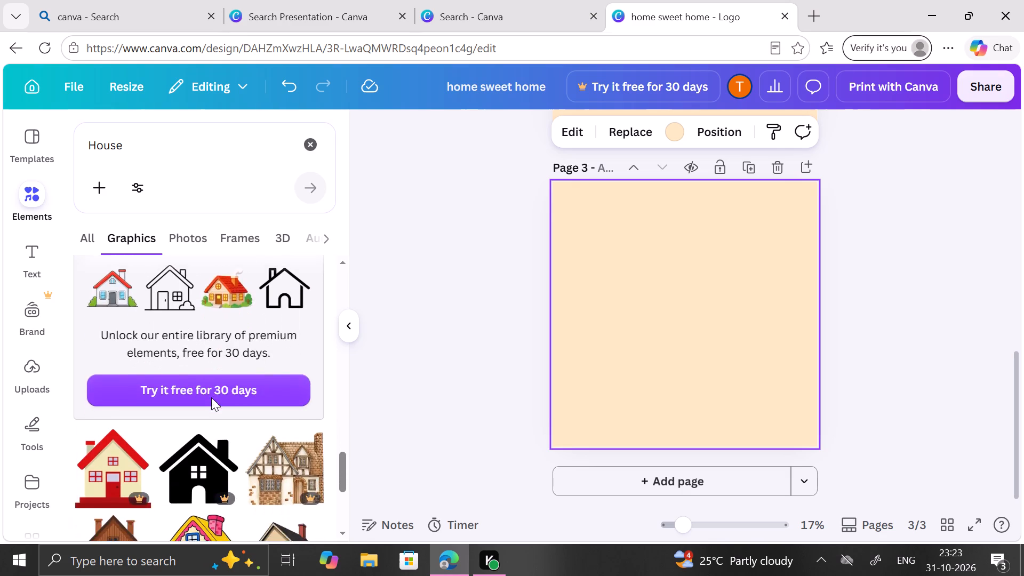
scroll(211, 397, down, 3)
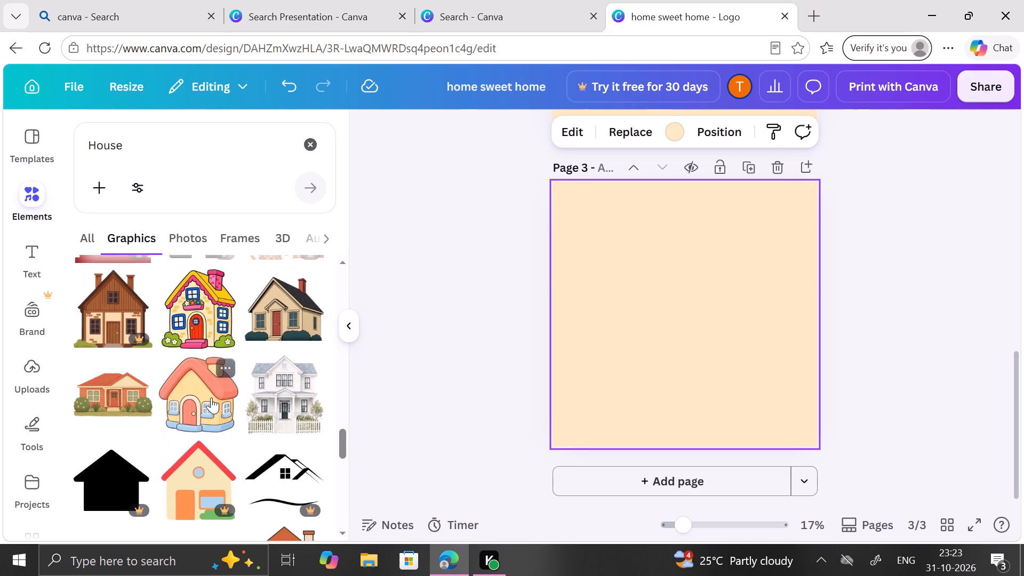
scroll(211, 397, down, 2)
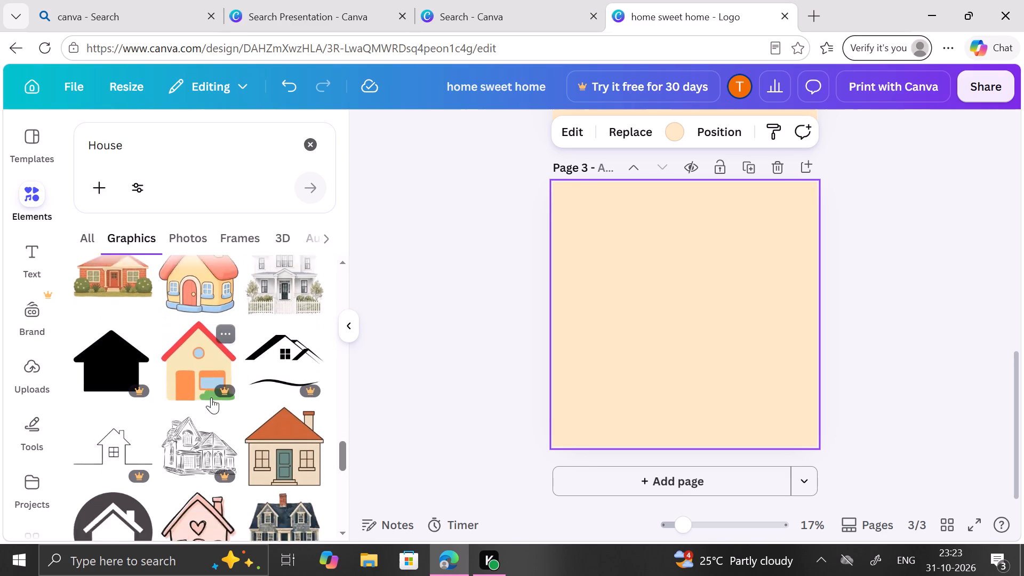
scroll(211, 397, down, 4)
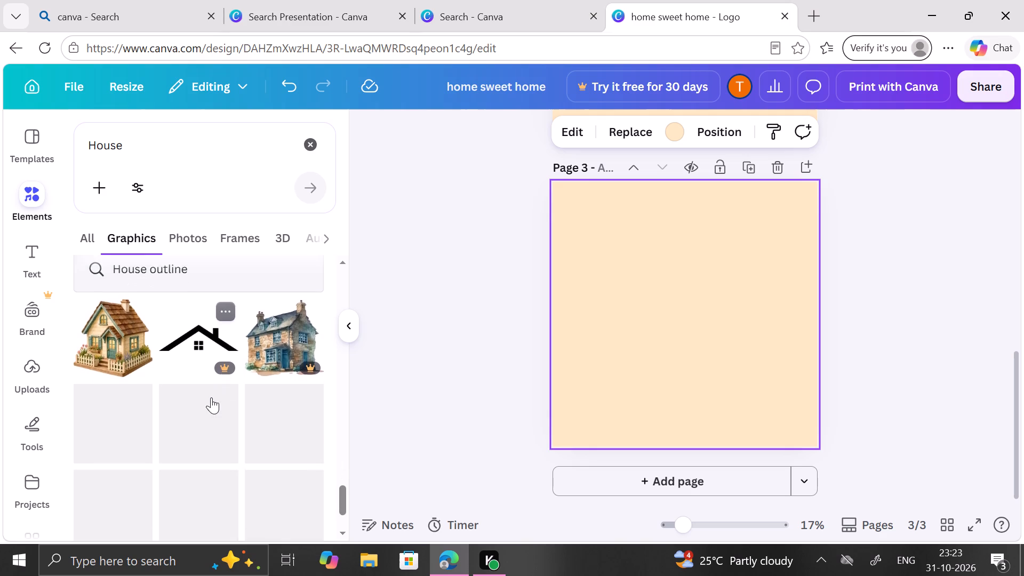
scroll(211, 397, down, 1)
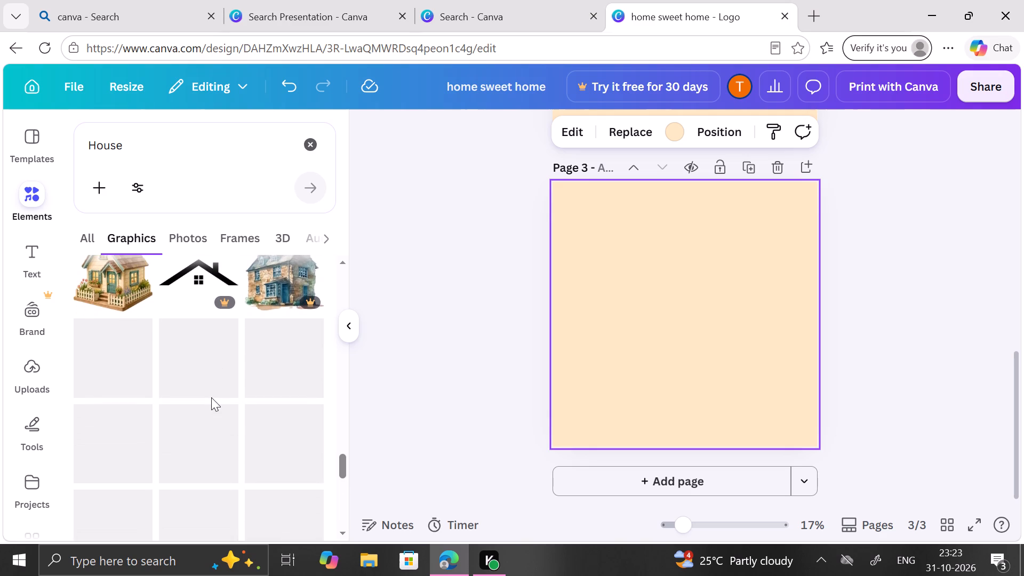
scroll(211, 397, down, 4)
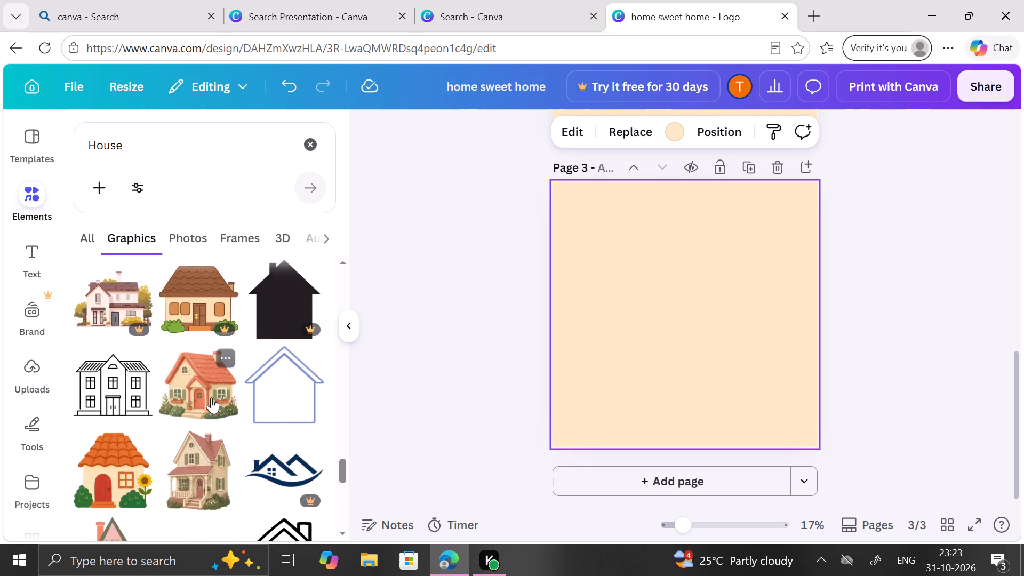
scroll(211, 397, down, 3)
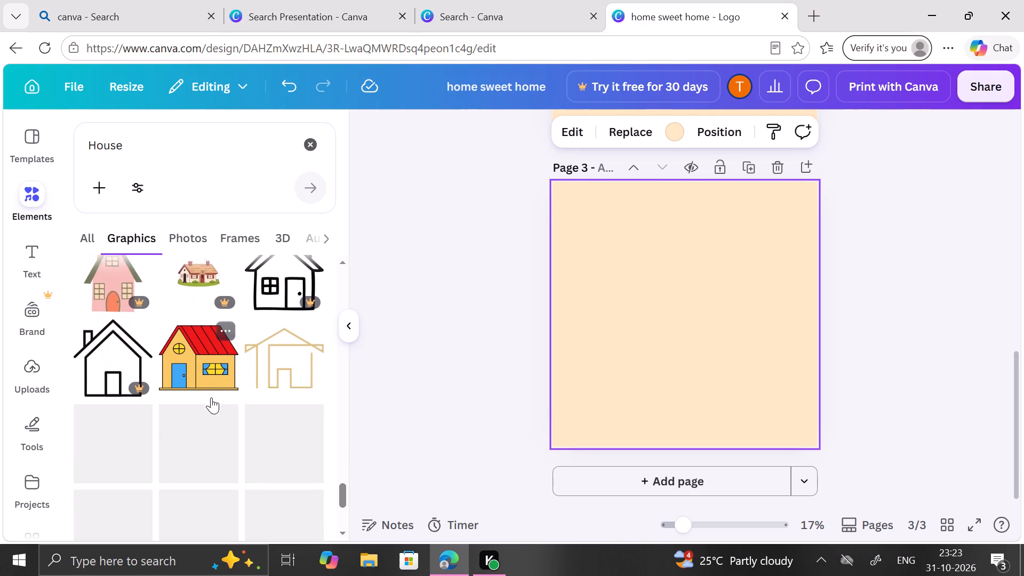
scroll(211, 397, up, 1)
click(290, 373)
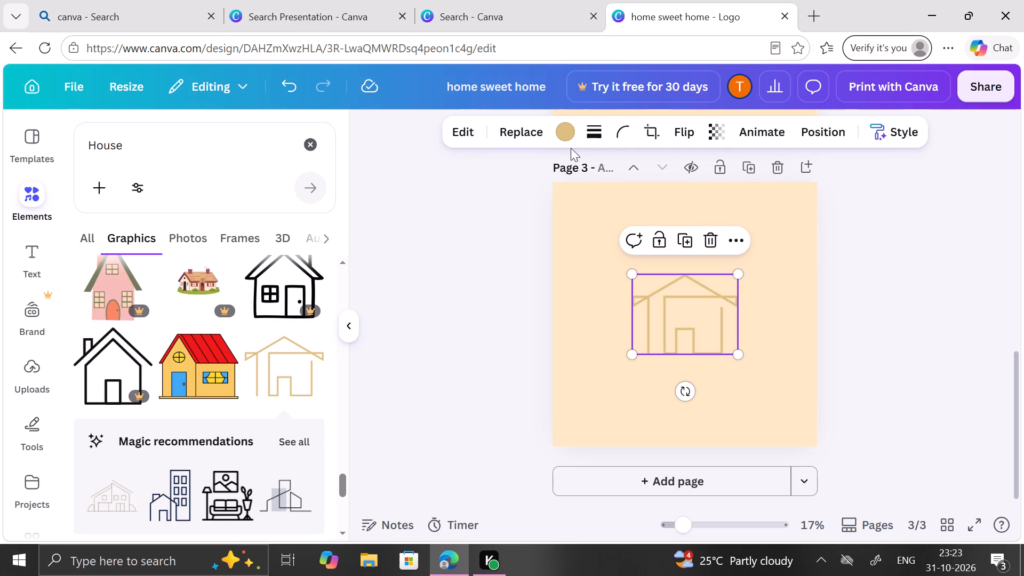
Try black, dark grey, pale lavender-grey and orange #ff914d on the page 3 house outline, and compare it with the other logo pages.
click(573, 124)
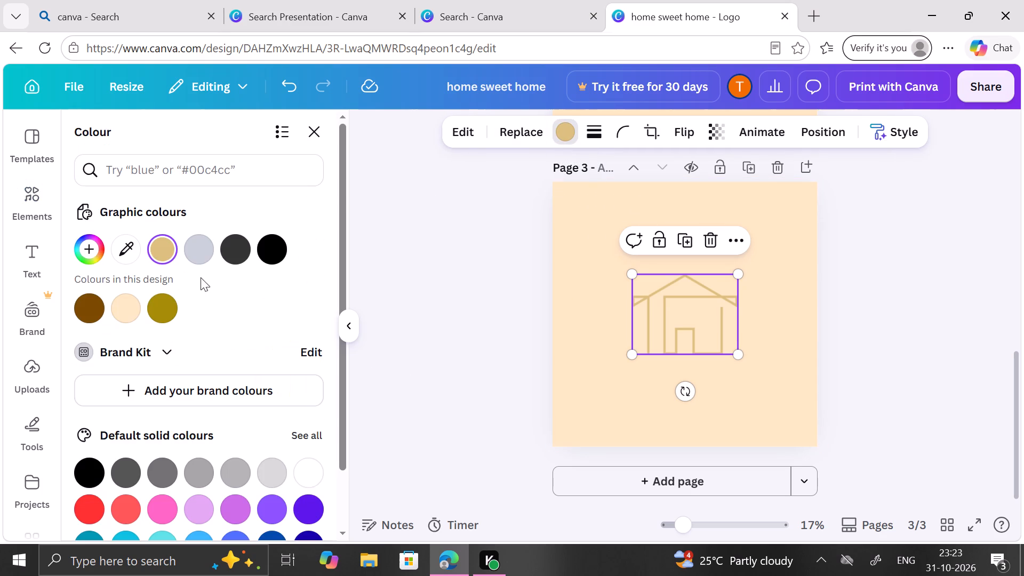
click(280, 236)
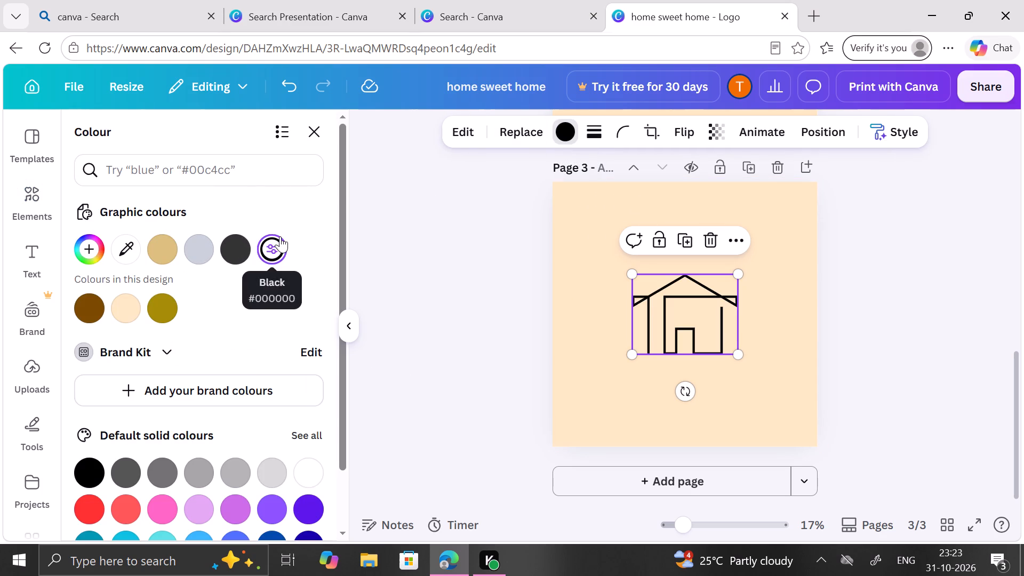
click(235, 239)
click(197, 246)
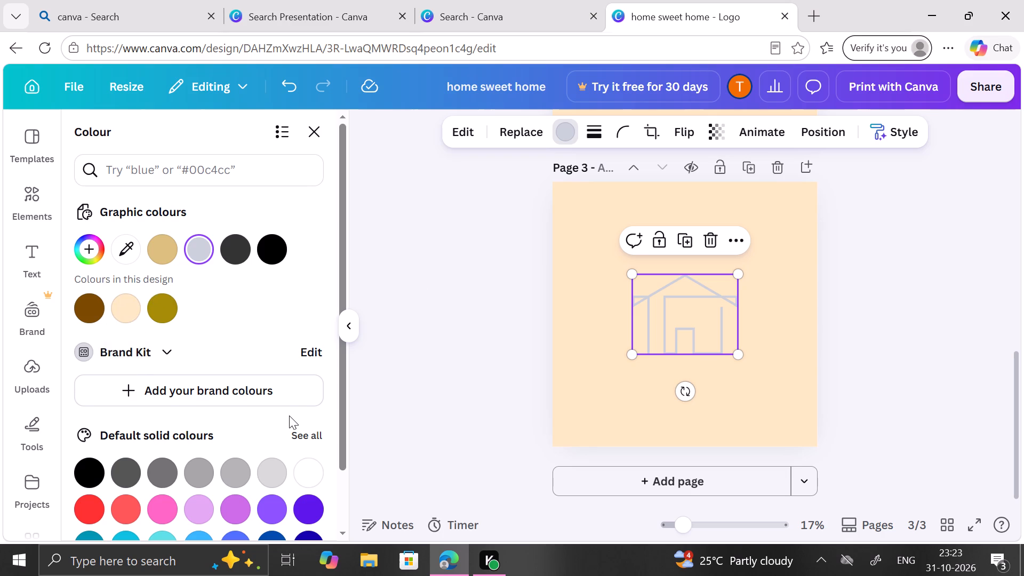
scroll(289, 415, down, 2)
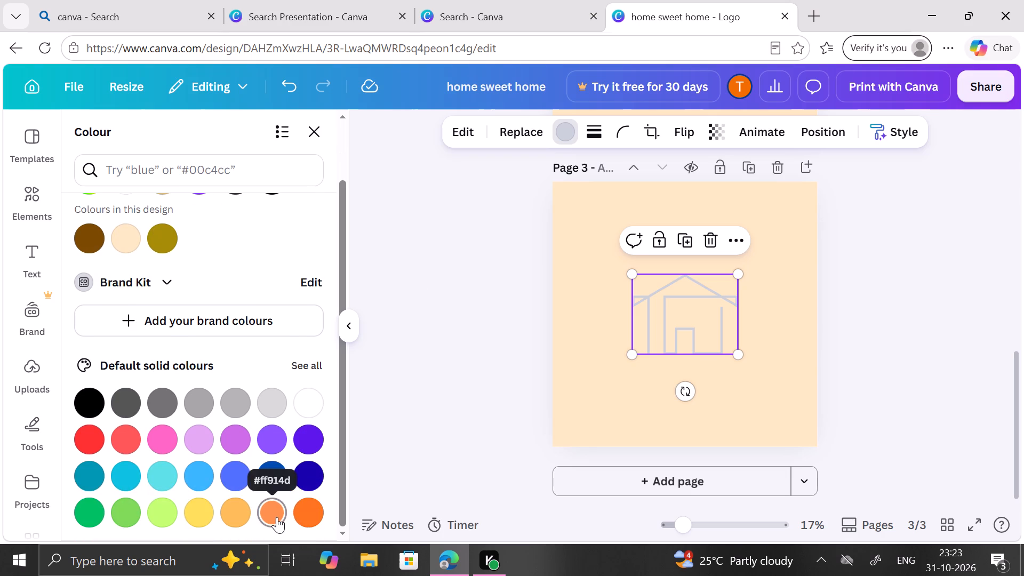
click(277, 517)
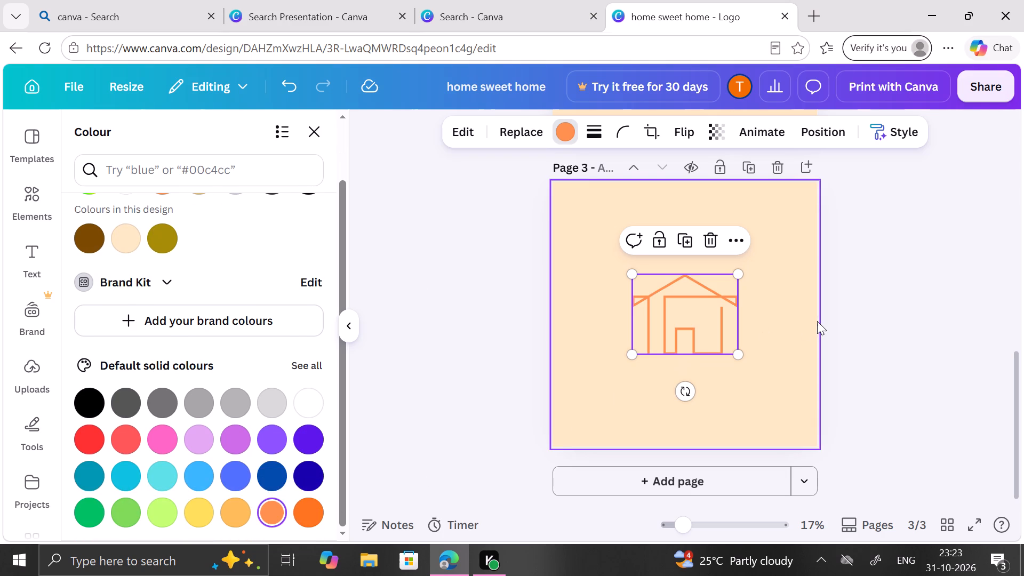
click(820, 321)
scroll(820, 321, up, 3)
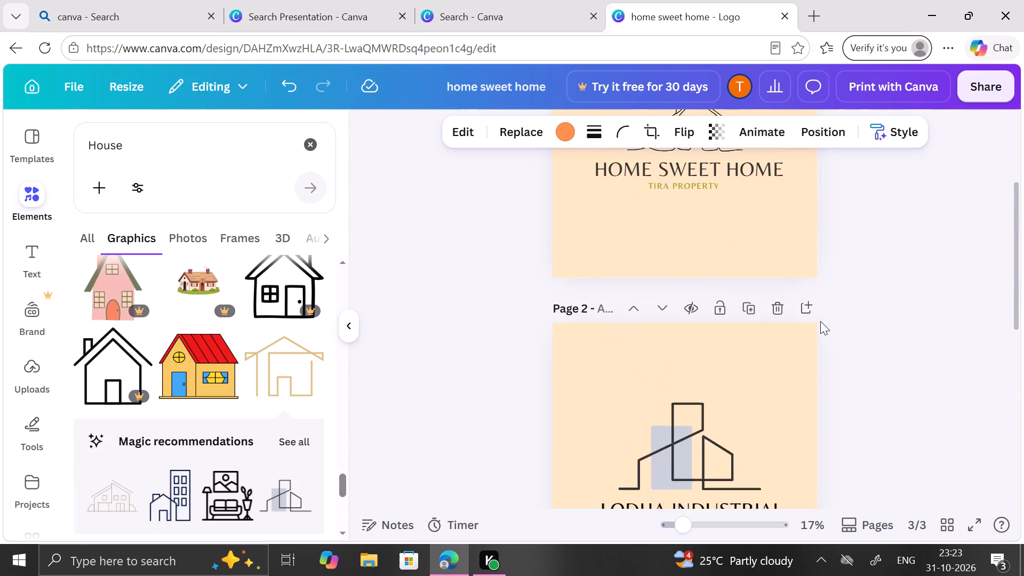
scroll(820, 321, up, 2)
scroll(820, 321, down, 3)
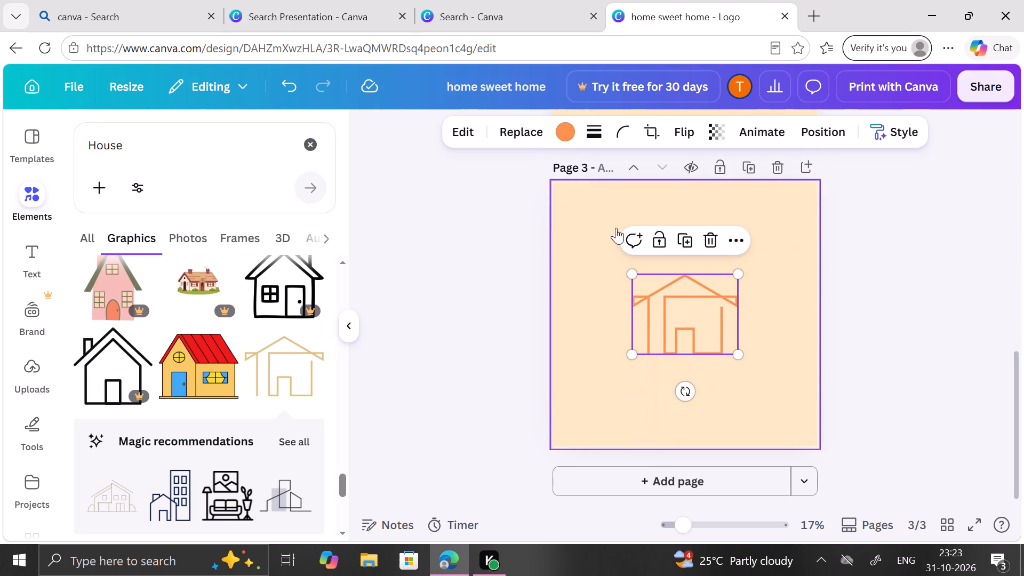
Recolour the page 3 house outline black #000000 and compare it with the other logo pages.
click(567, 129)
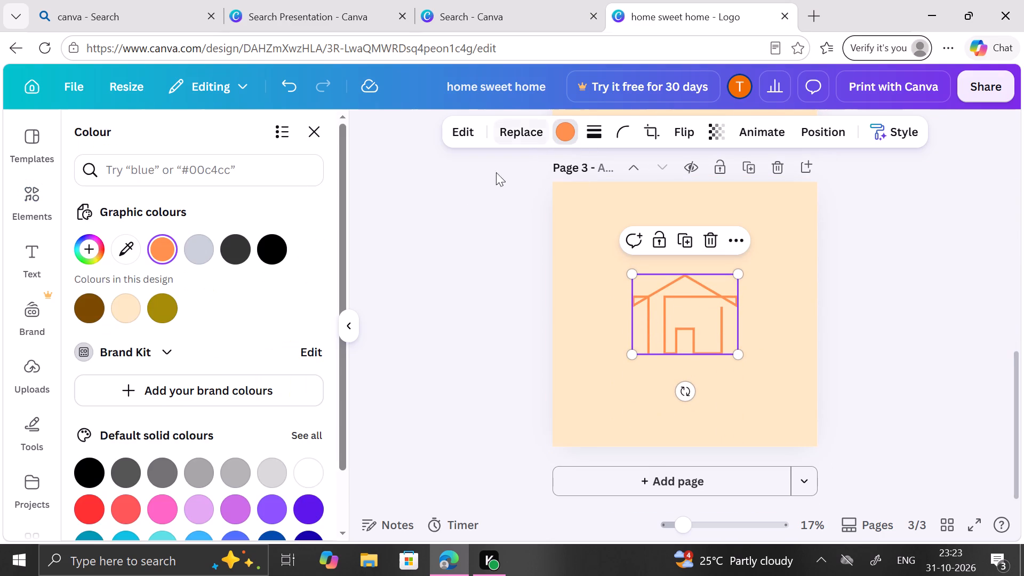
click(276, 252)
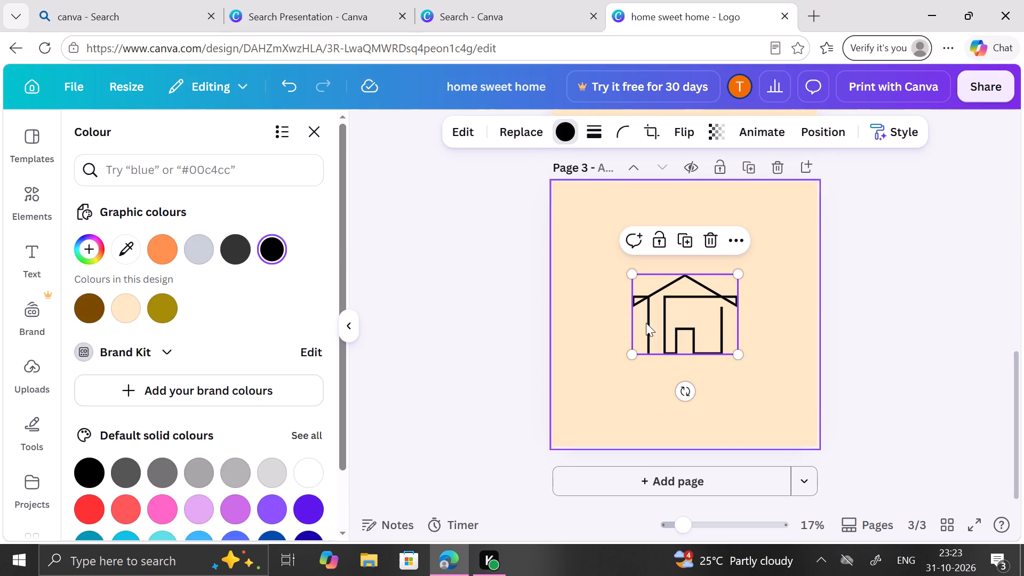
click(884, 313)
scroll(884, 313, up, 5)
scroll(884, 313, down, 3)
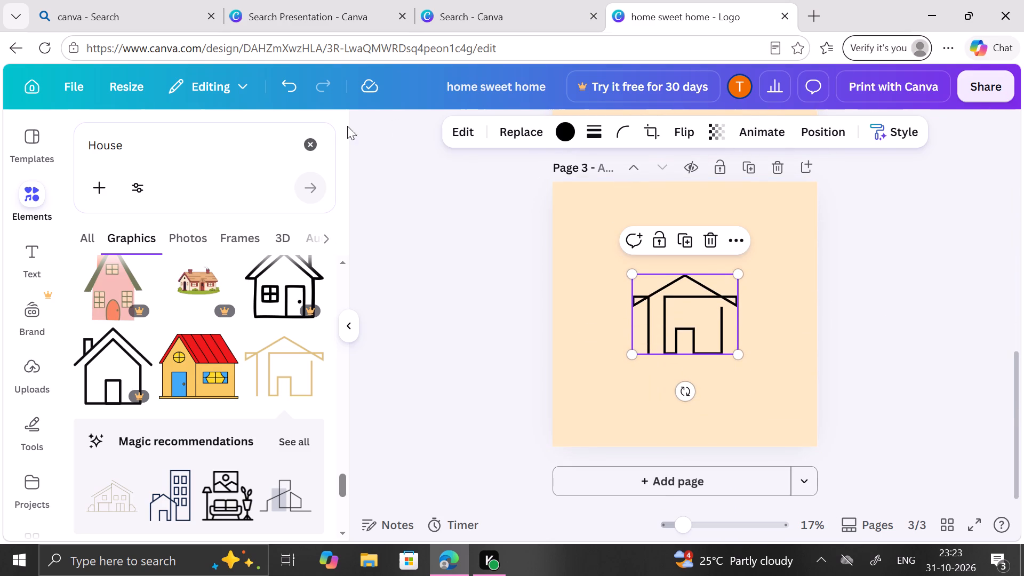
Add a heading to page 3 reading "KRIPS SOCIETY".
click(316, 138)
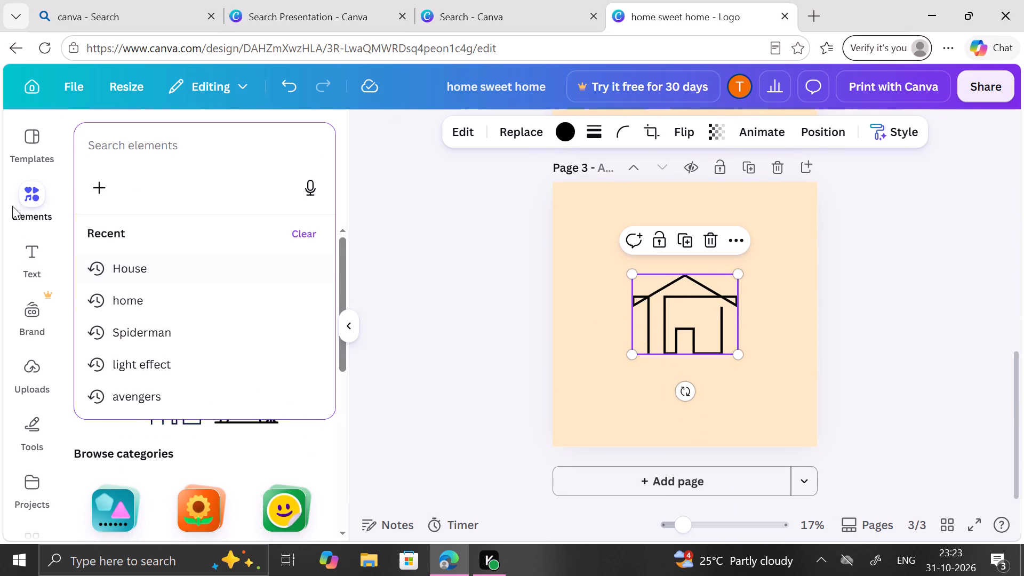
click(25, 235)
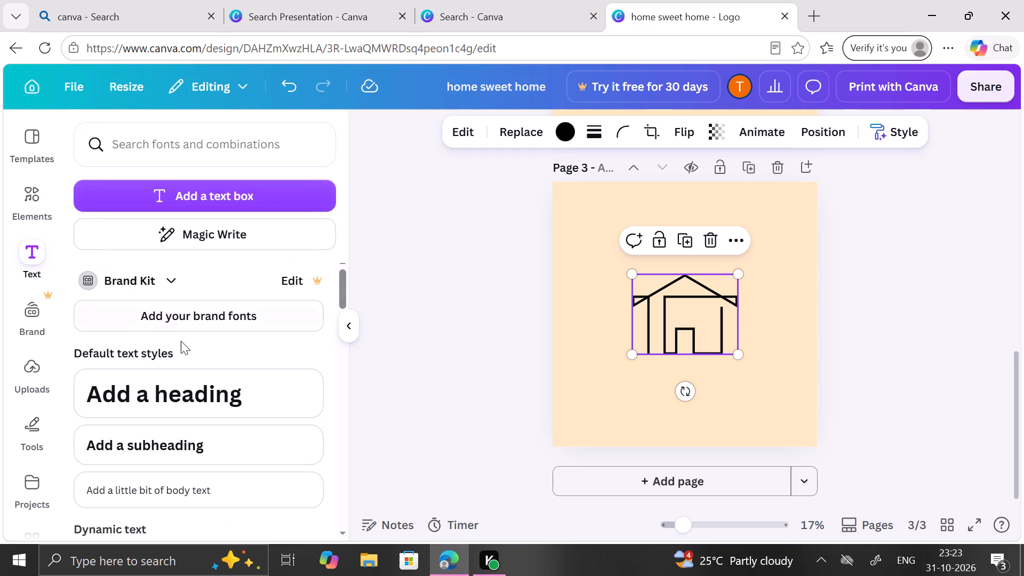
click(190, 386)
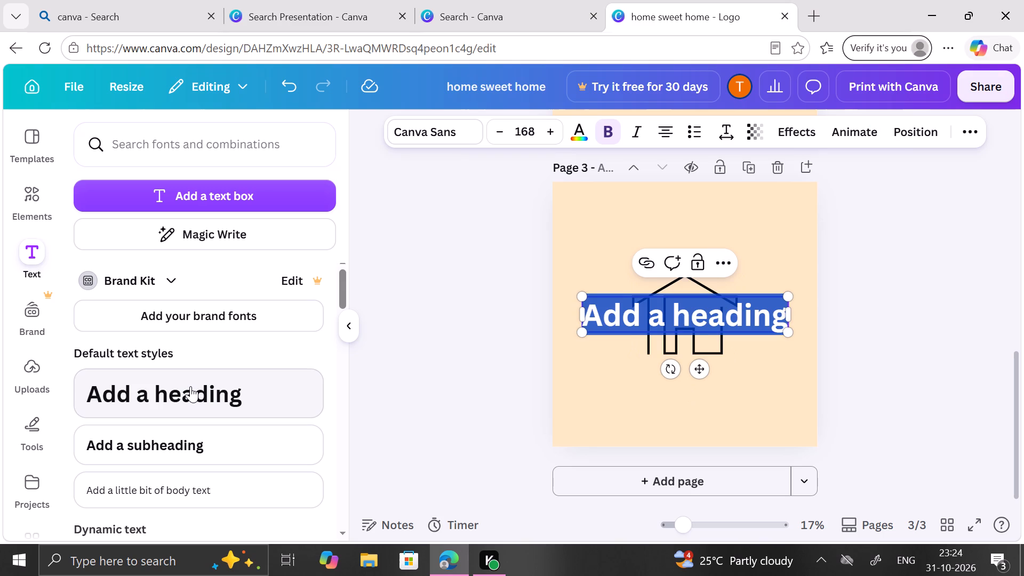
key(BackSpace)
key(h)
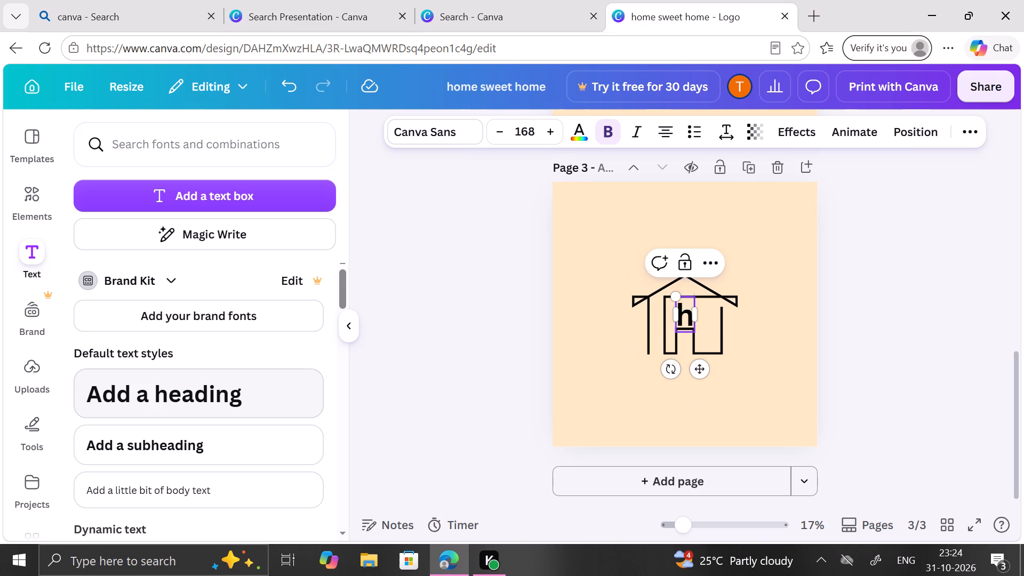
key(BackSpace)
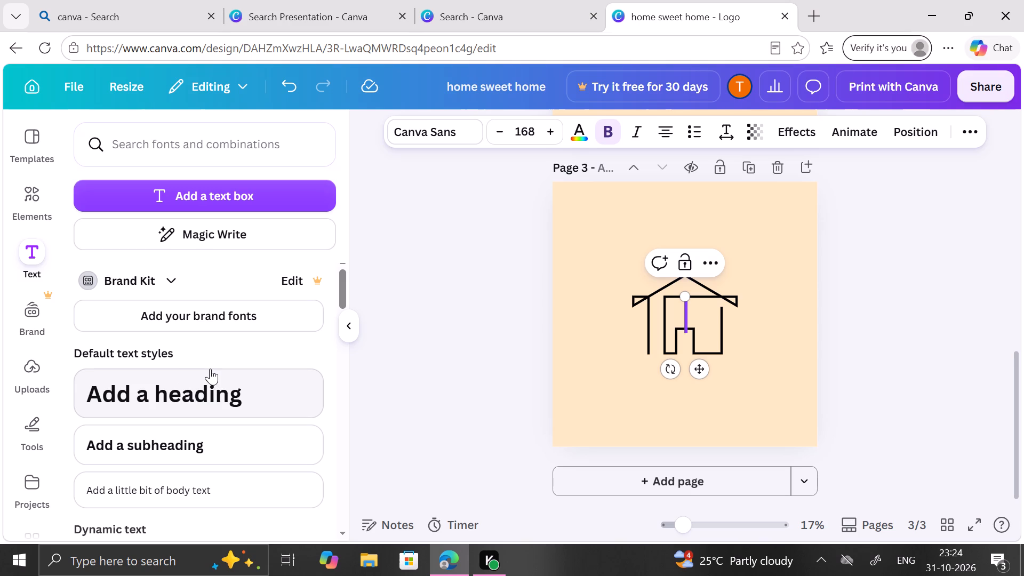
text(KEI)
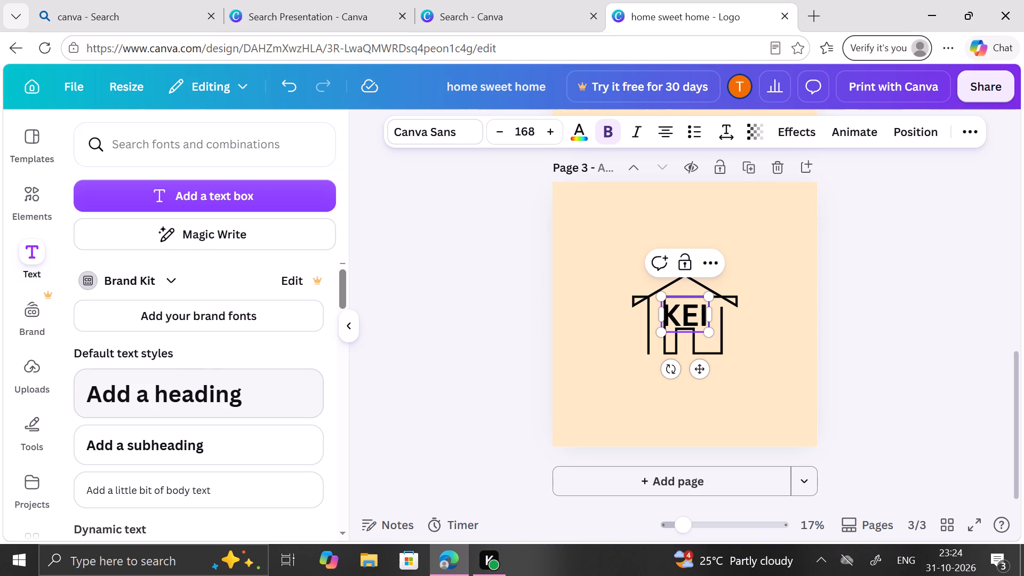
key(BackSpace)
key(BackSpace)
text(RI)
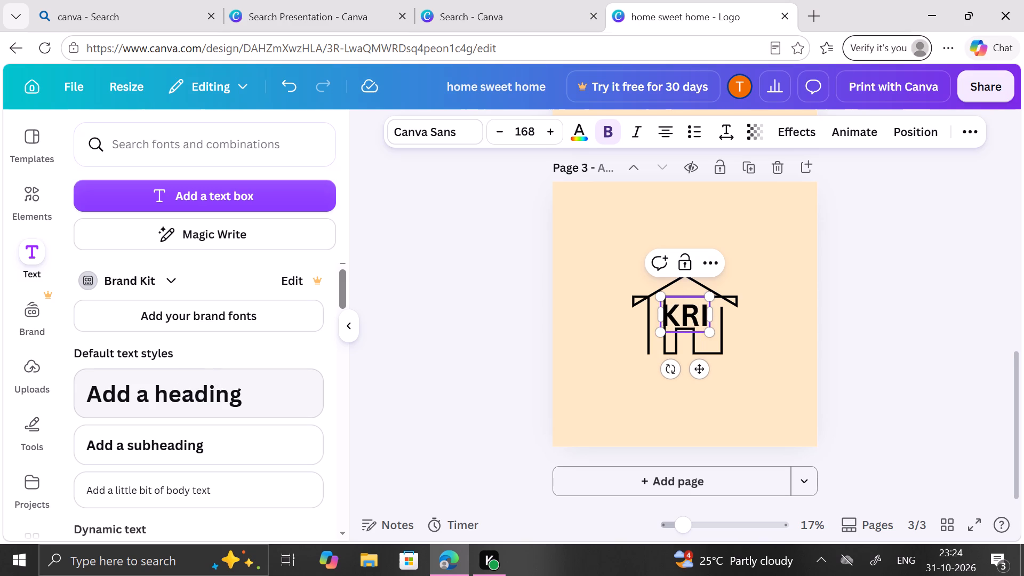
text(PS)
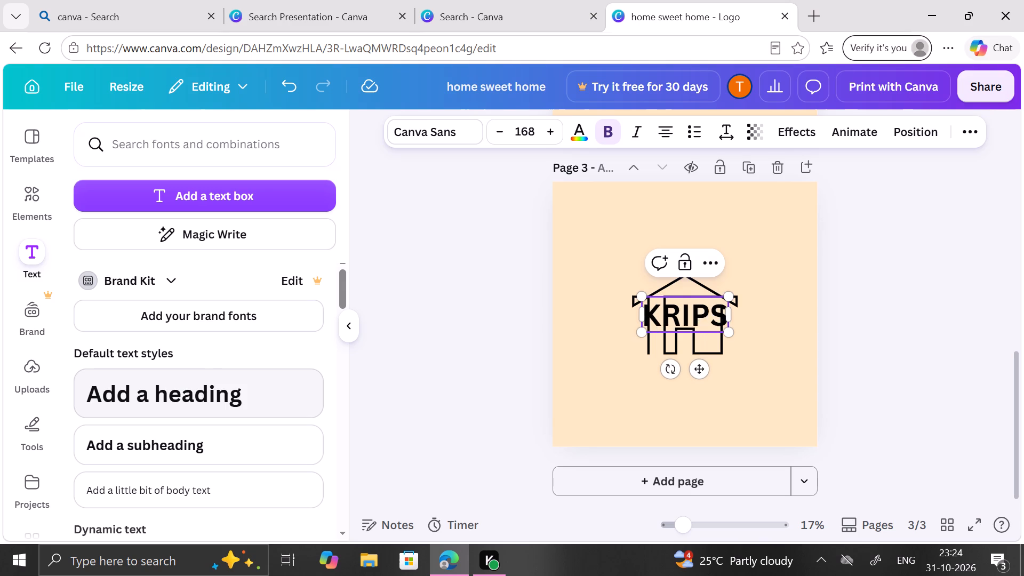
key(space)
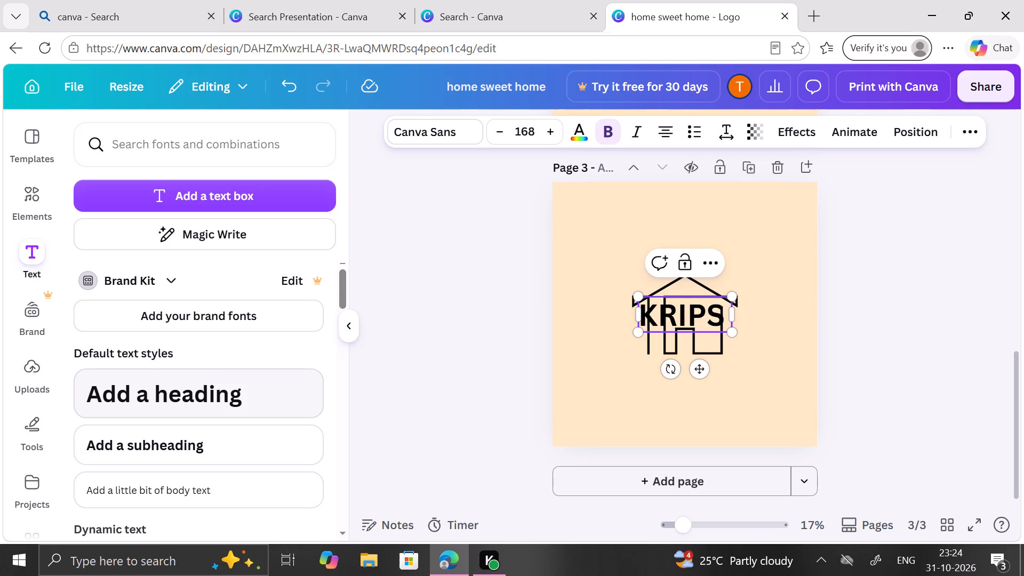
text(SO)
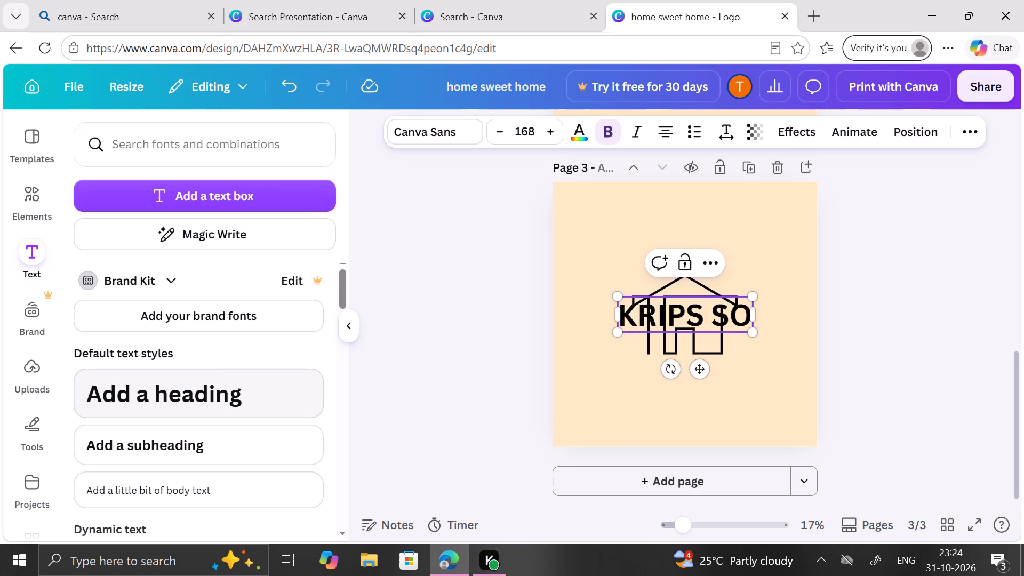
text(CIT)
key(BackSpace)
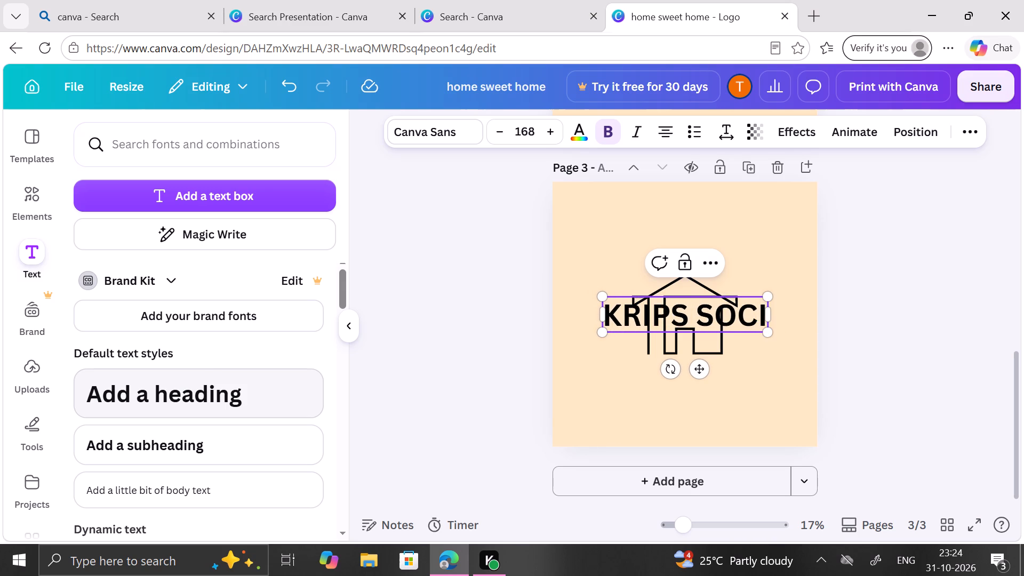
text(ETY)
key(space)
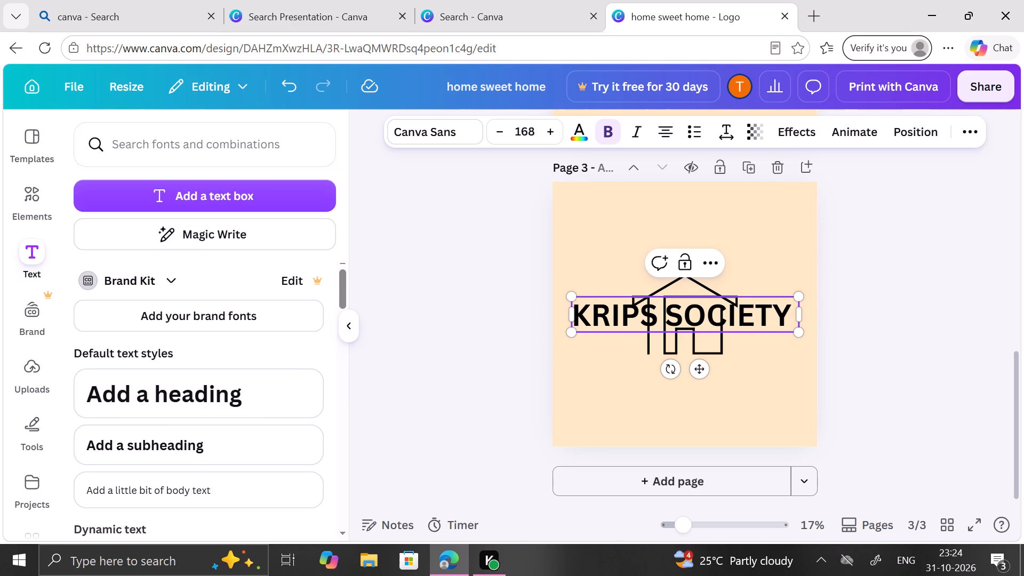
Set the font of the whole "KRIPS SOCIETY" heading to Belleza.
drag(574, 307, 827, 322)
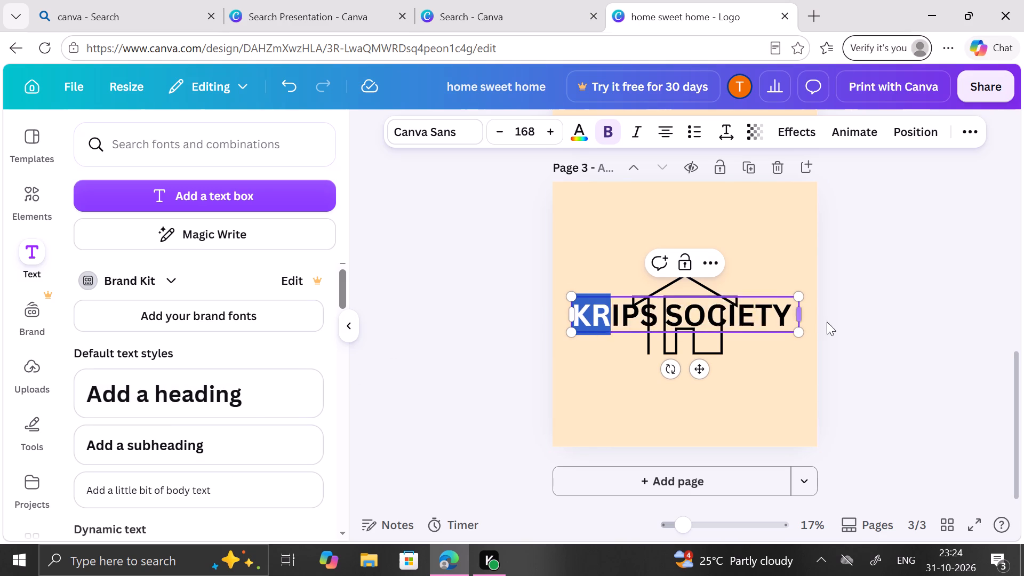
drag(827, 322, 796, 326)
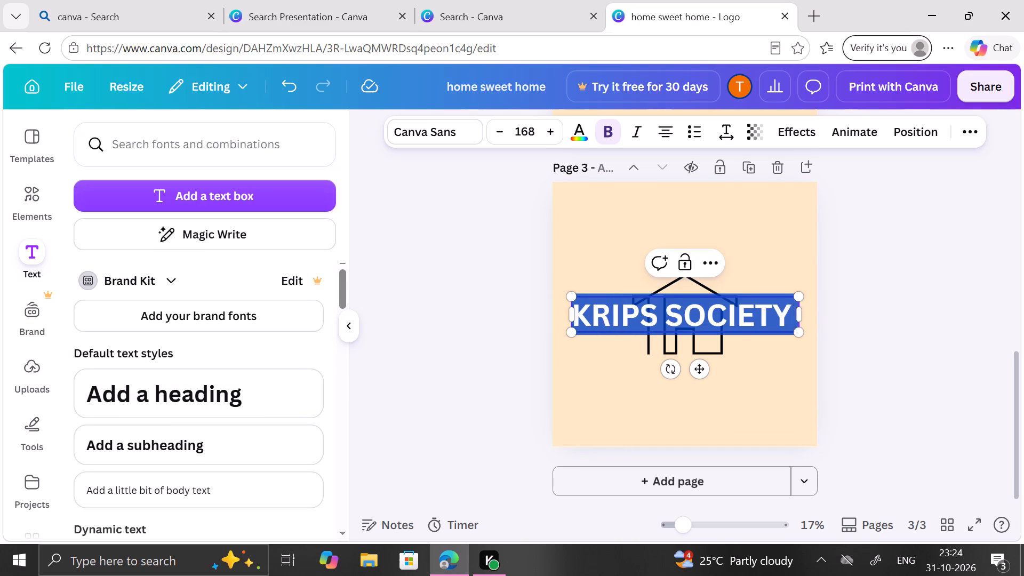
drag(796, 326, 796, 325)
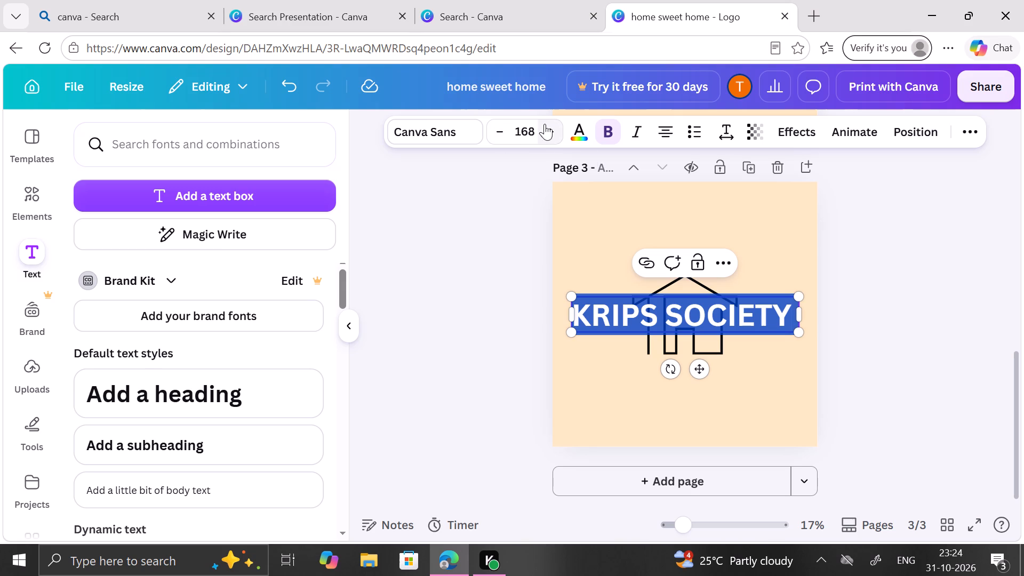
click(476, 131)
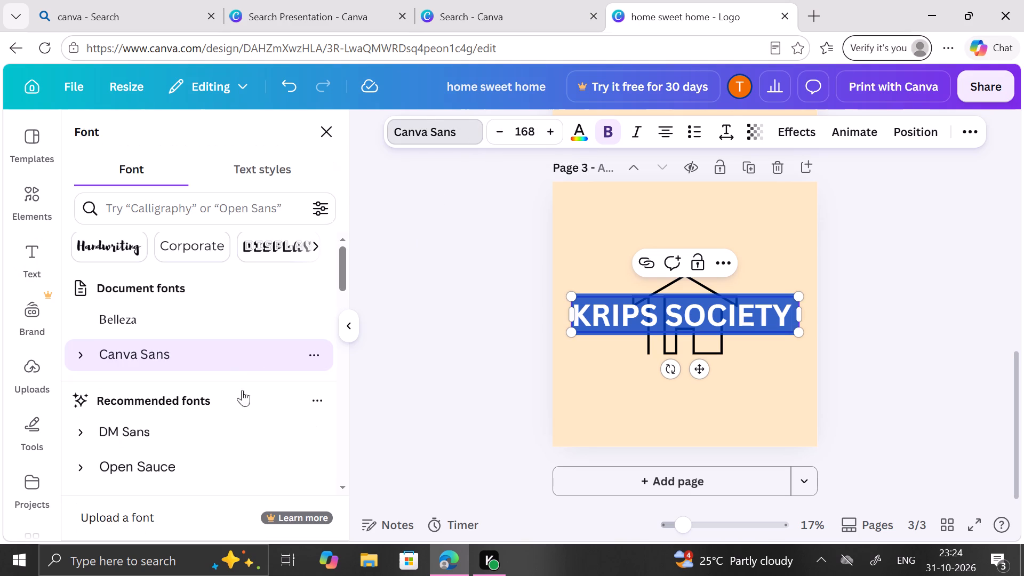
click(217, 418)
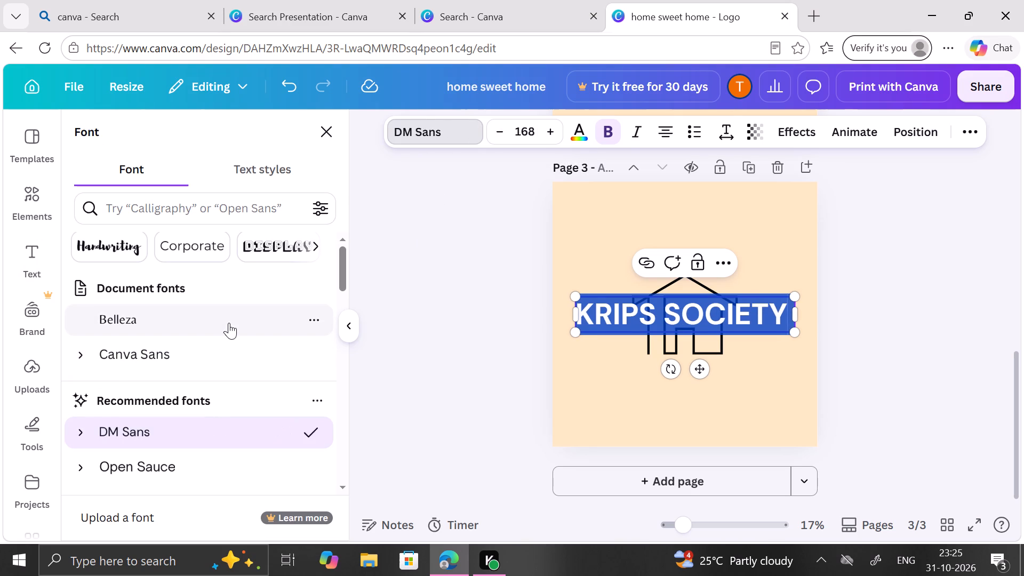
click(229, 323)
scroll(219, 412, down, 1)
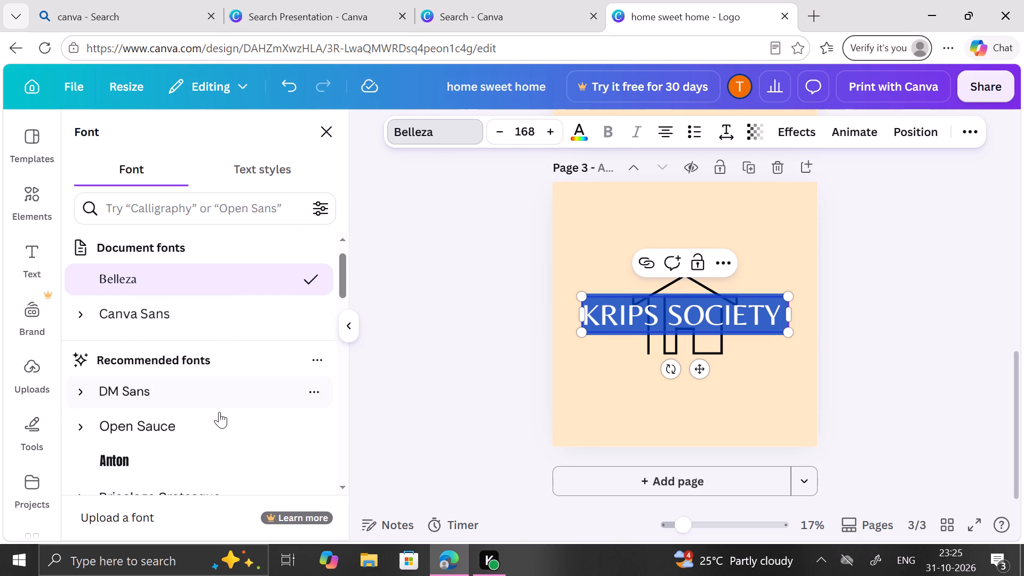
scroll(219, 412, down, 2)
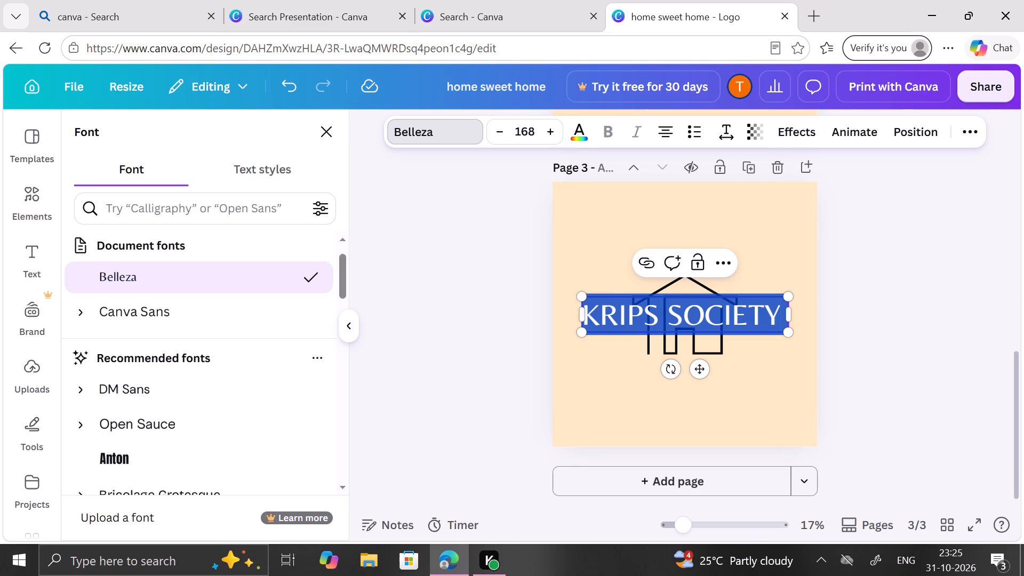
Shrink the "KRIPS SOCIETY" heading to font size 138 and place it roughly centred just below the house outline.
drag(699, 373, 698, 403)
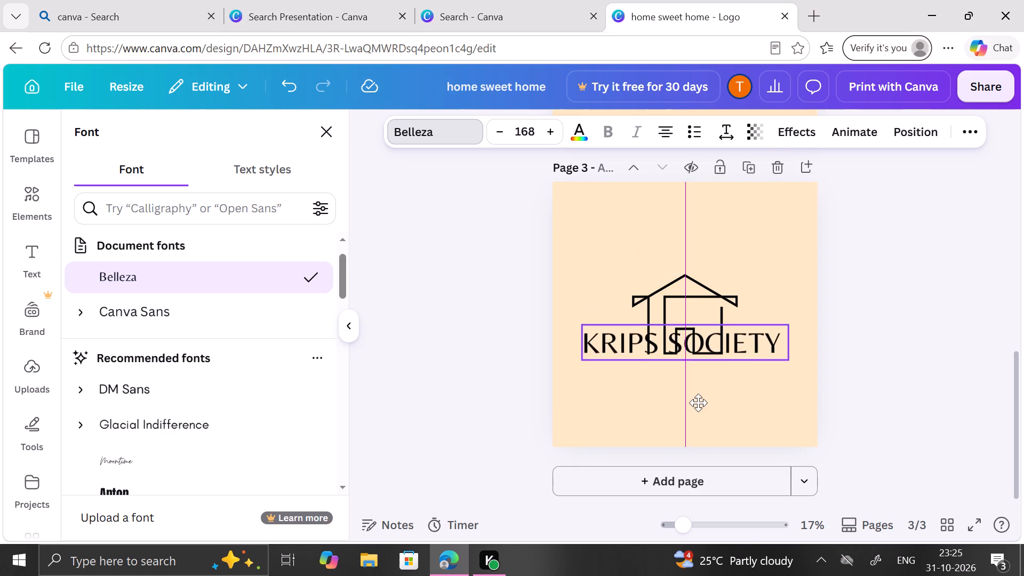
drag(698, 403, 705, 435)
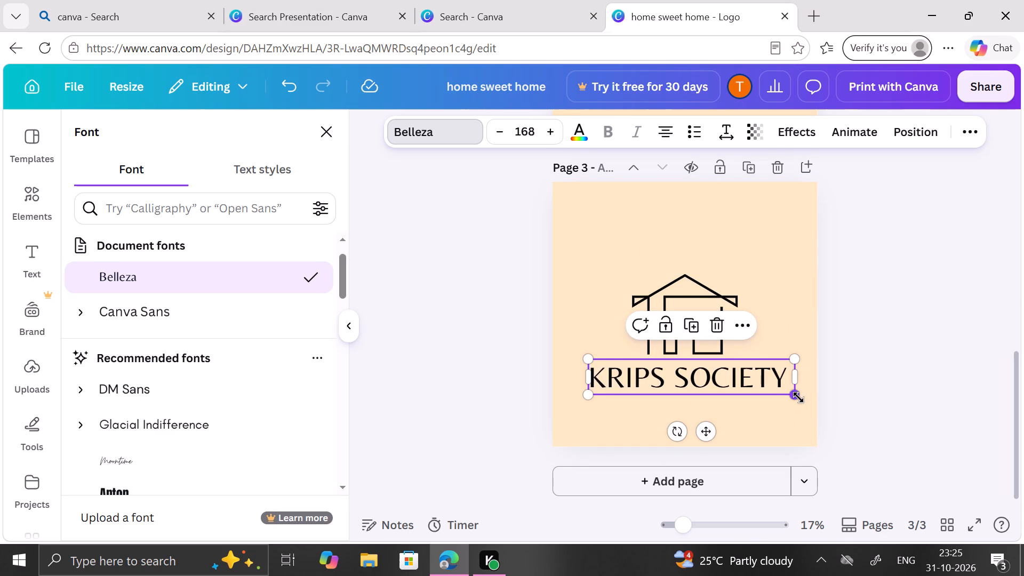
drag(797, 397, 758, 387)
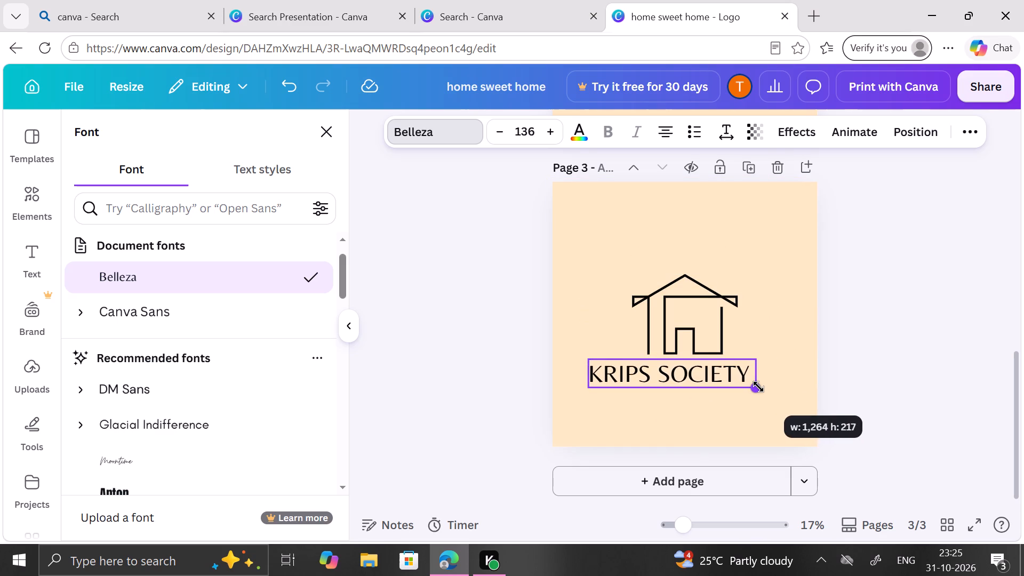
drag(758, 387, 761, 387)
drag(670, 374, 735, 378)
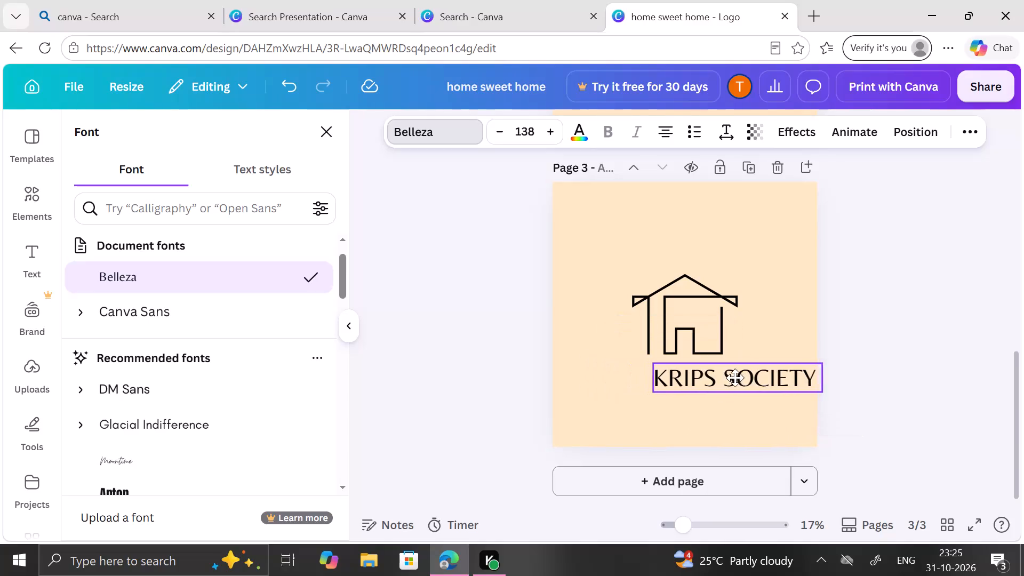
drag(735, 378, 699, 375)
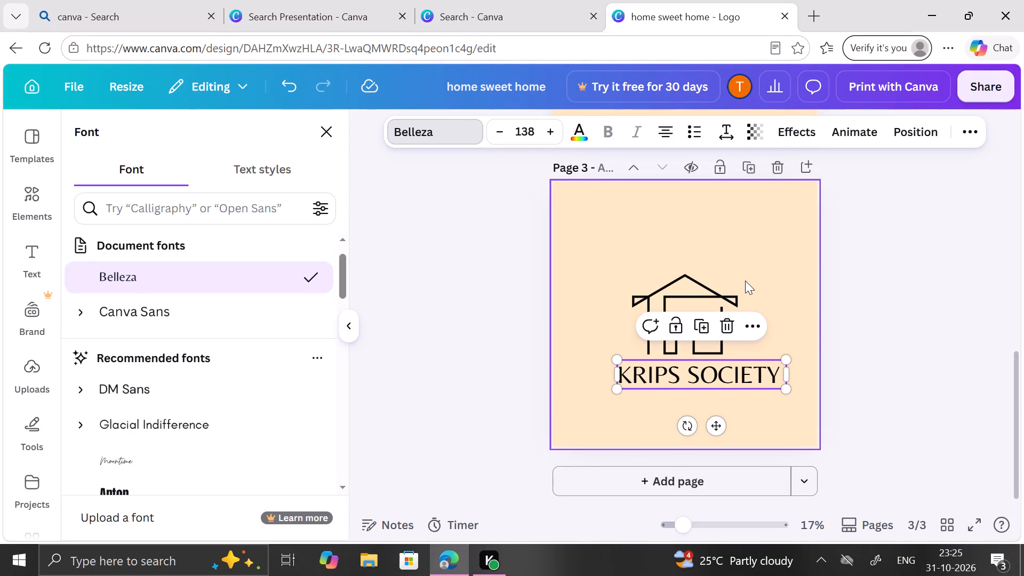
double_click(745, 281)
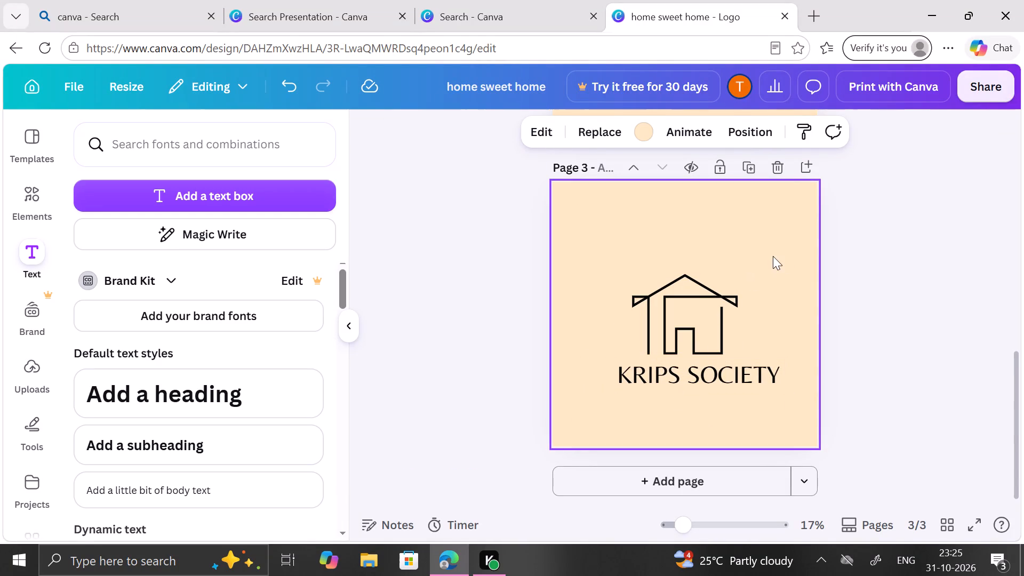
drag(732, 379, 725, 379)
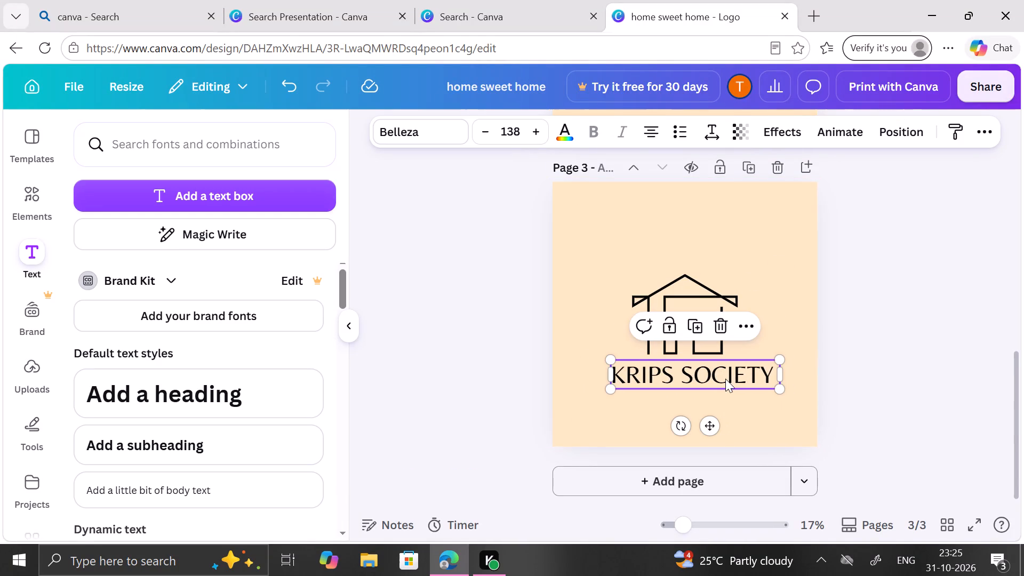
click(756, 251)
Compare page 3 with the "Lodha Industrial" logo page and add a subheading text box to page 3.
scroll(756, 251, up, 3)
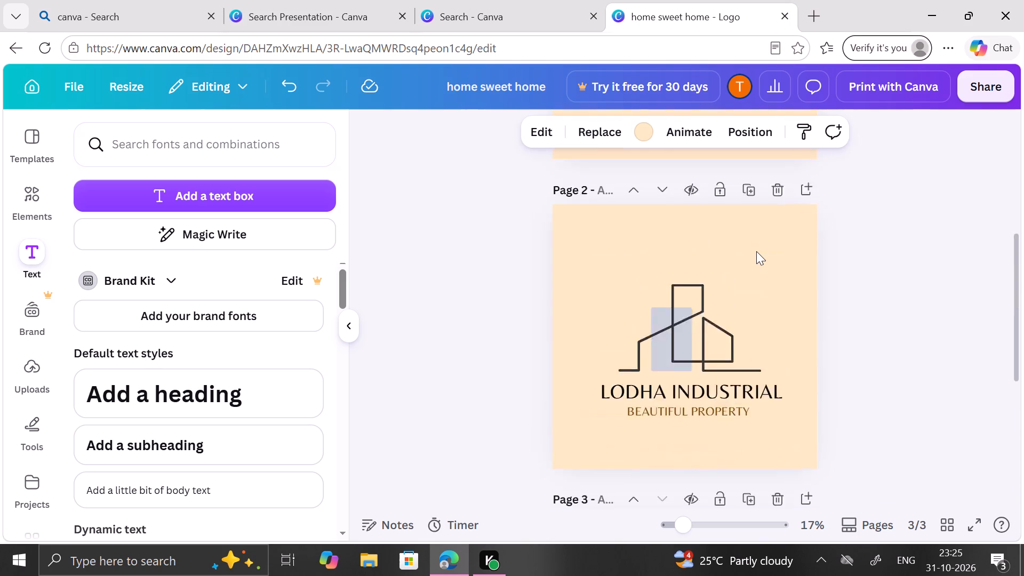
scroll(756, 251, up, 4)
scroll(756, 251, down, 5)
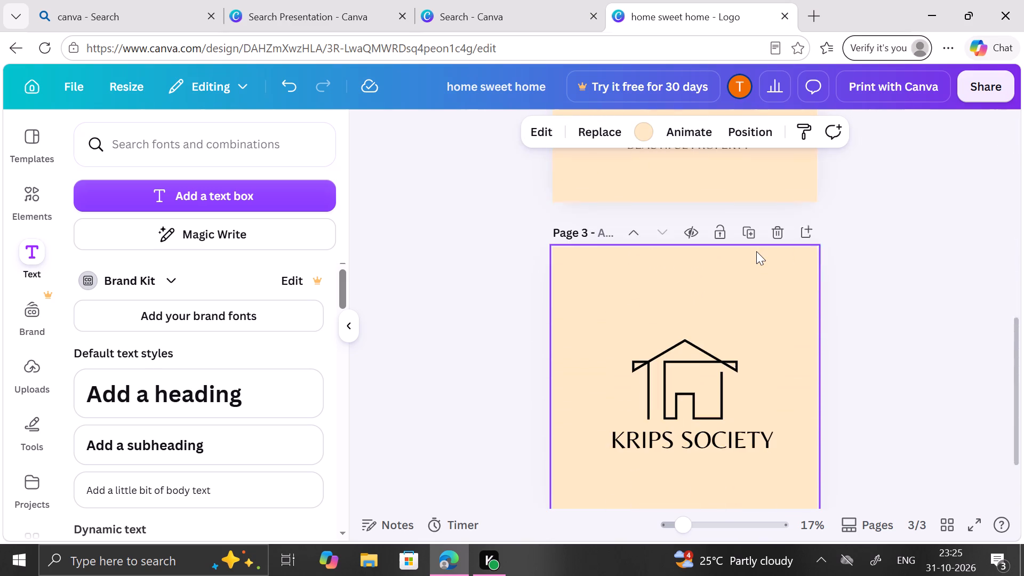
scroll(756, 251, down, 1)
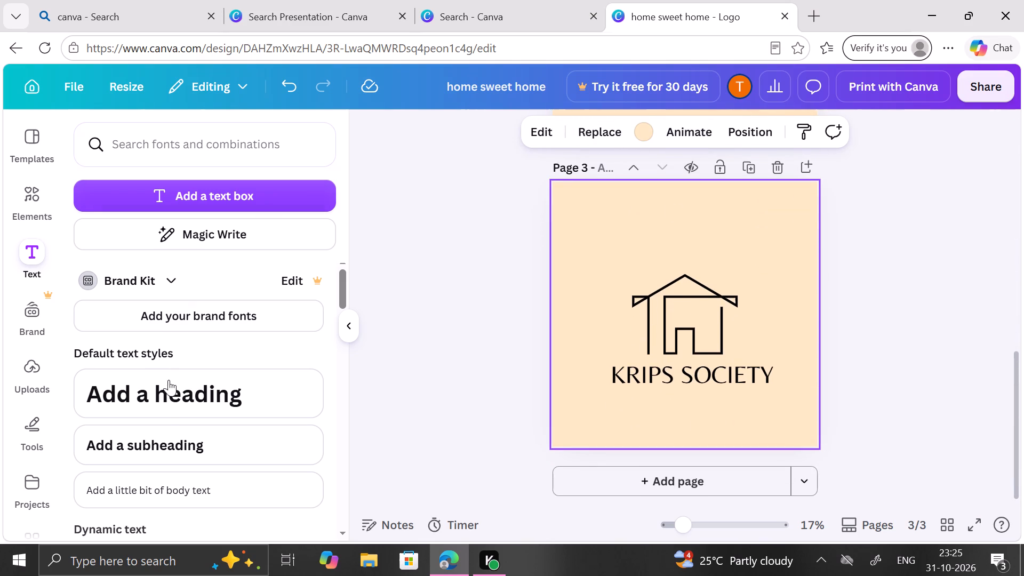
click(162, 440)
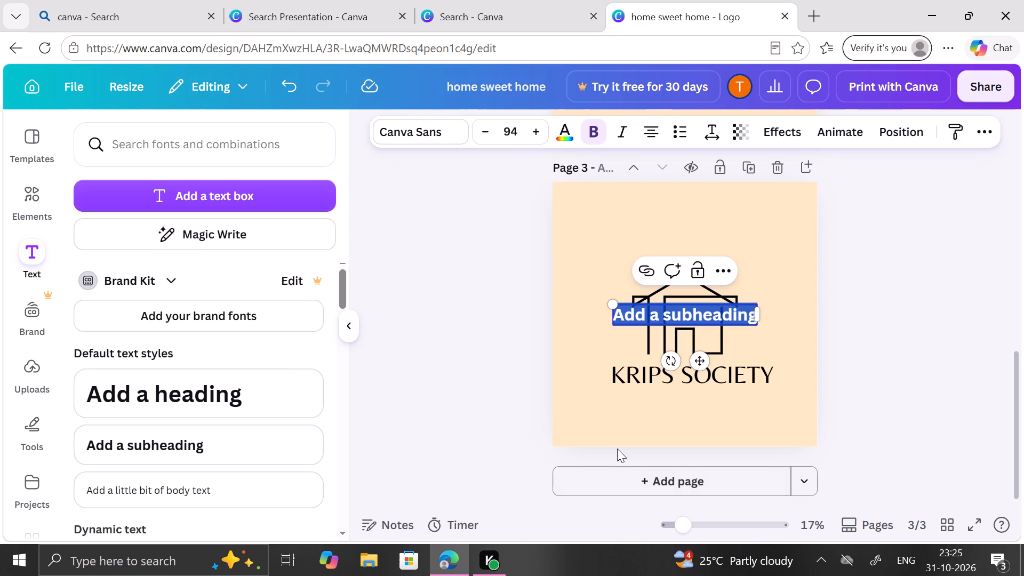
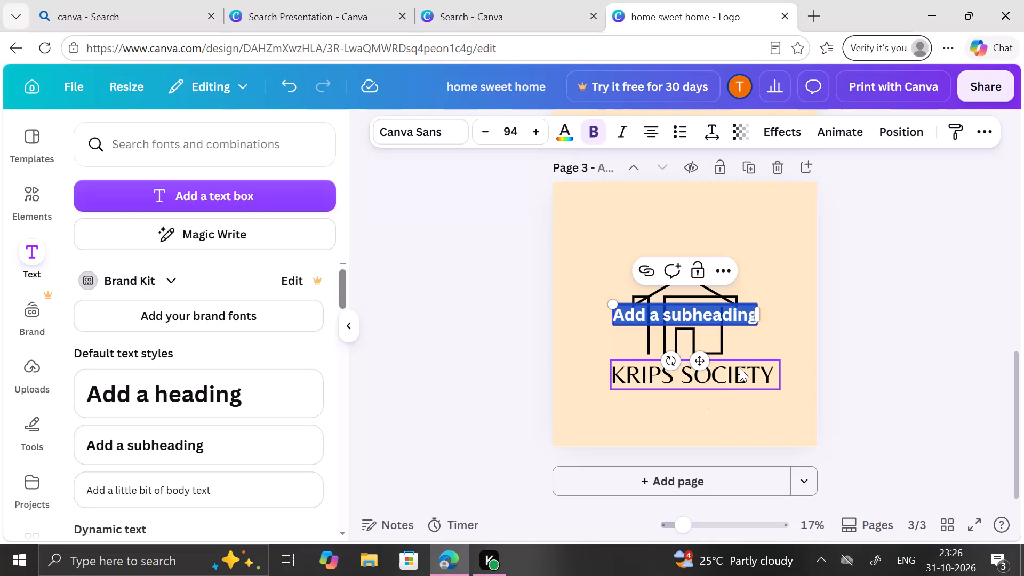
Replace the placeholder text of the new subheading on page 3 with "BUILT FOR YOU".
key(BackSpace)
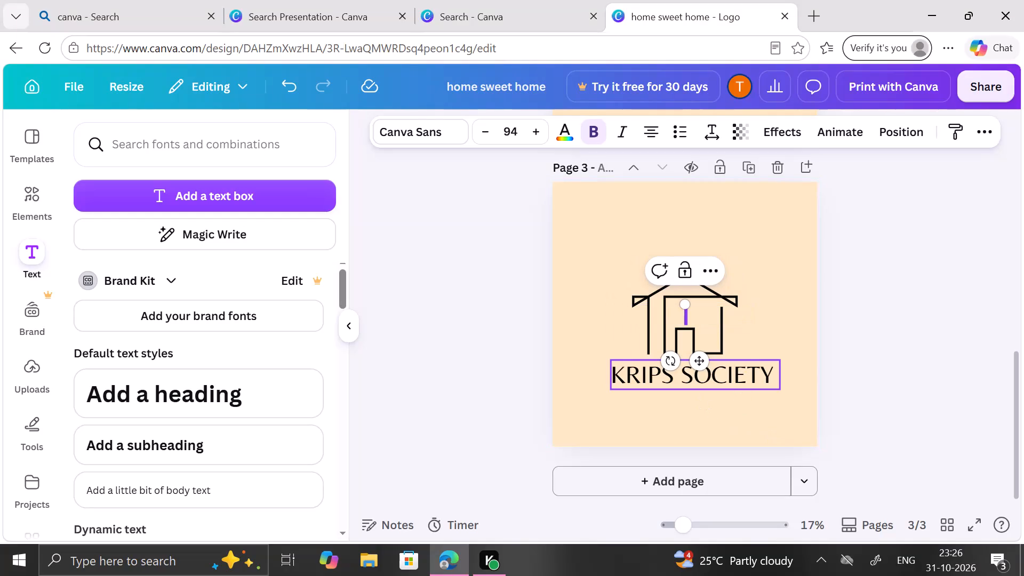
key(a)
key(BackSpace)
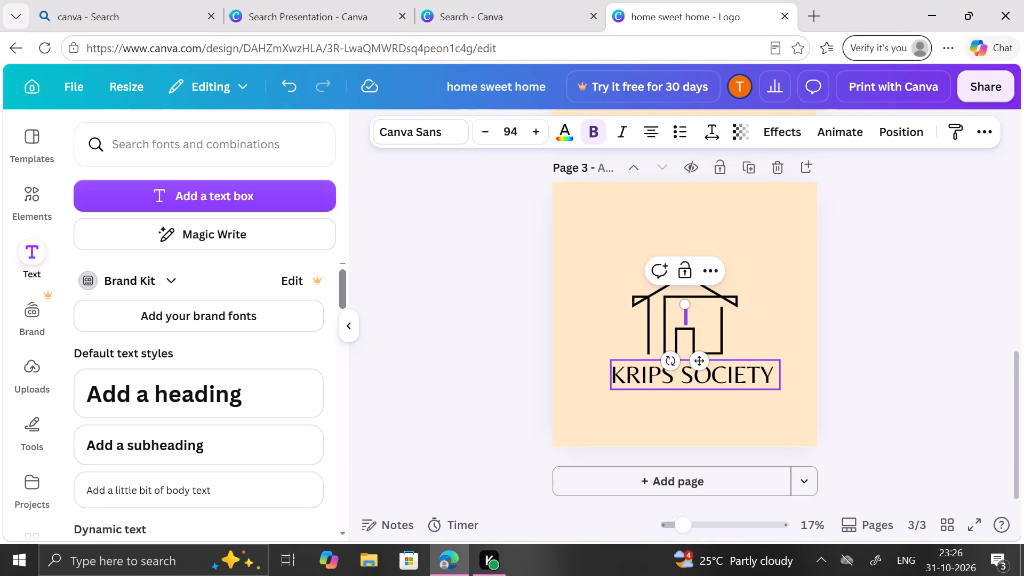
text(BU)
text(ILT)
key(space)
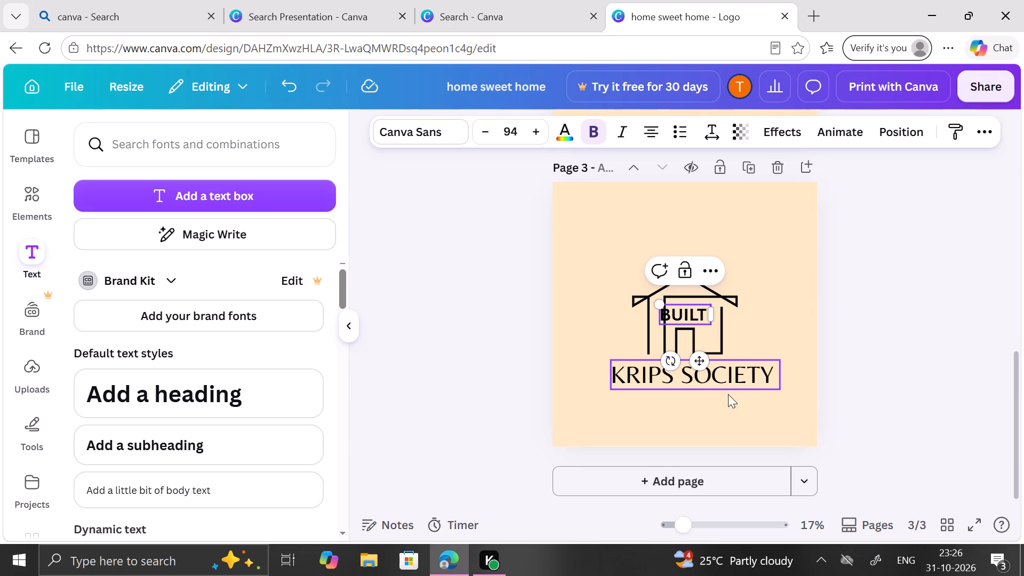
text(FOR)
key(space)
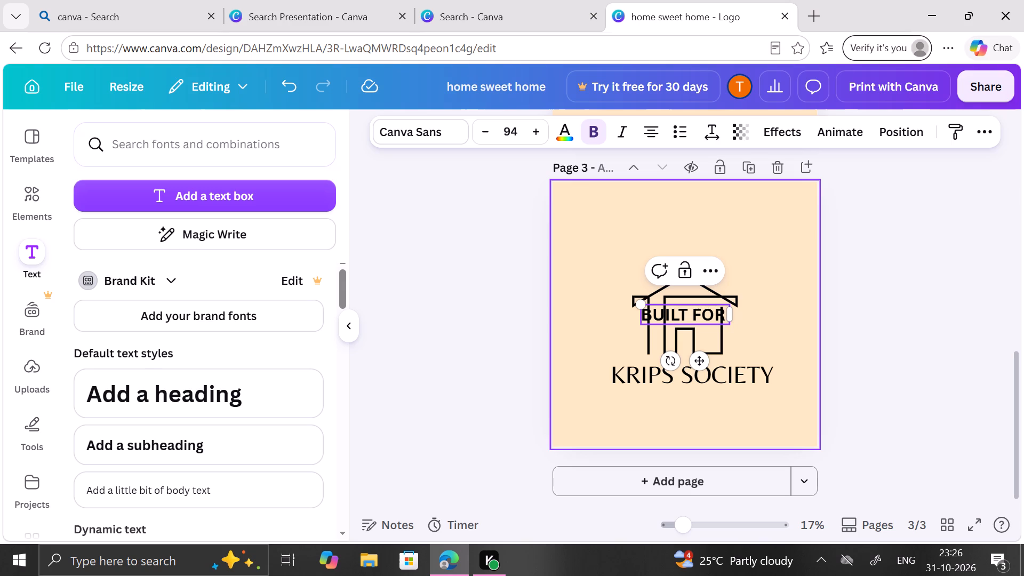
key(y)
text(OU)
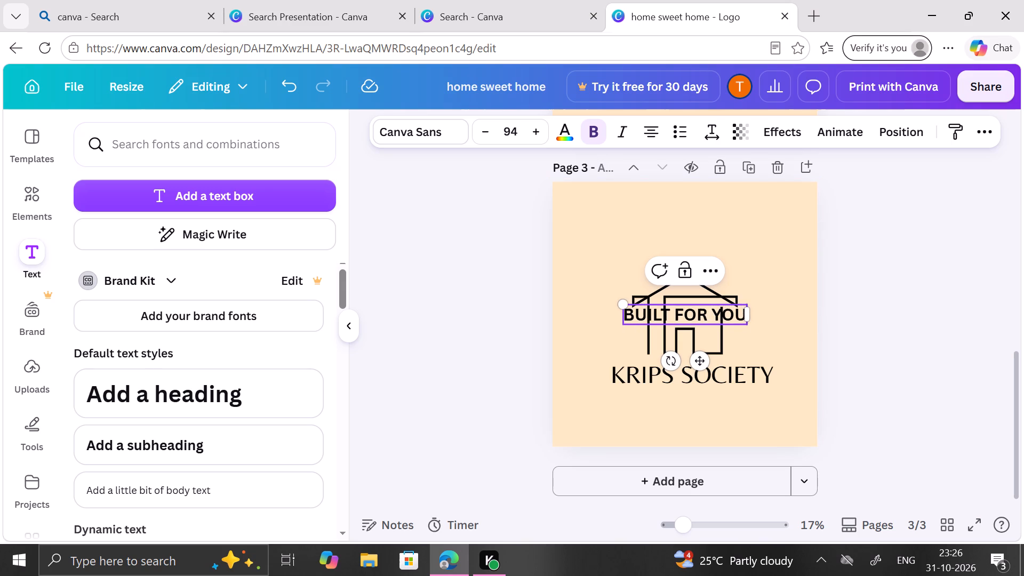
key(space)
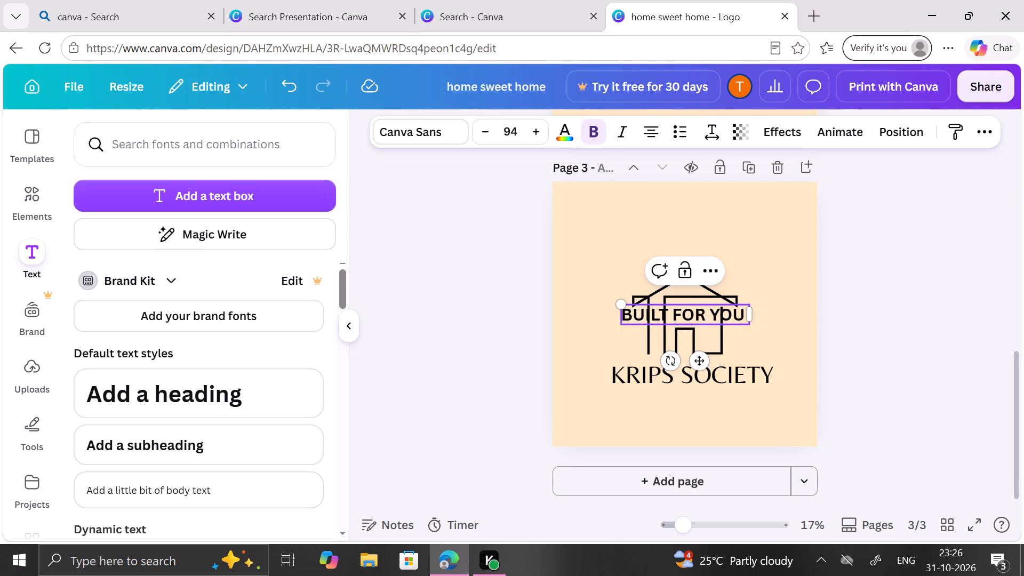
Colour the whole "BUILT FOR YOU" subheading burnt orange from the full set of default solid colours.
click(565, 127)
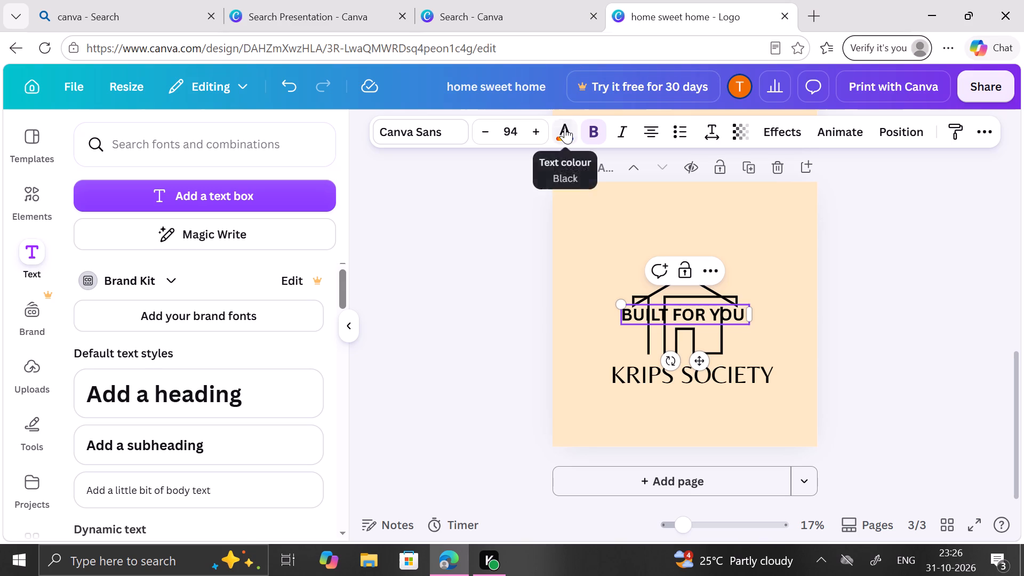
scroll(297, 404, down, 2)
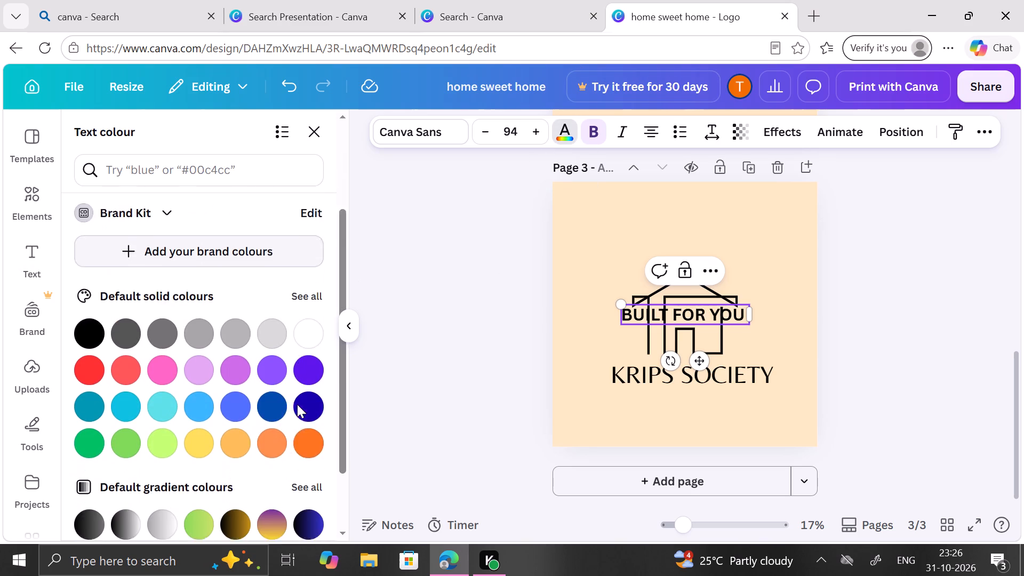
scroll(297, 404, down, 1)
click(281, 399)
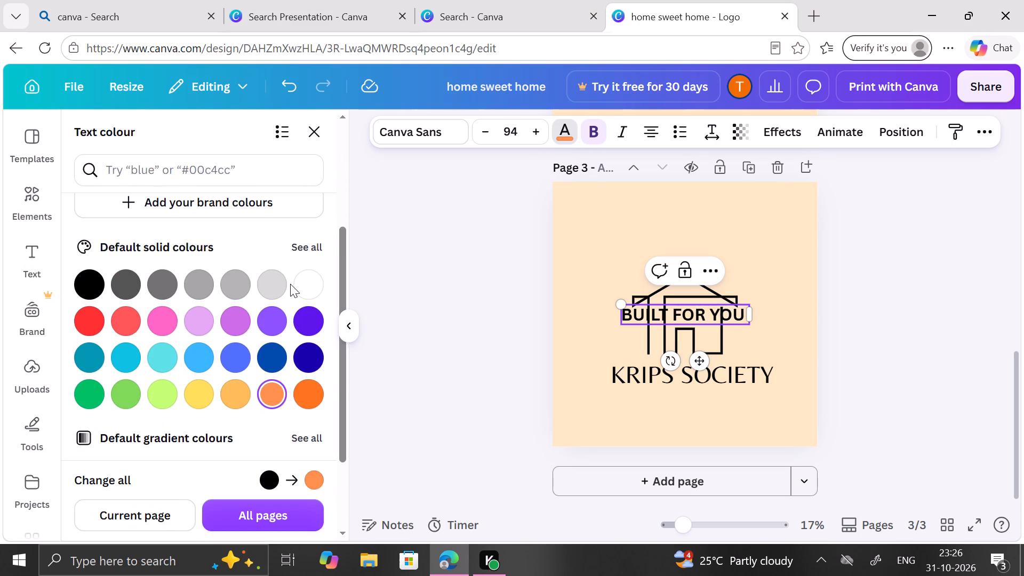
click(298, 241)
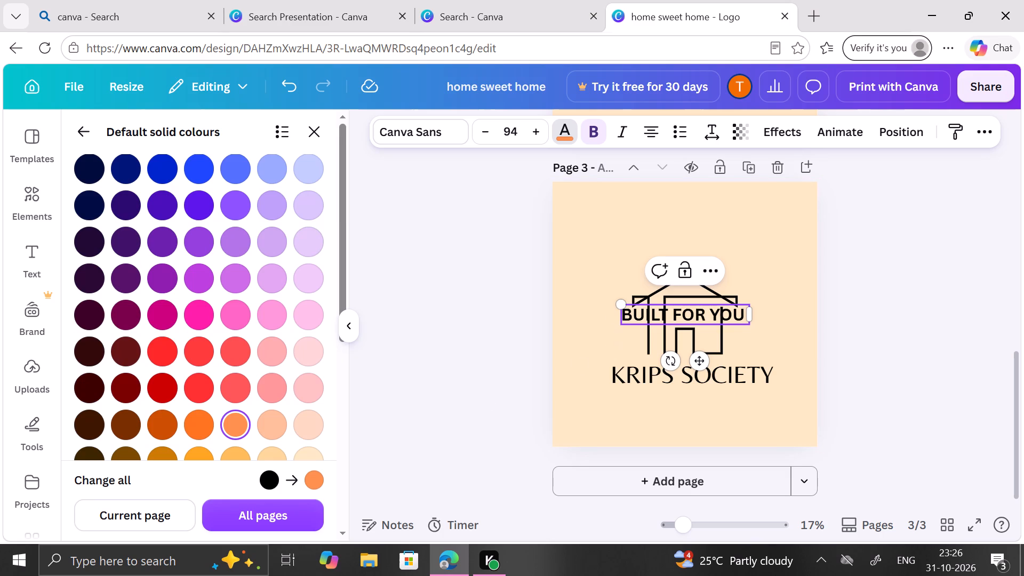
drag(624, 318, 761, 327)
scroll(289, 390, down, 1)
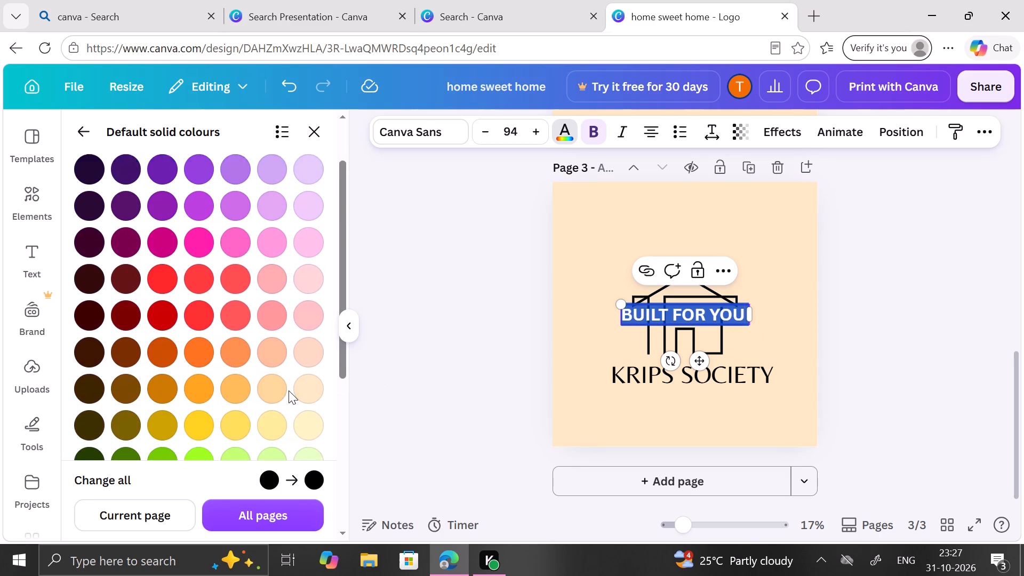
scroll(289, 390, down, 1)
click(239, 348)
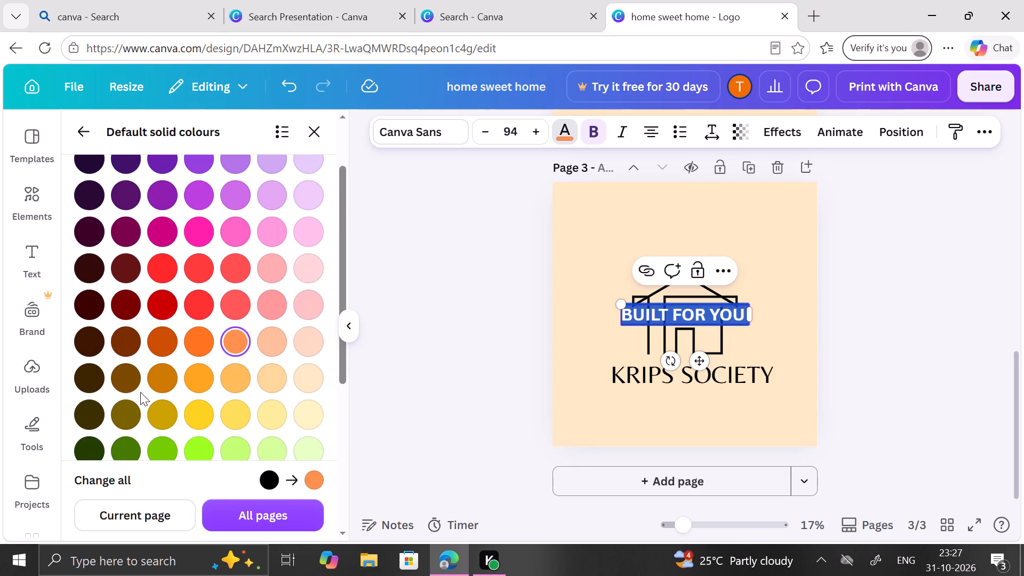
click(166, 389)
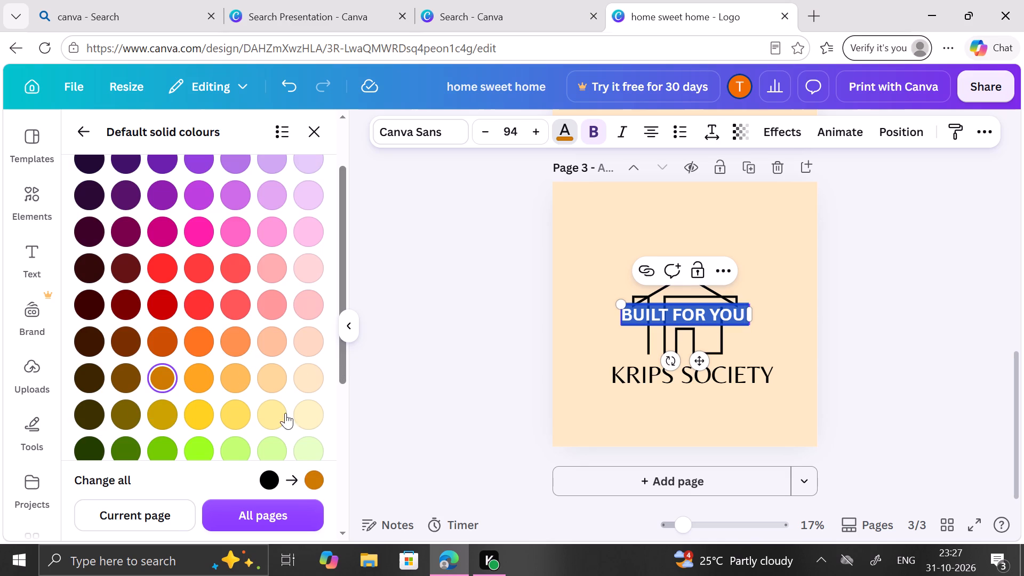
click(197, 346)
click(162, 374)
click(162, 343)
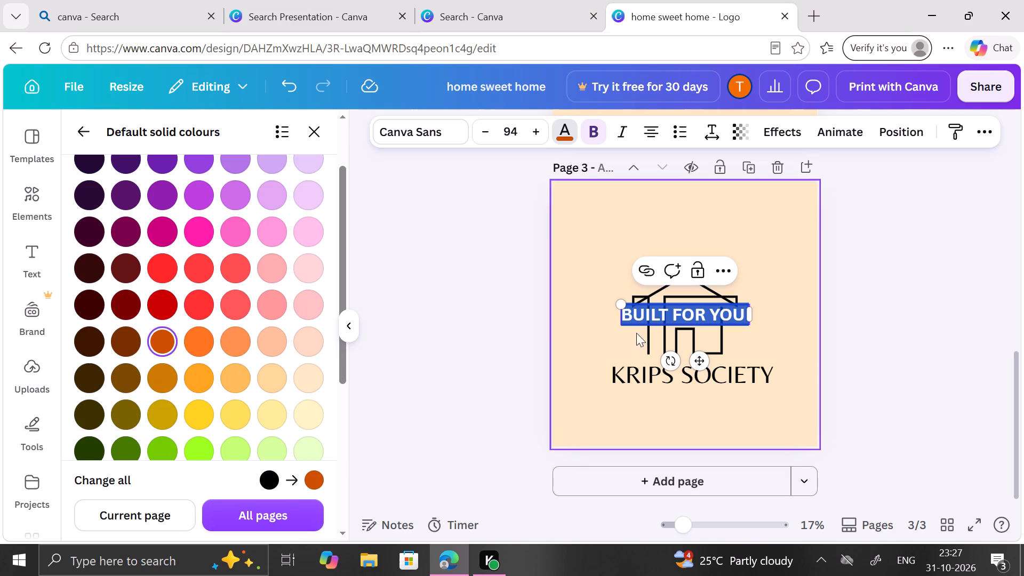
Move the "BUILT FOR YOU" subheading off the house outline to just below the "KRIPS SOCIETY" heading.
drag(699, 321, 706, 360)
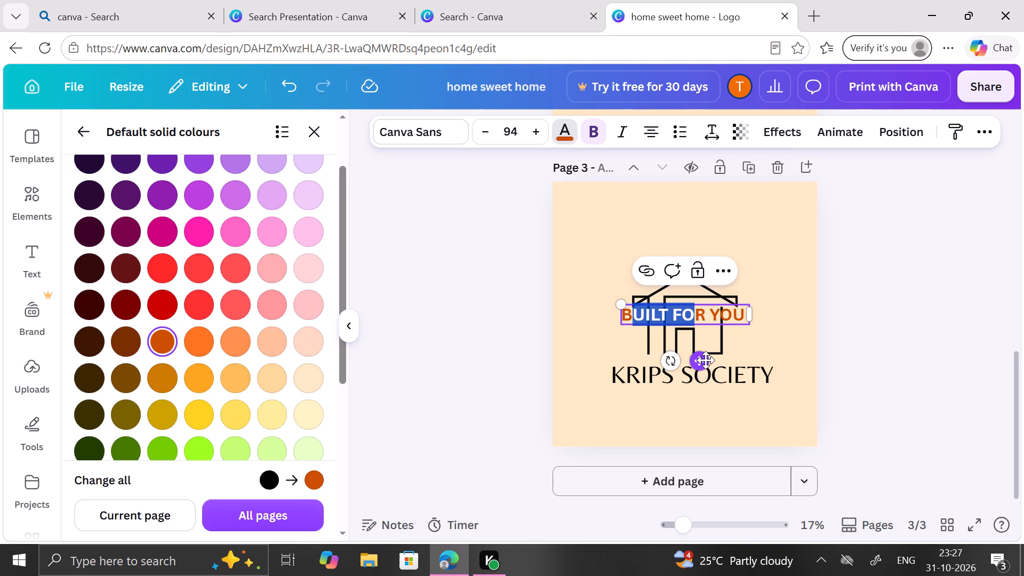
click(791, 314)
drag(719, 317, 723, 405)
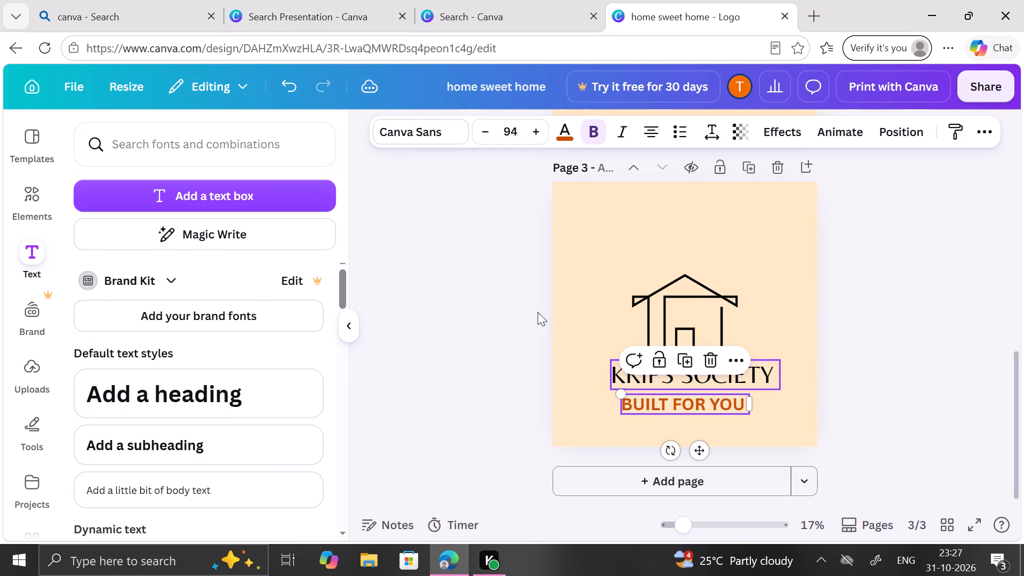
Set the font of the whole "BUILT FOR YOU" subheading to Belleza, shifting it slightly closer to the heading.
click(463, 141)
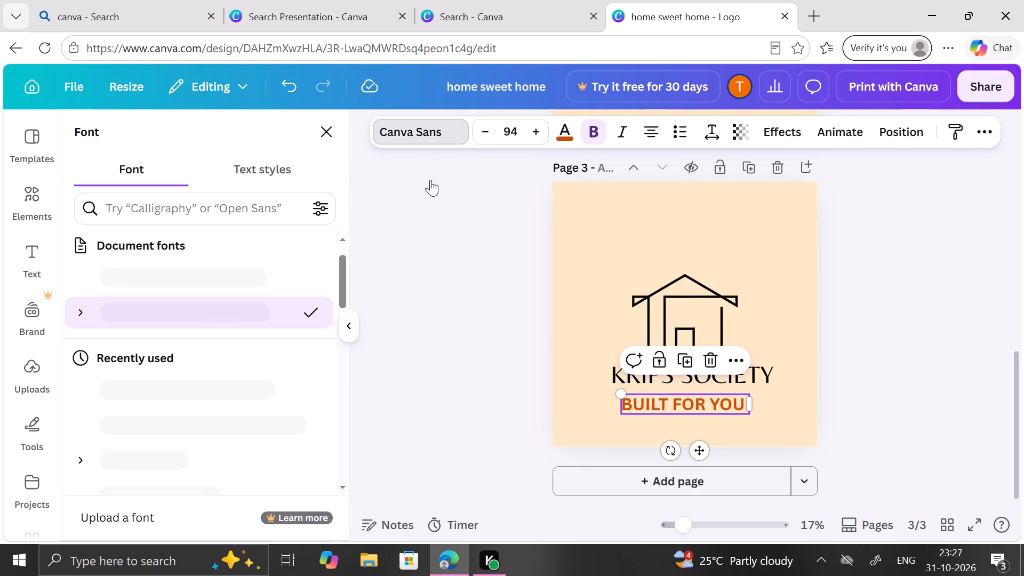
scroll(225, 415, down, 1)
scroll(225, 415, up, 1)
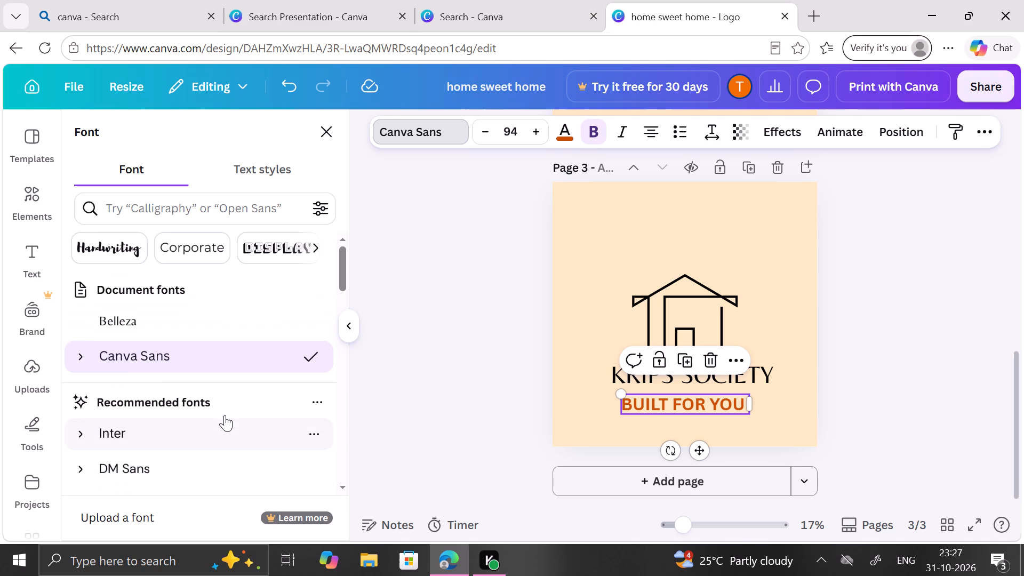
click(234, 348)
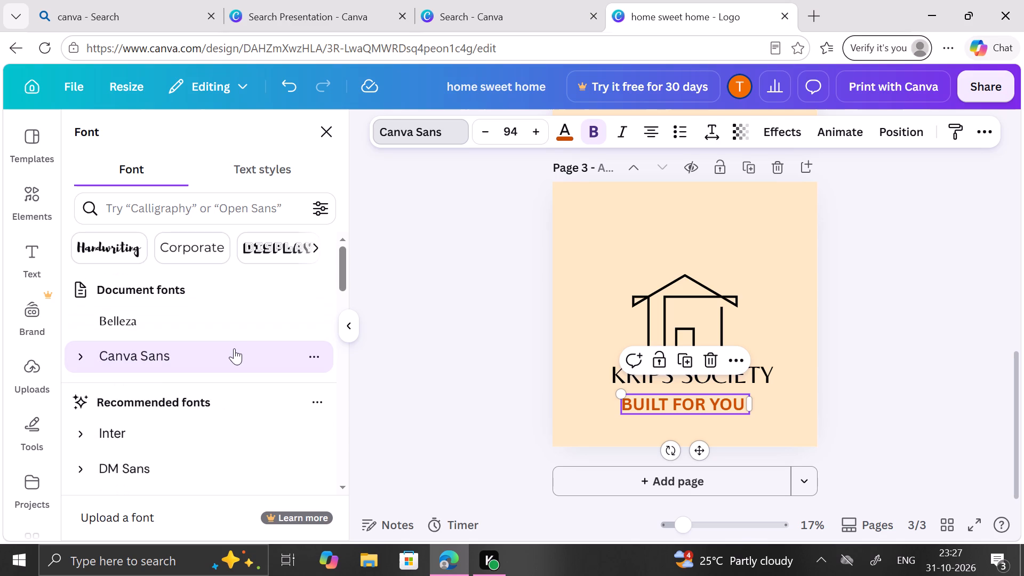
click(234, 348)
click(228, 303)
scroll(275, 353, right, 1)
drag(624, 401, 626, 398)
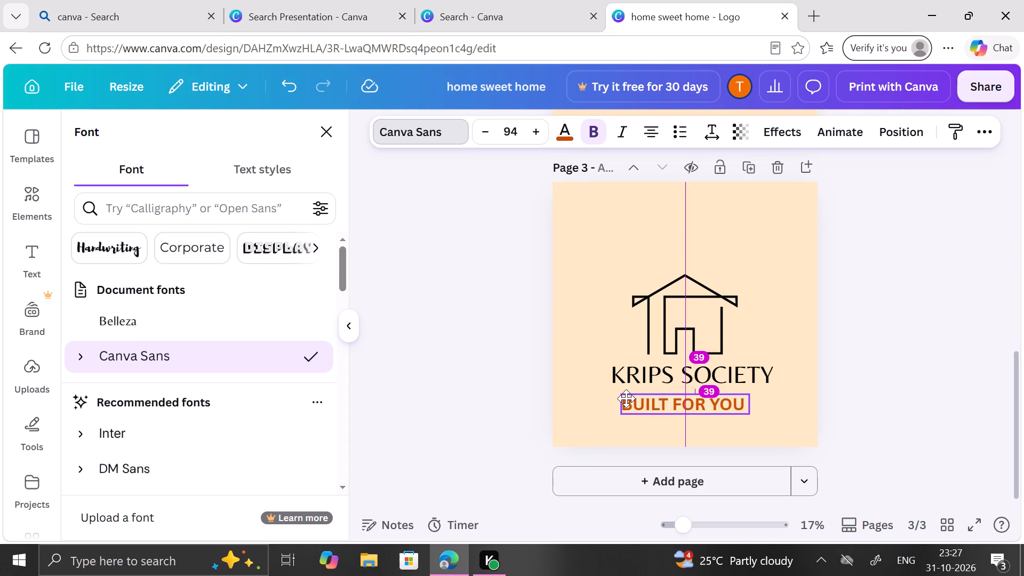
drag(626, 398, 630, 395)
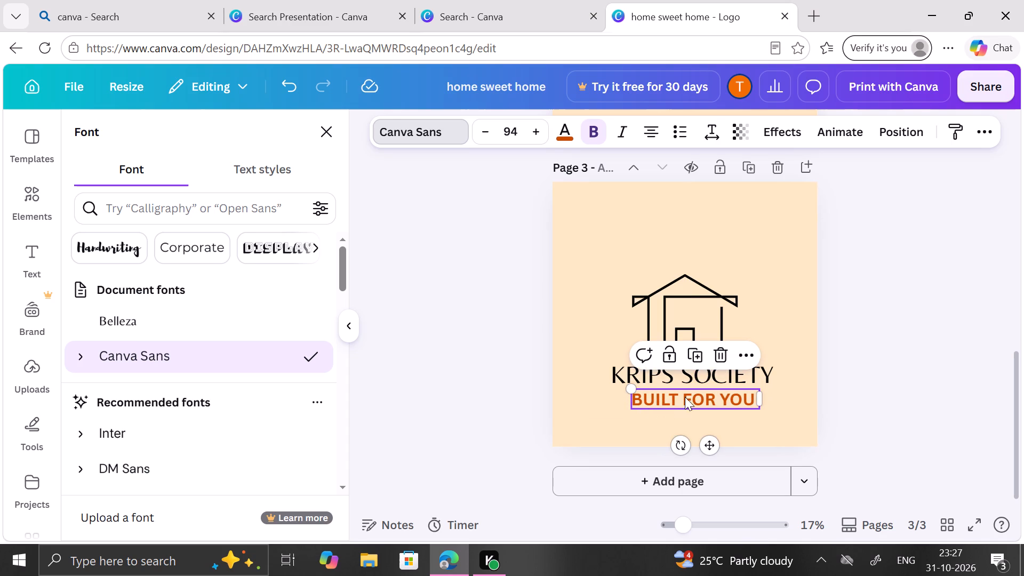
click(643, 397)
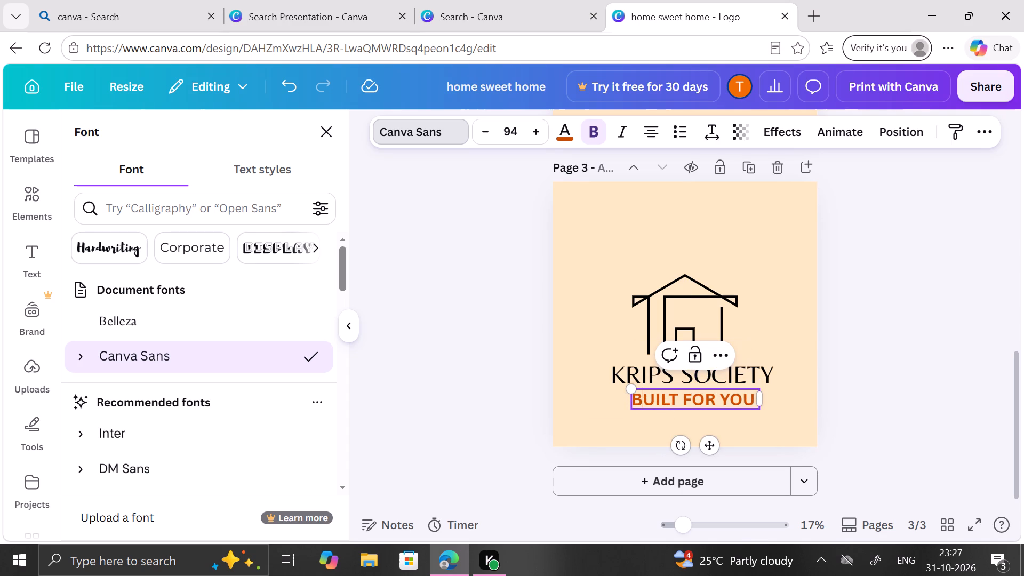
triple_click(634, 397)
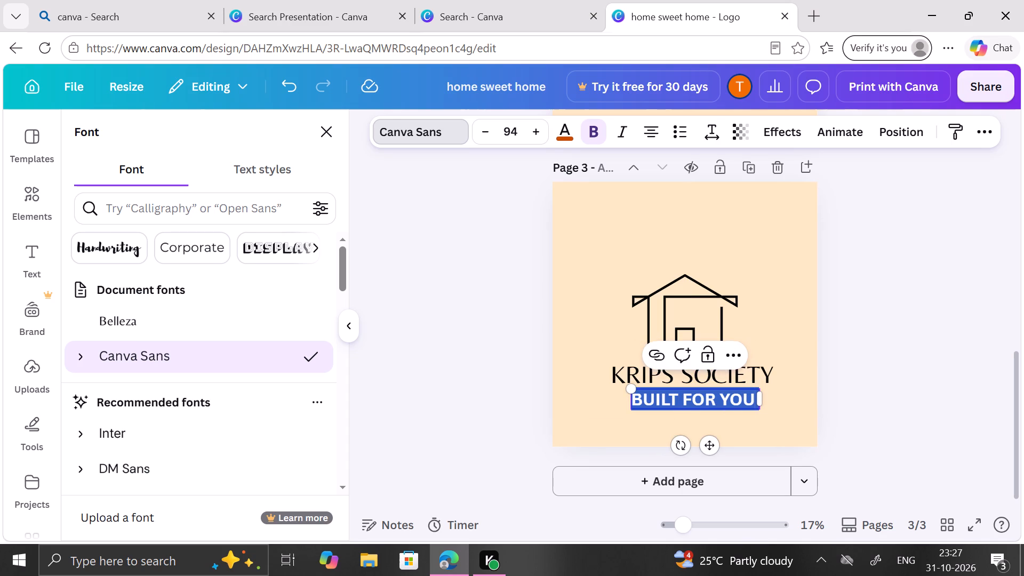
click(188, 313)
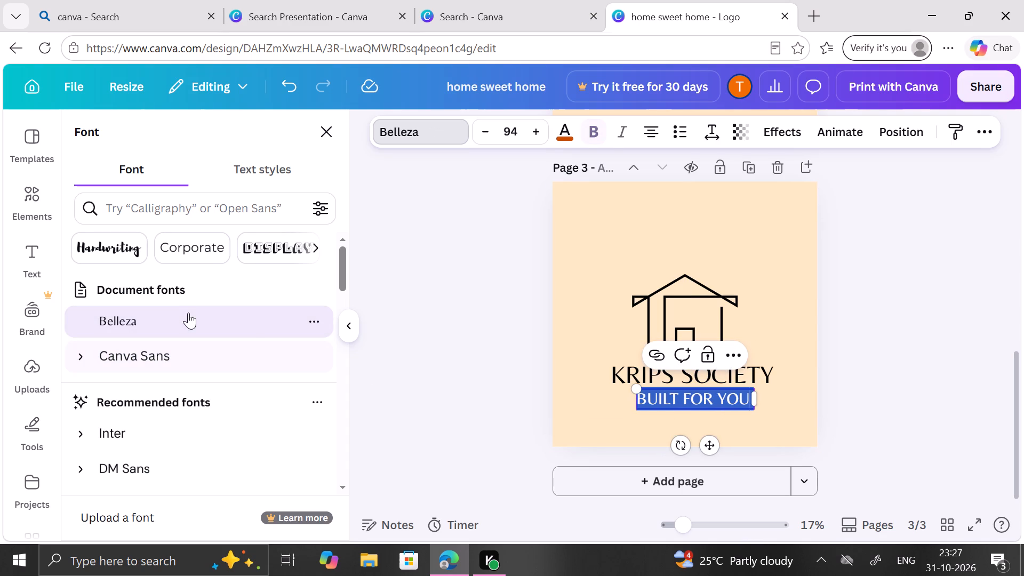
click(247, 329)
Reduce the "BUILT FOR YOU" subheading to font size 86.
triple_click(490, 141)
double_click(490, 141)
triple_click(490, 141)
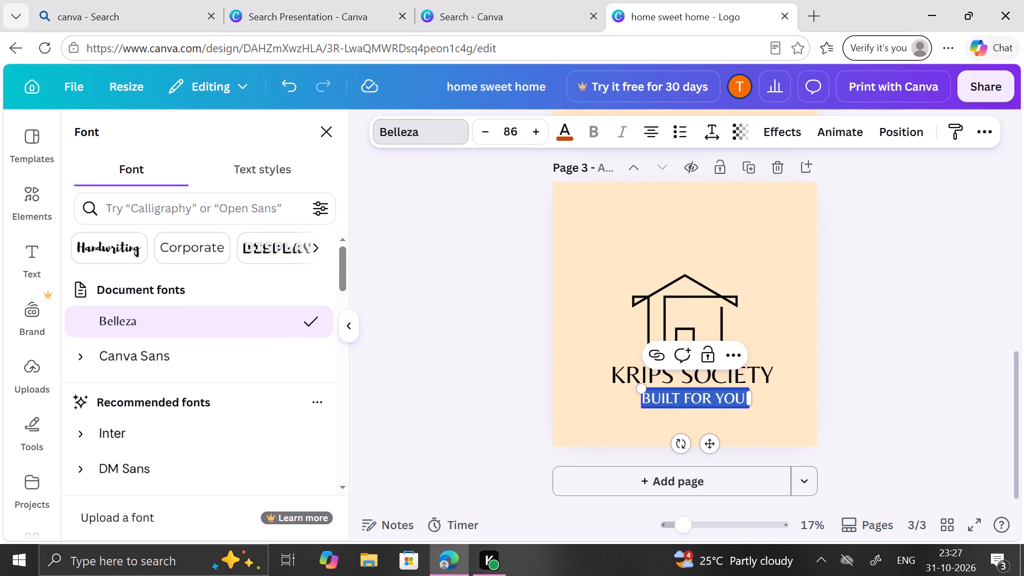
drag(709, 398, 705, 398)
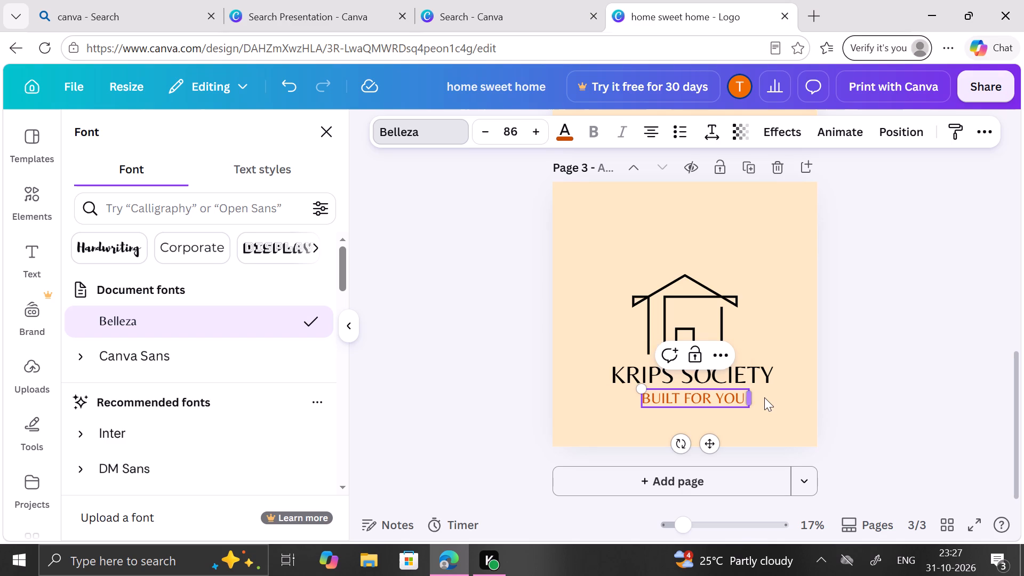
click(767, 397)
Shift the "BUILT FOR YOU" subheading slightly to the left beneath the "KRIPS SOCIETY" heading.
scroll(703, 368, up, 3)
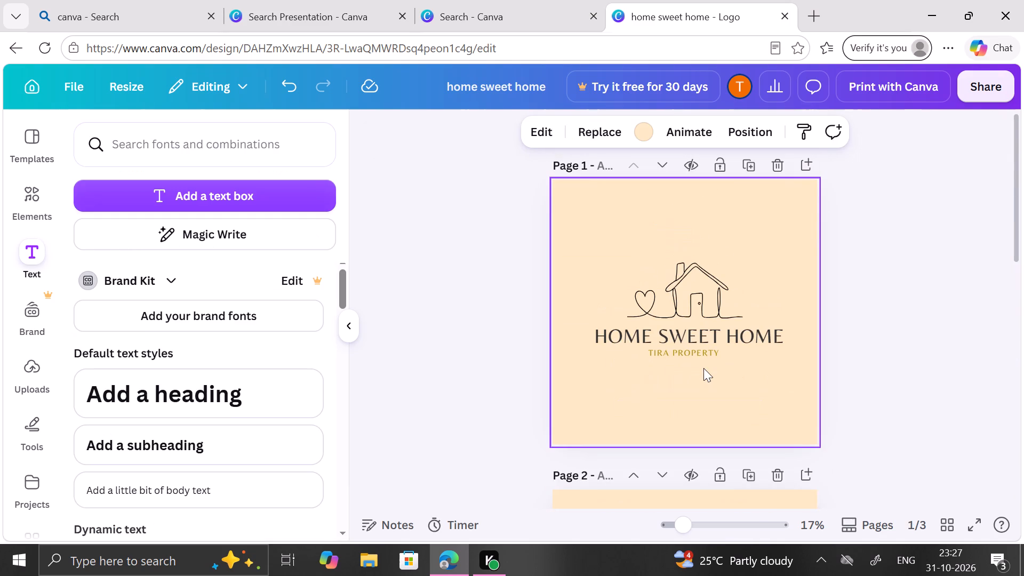
scroll(703, 368, down, 5)
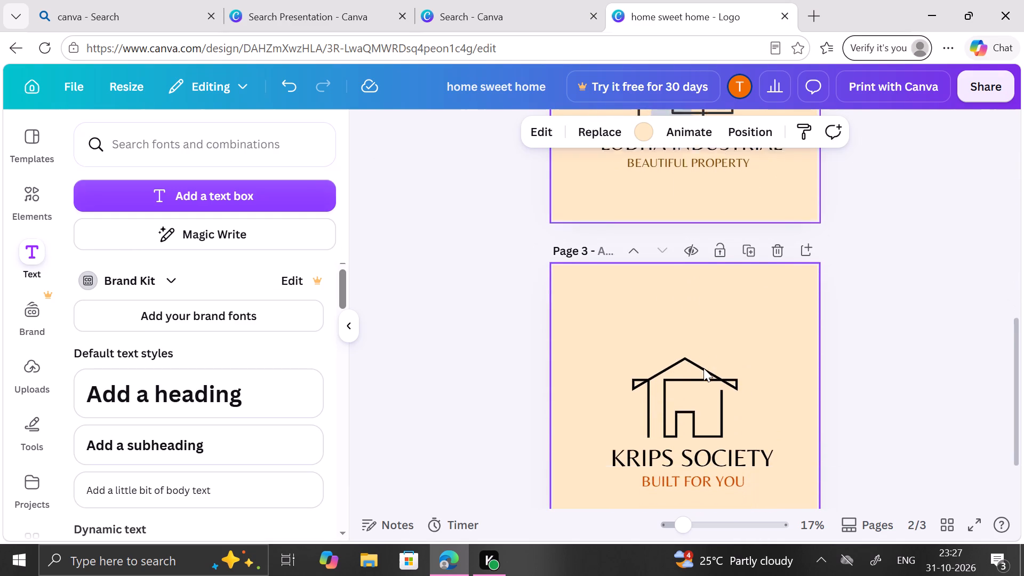
scroll(703, 368, down, 1)
click(698, 409)
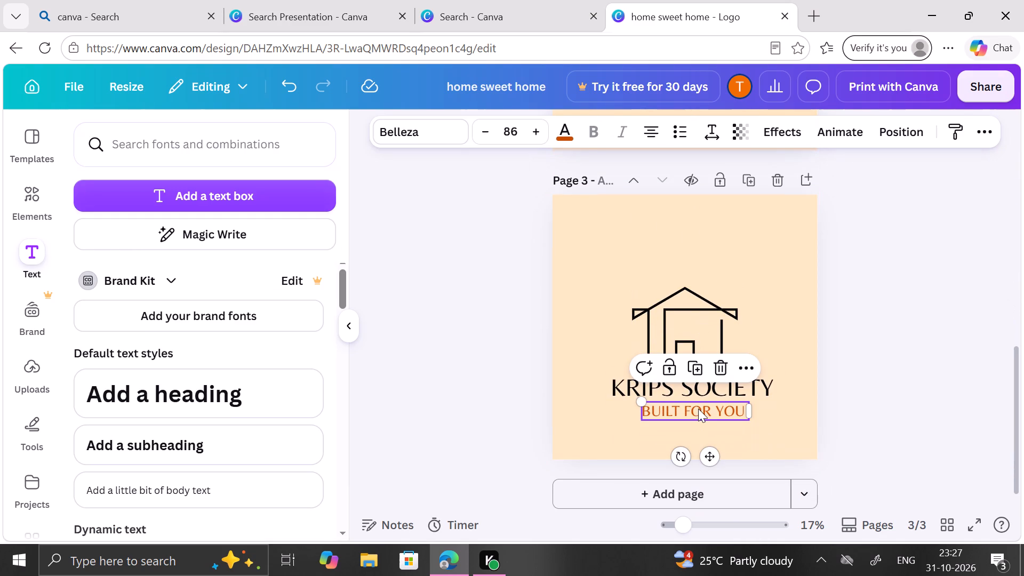
click(698, 409)
drag(698, 409, 693, 409)
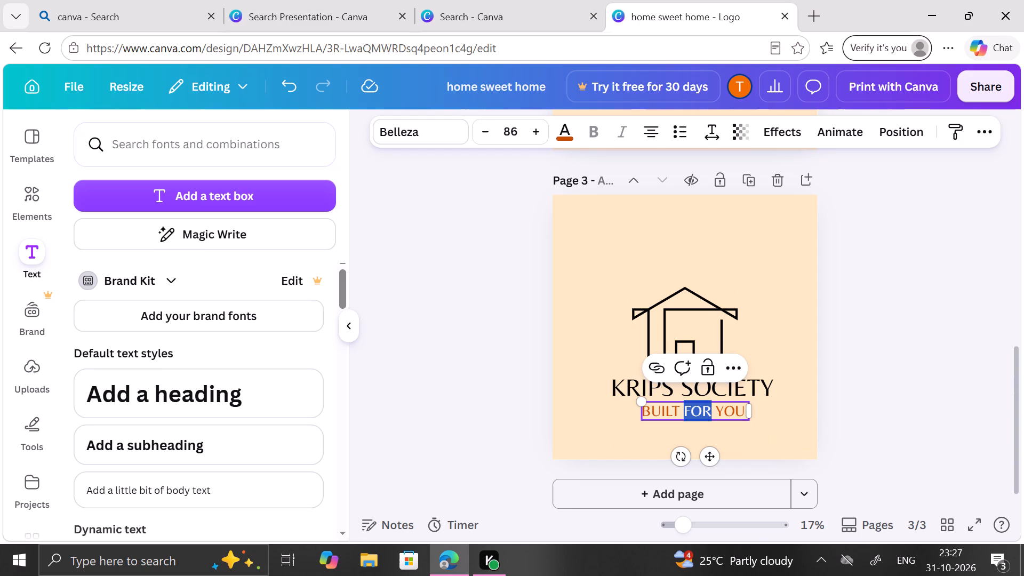
drag(713, 462, 709, 462)
drag(709, 462, 707, 462)
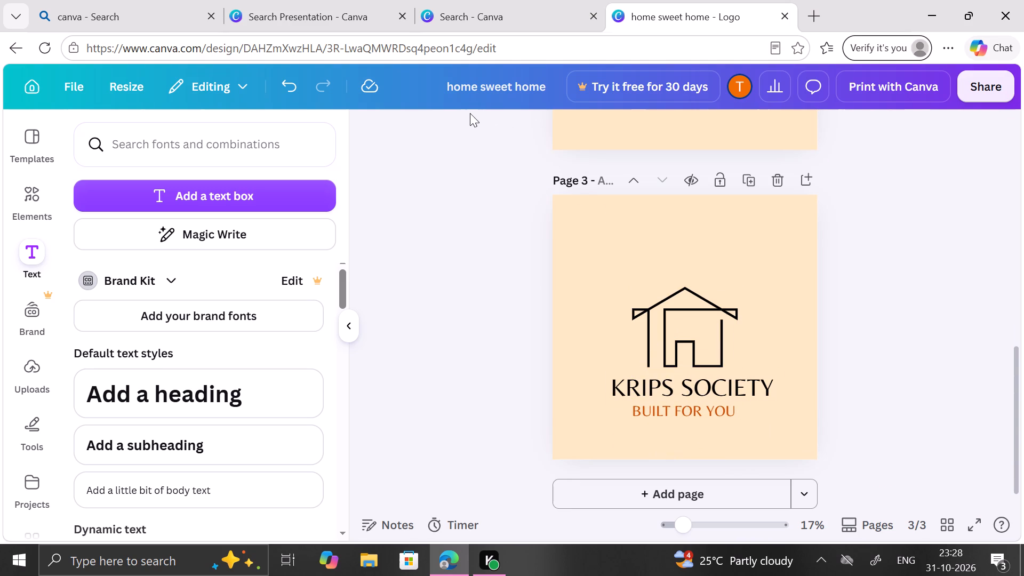
click(492, 195)
Reduce the "BUILT FOR YOU" subheading on page 3 to font size 77.
scroll(492, 195, down, 2)
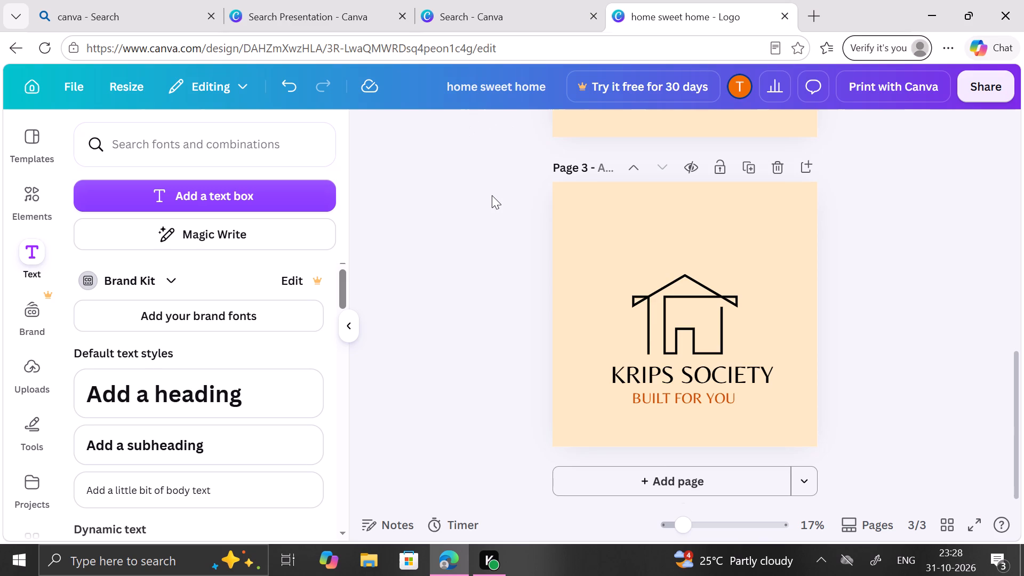
scroll(492, 195, up, 3)
scroll(492, 195, down, 3)
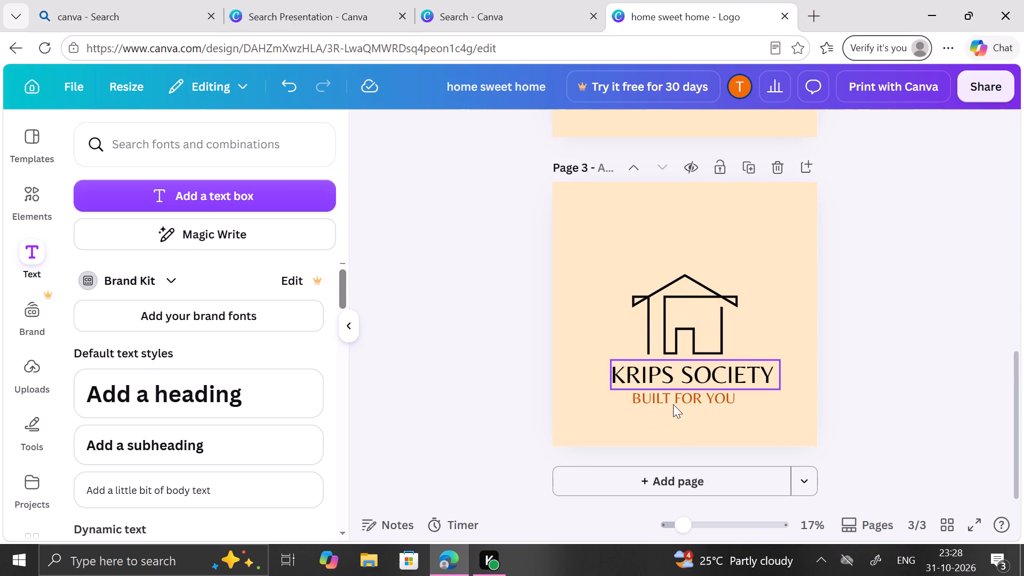
click(672, 402)
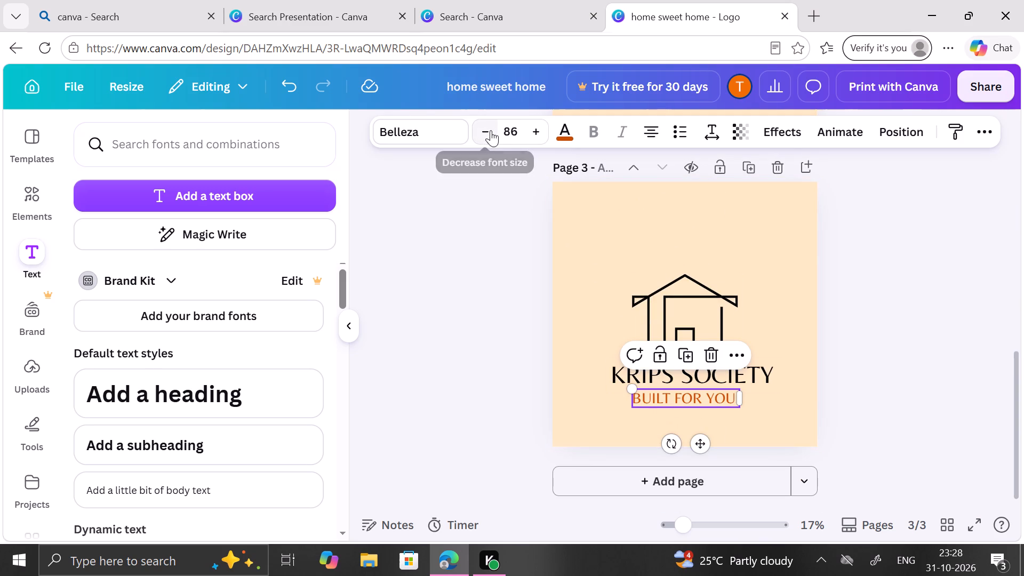
triple_click(491, 130)
triple_click(491, 130)
click(491, 130)
double_click(491, 130)
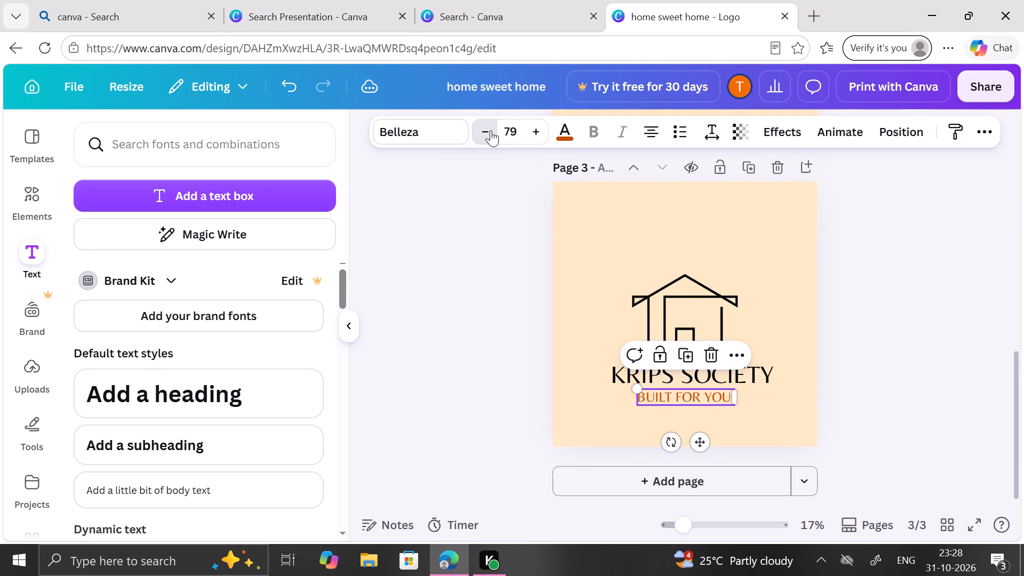
click(528, 239)
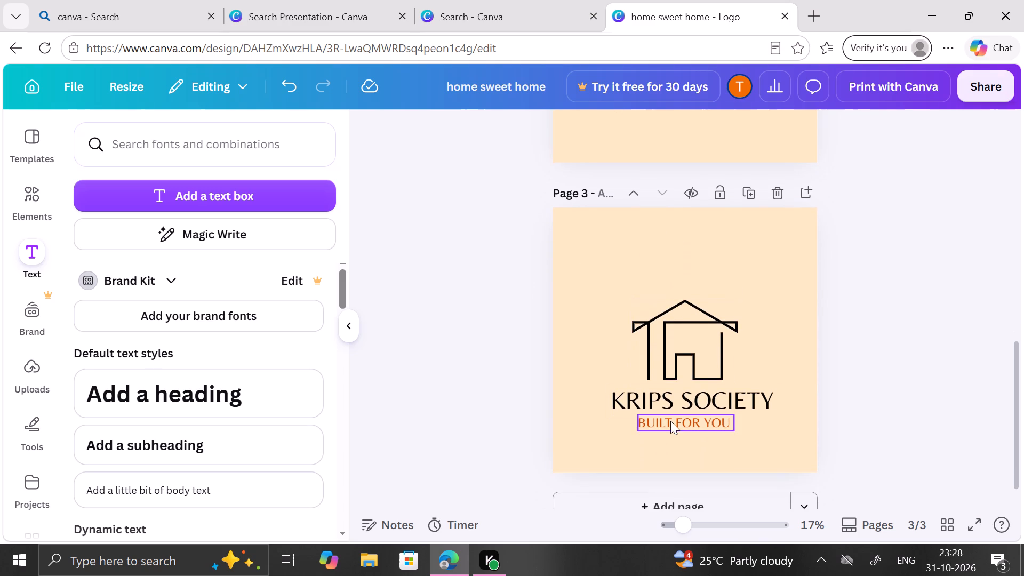
Nudge the "BUILT FOR YOU" subheading right until its right edge aligns with the house roof's right end.
click(670, 421)
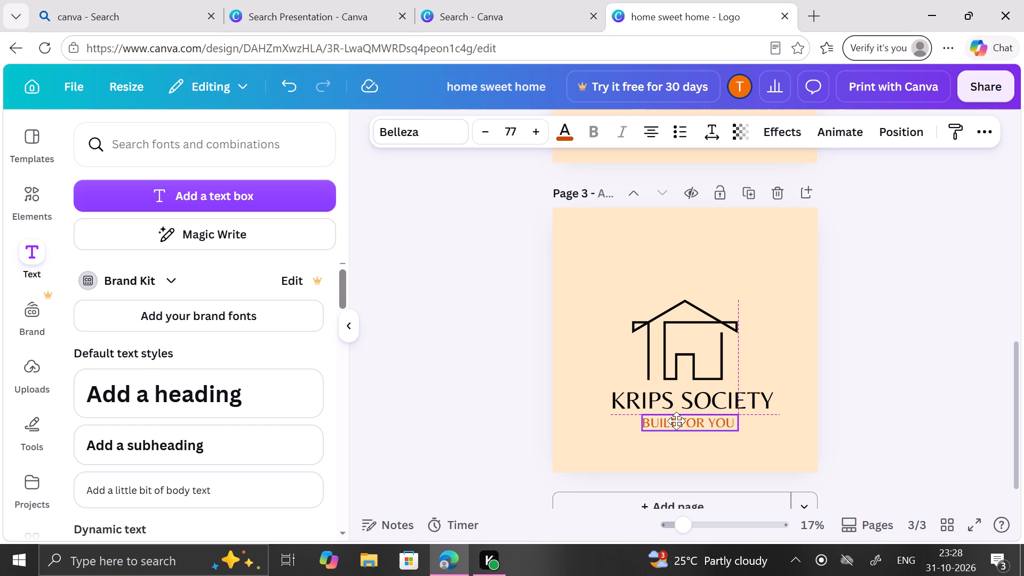
click(676, 421)
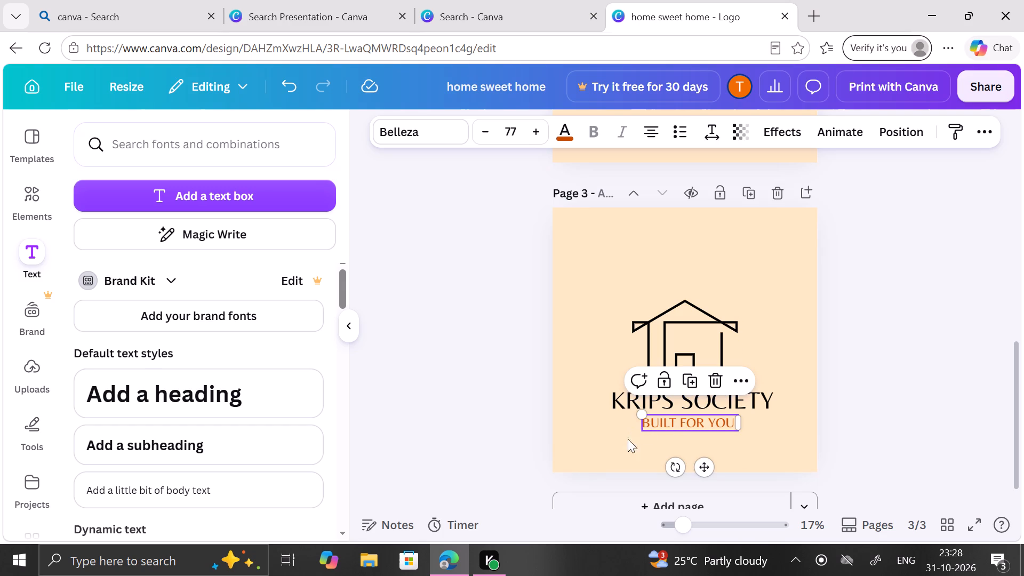
click(623, 444)
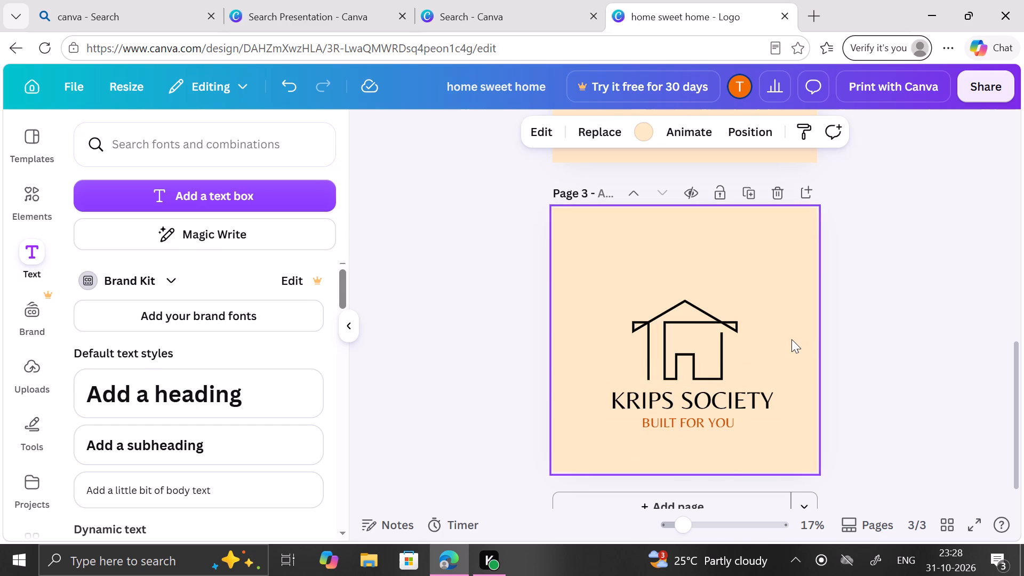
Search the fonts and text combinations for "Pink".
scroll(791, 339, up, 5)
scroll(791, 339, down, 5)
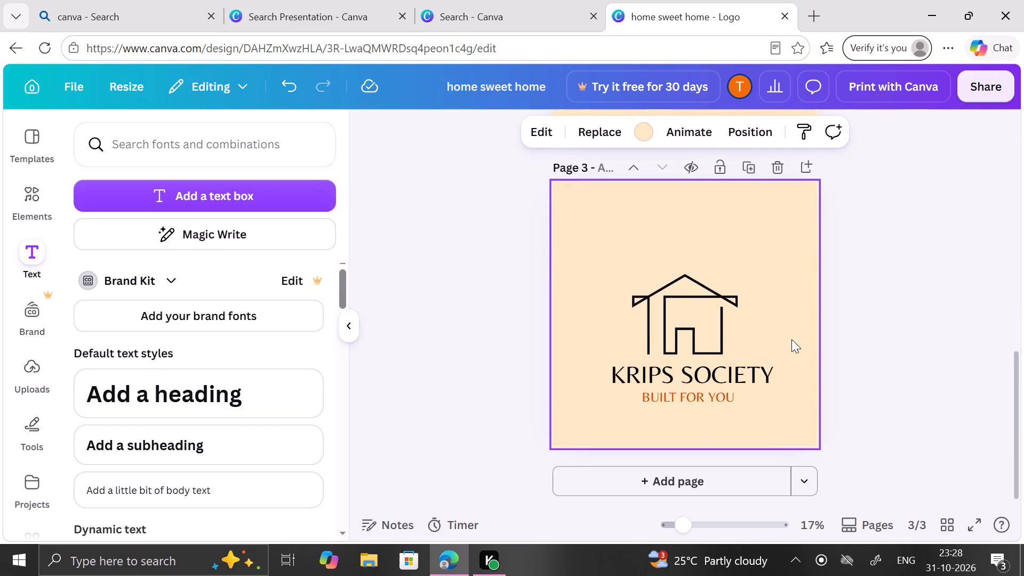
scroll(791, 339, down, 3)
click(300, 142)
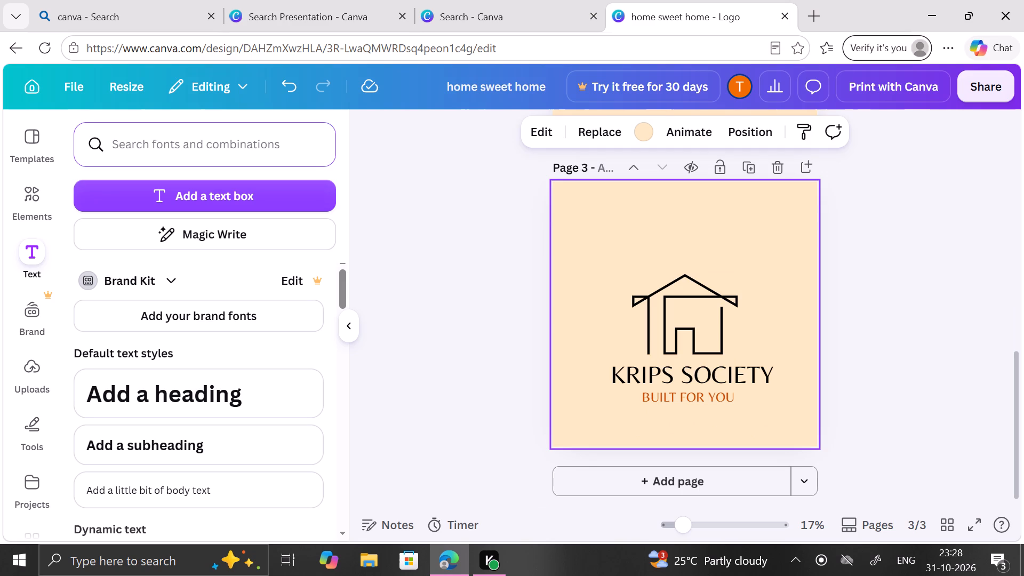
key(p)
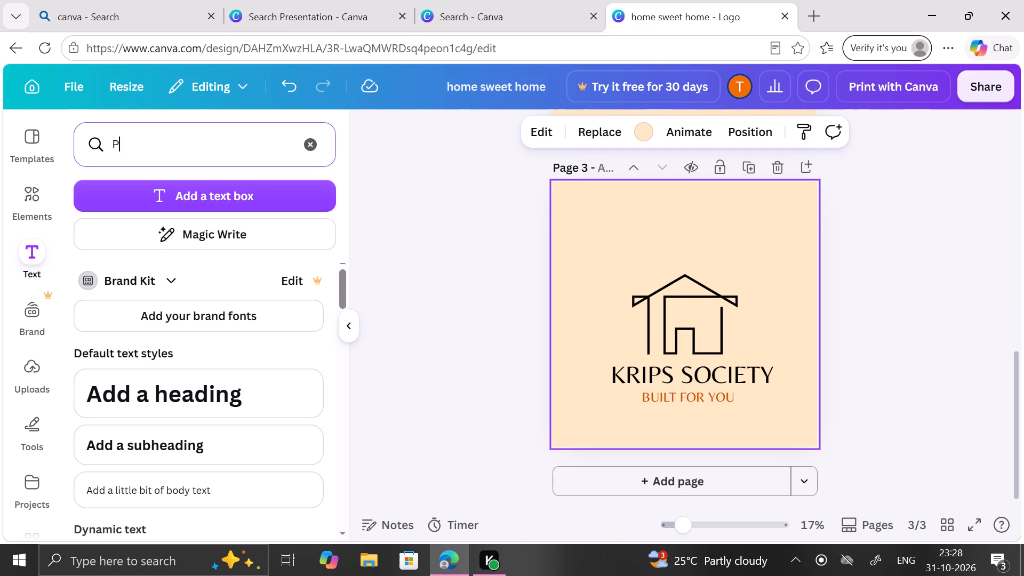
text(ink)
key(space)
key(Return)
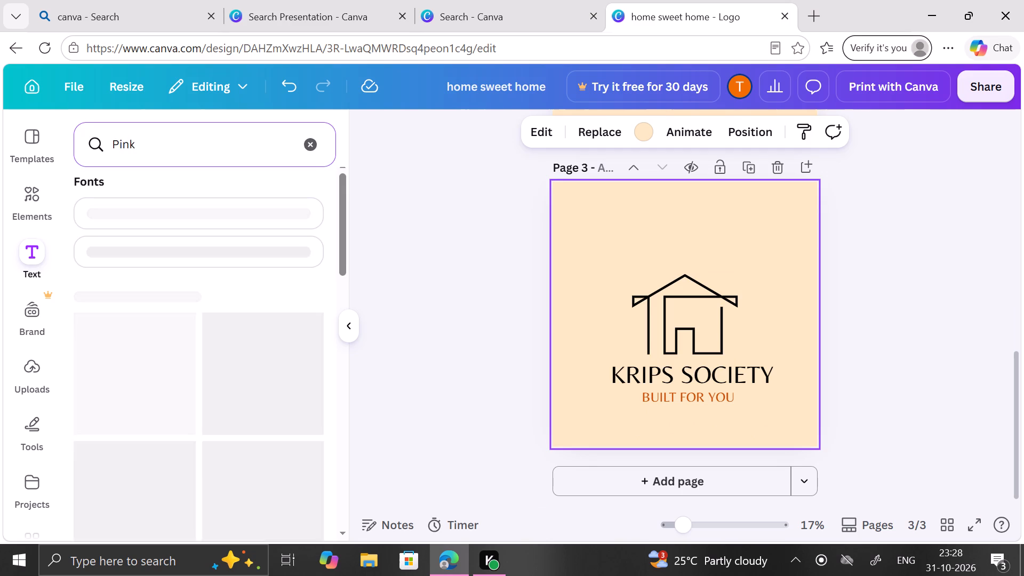
Search the elements for "pinks" and add the pale pink watercolour cloud graphic to the "KRIPS SOCIETY" page.
click(13, 201)
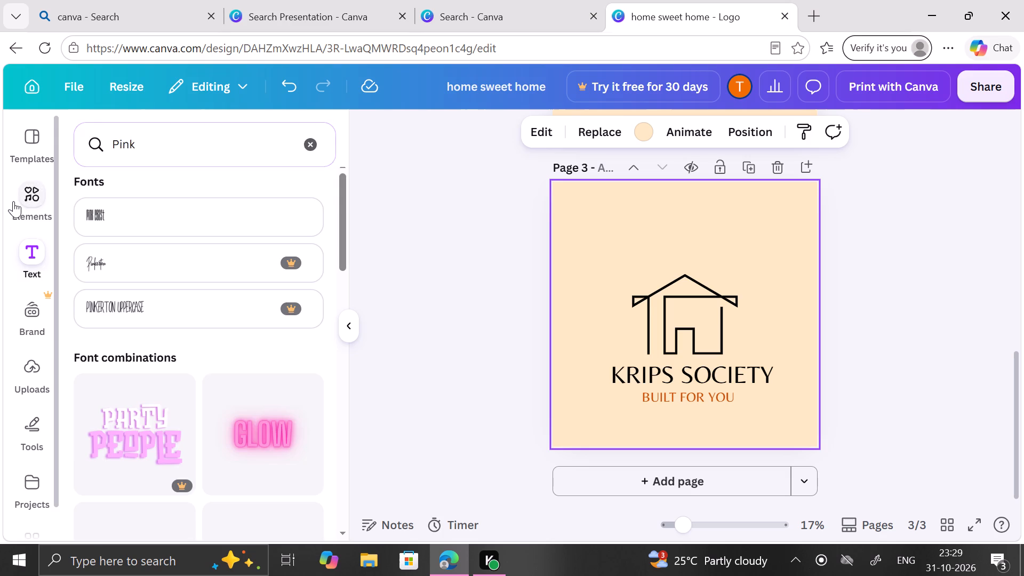
click(188, 141)
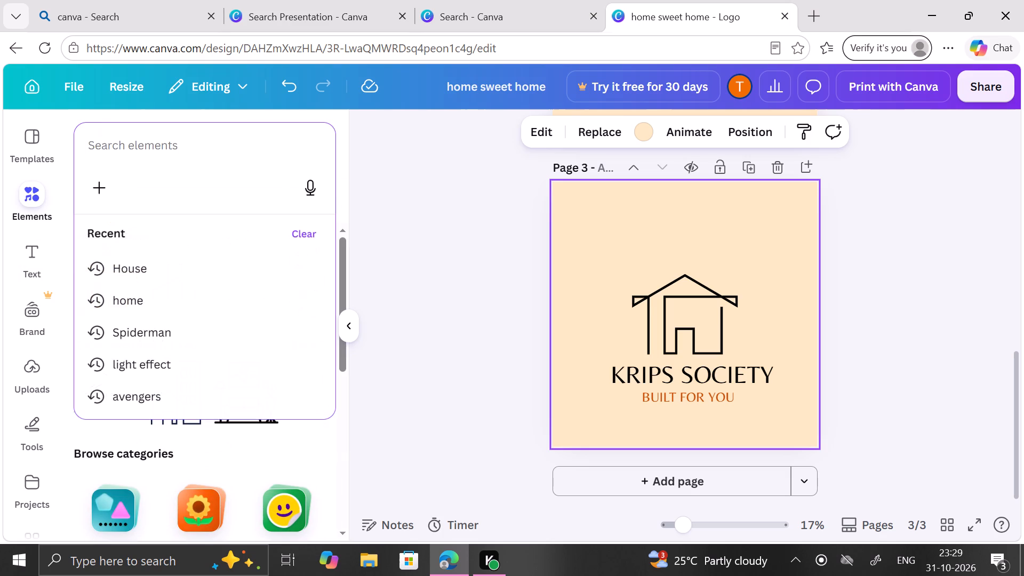
text(pinks)
key(space)
key(Return)
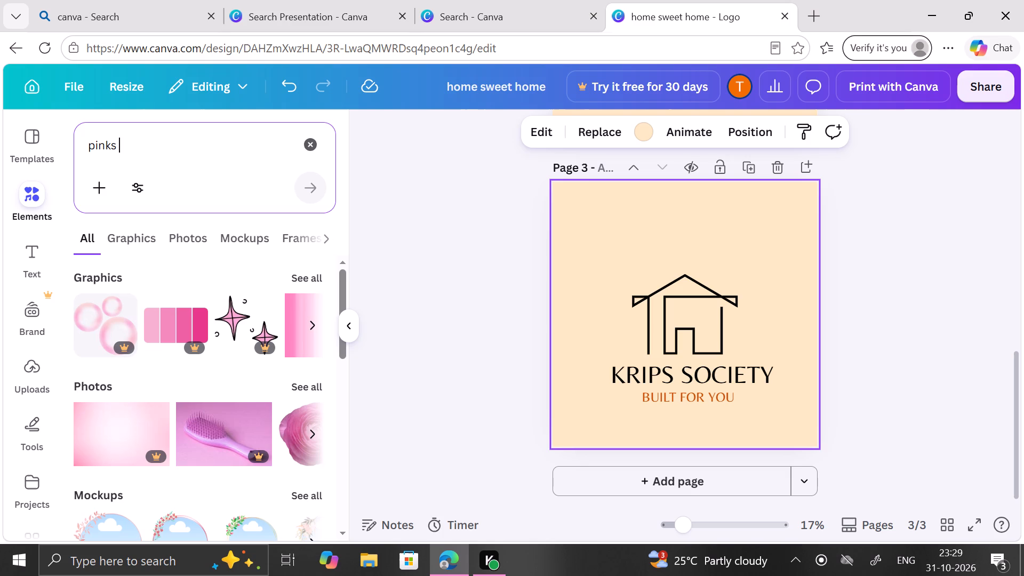
click(297, 284)
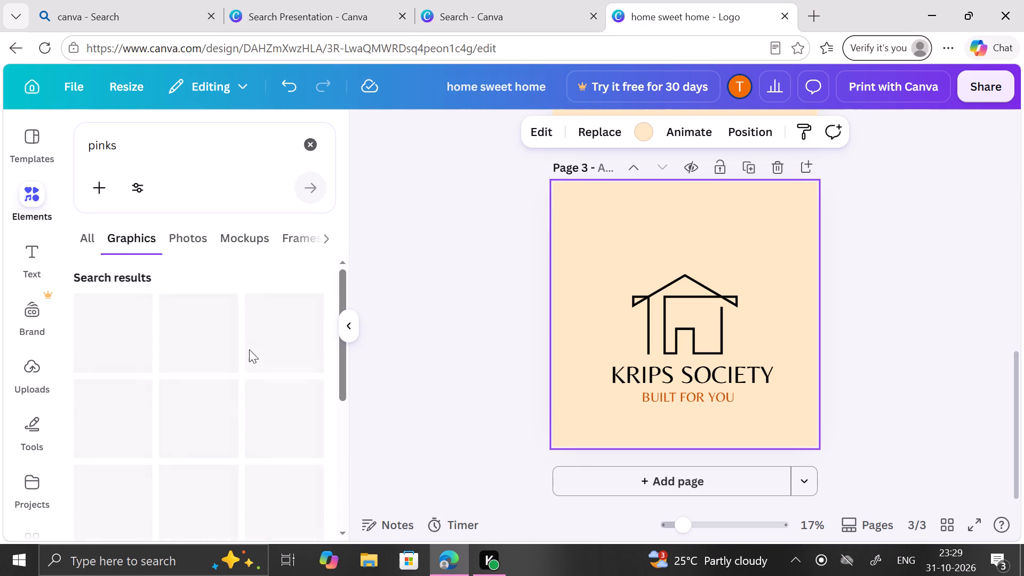
scroll(229, 403, down, 8)
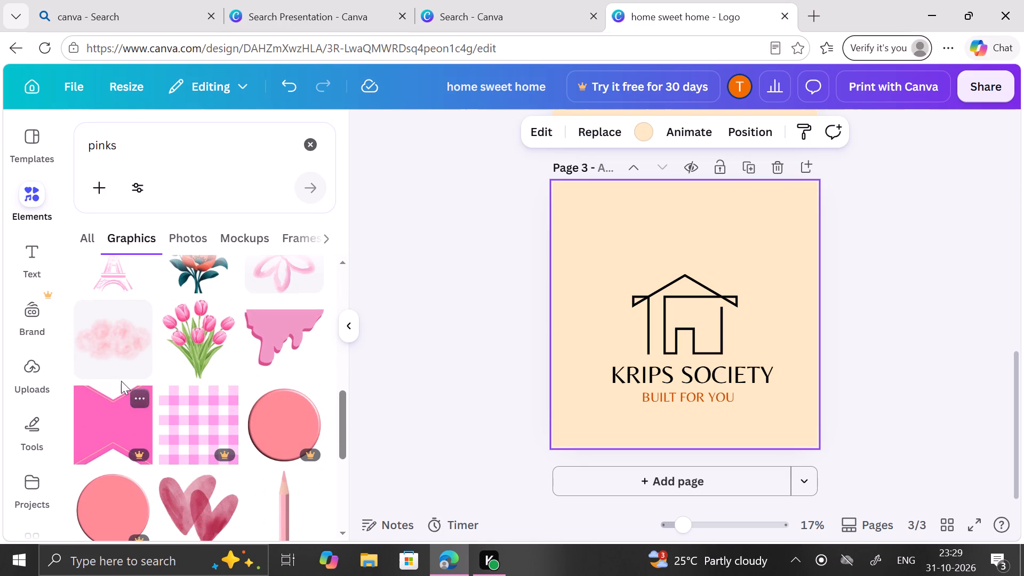
click(109, 339)
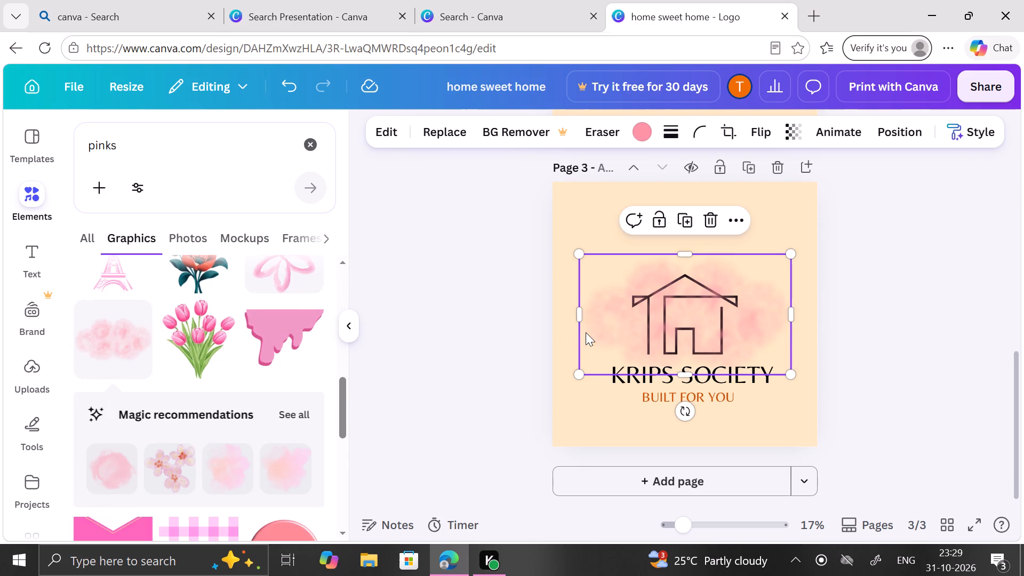
Move the pink watercolour cloud into the top-left corner of the "KRIPS SOCIETY" page.
drag(634, 282, 615, 227)
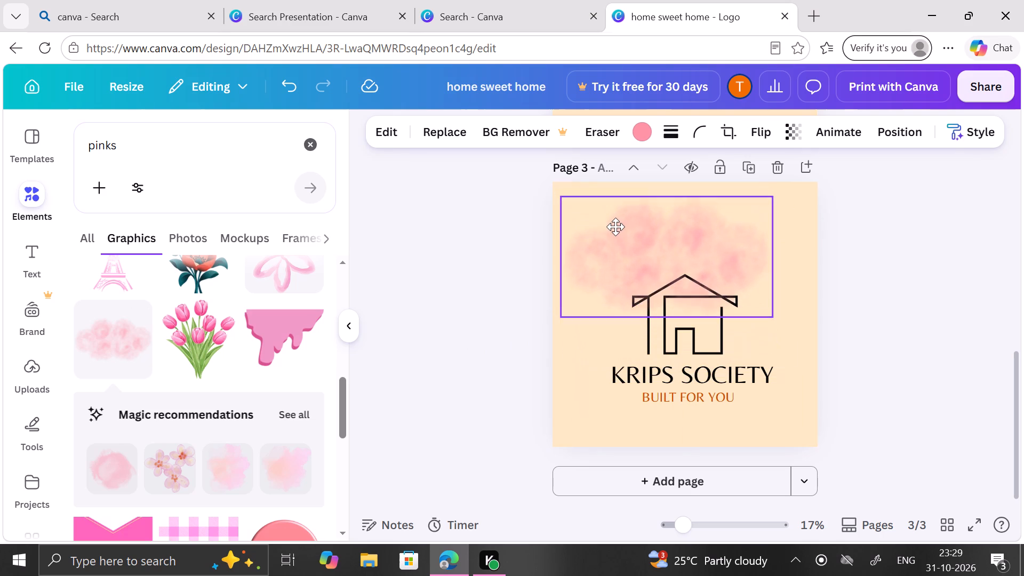
drag(615, 227, 602, 224)
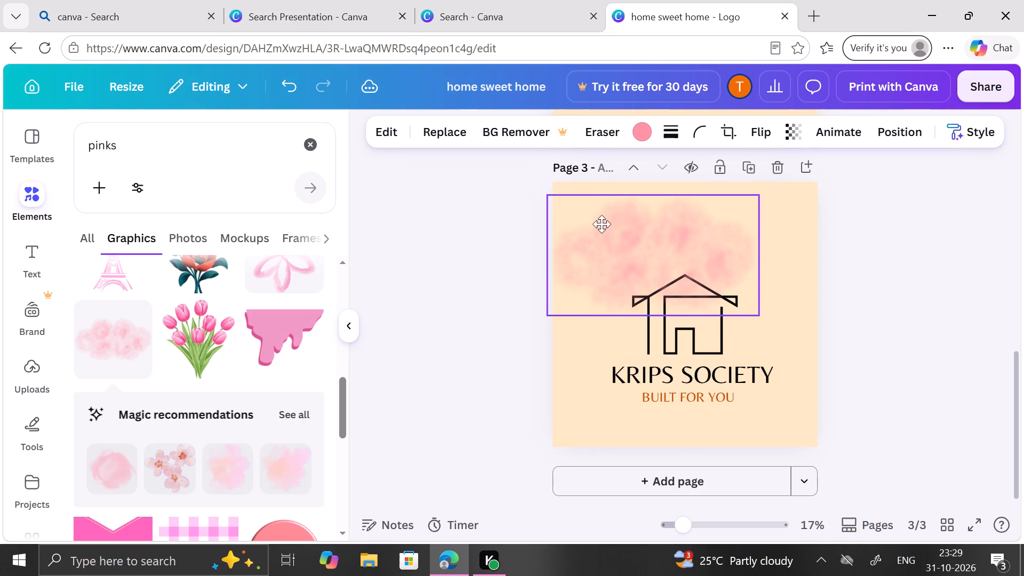
drag(602, 224, 624, 229)
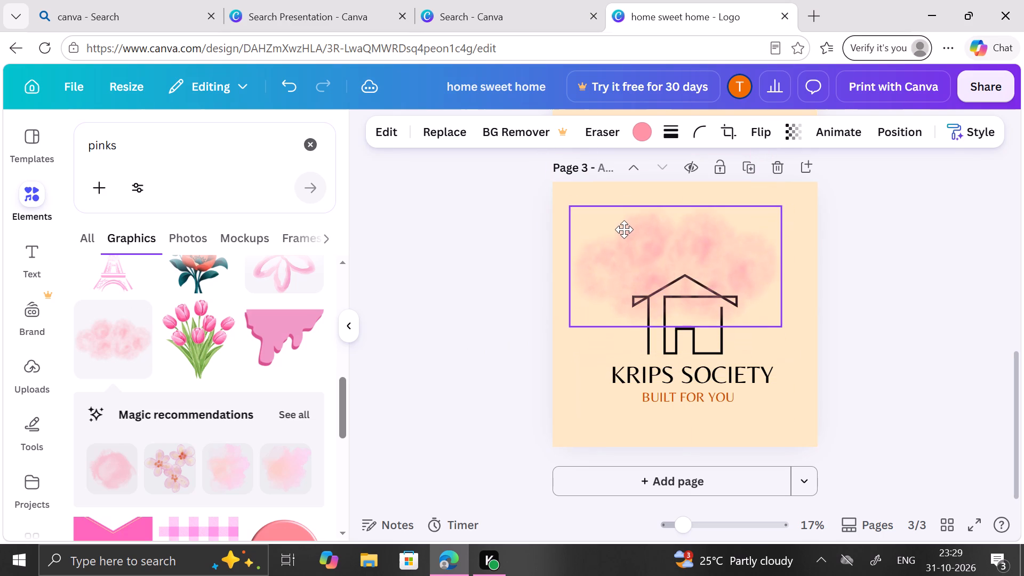
drag(624, 229, 610, 214)
Enlarge the pink cloud graphic to about 3,600 wide so it spans the page's full height and runs past its right edge.
drag(766, 300, 853, 495)
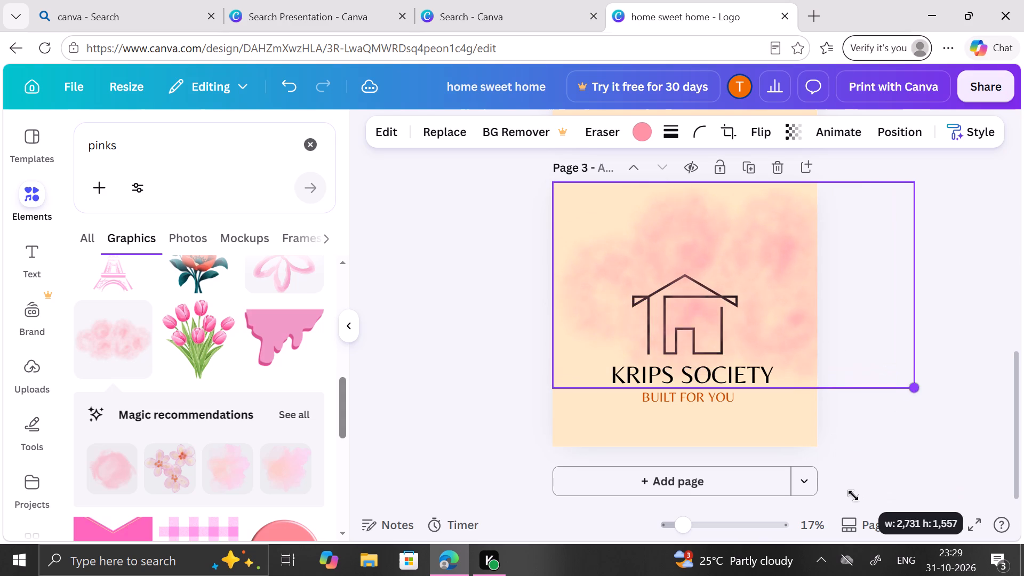
drag(853, 495, 1023, 470)
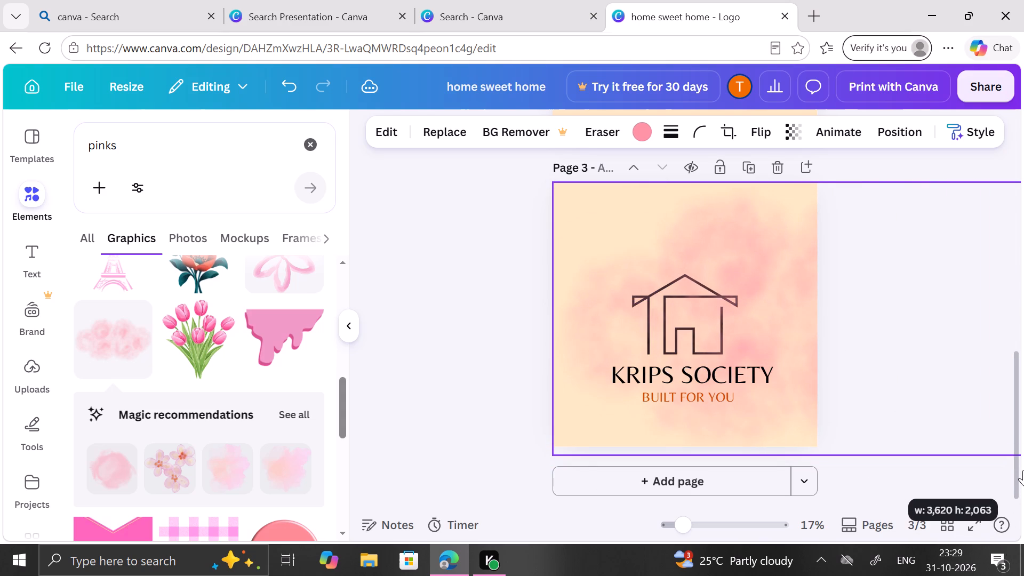
drag(1023, 470, 1023, 480)
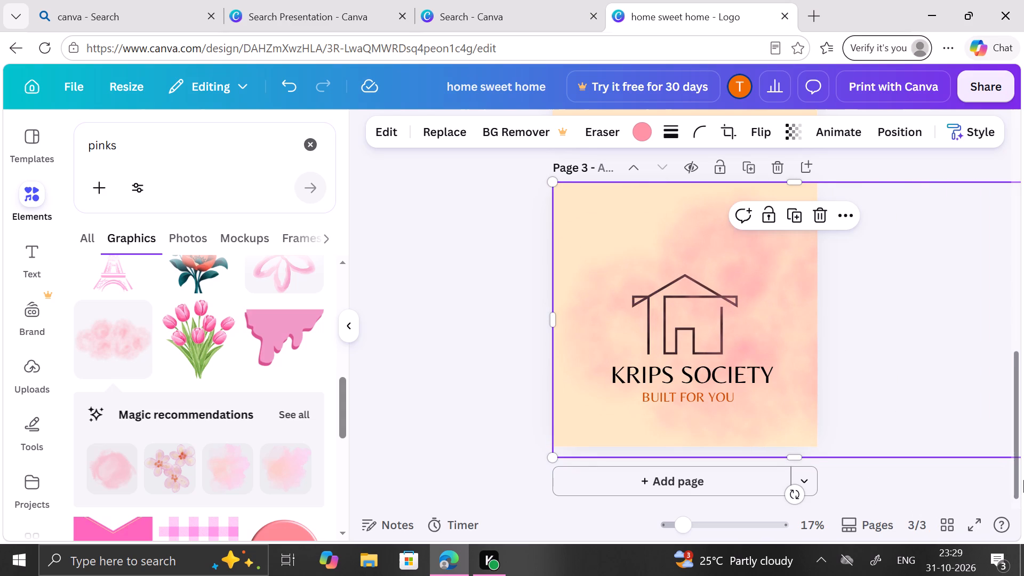
click(502, 375)
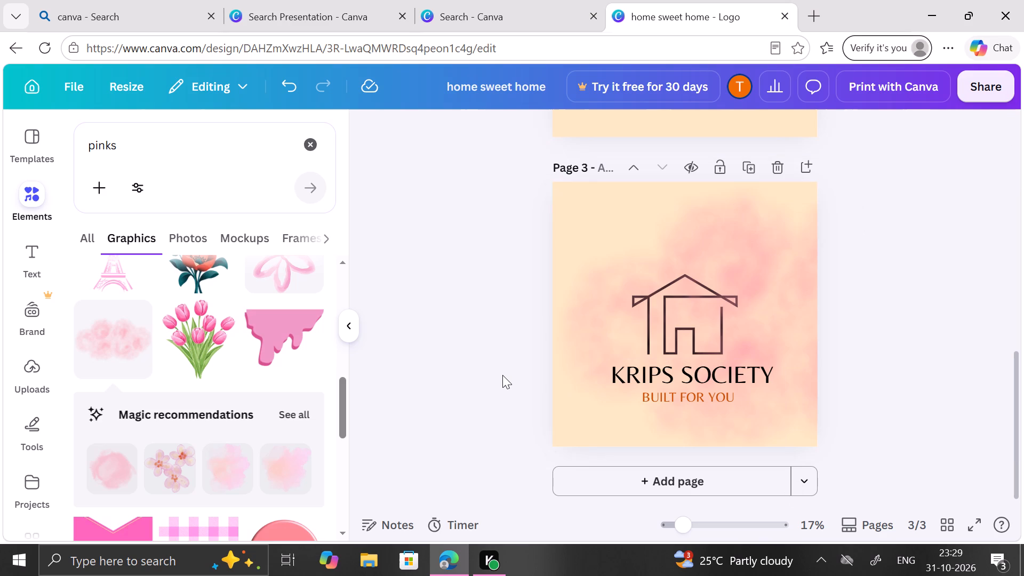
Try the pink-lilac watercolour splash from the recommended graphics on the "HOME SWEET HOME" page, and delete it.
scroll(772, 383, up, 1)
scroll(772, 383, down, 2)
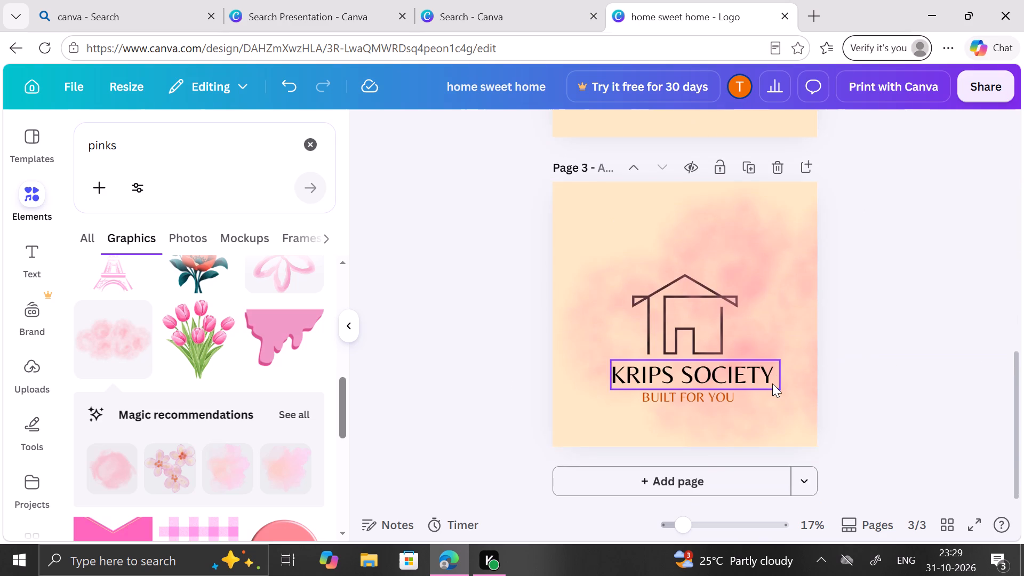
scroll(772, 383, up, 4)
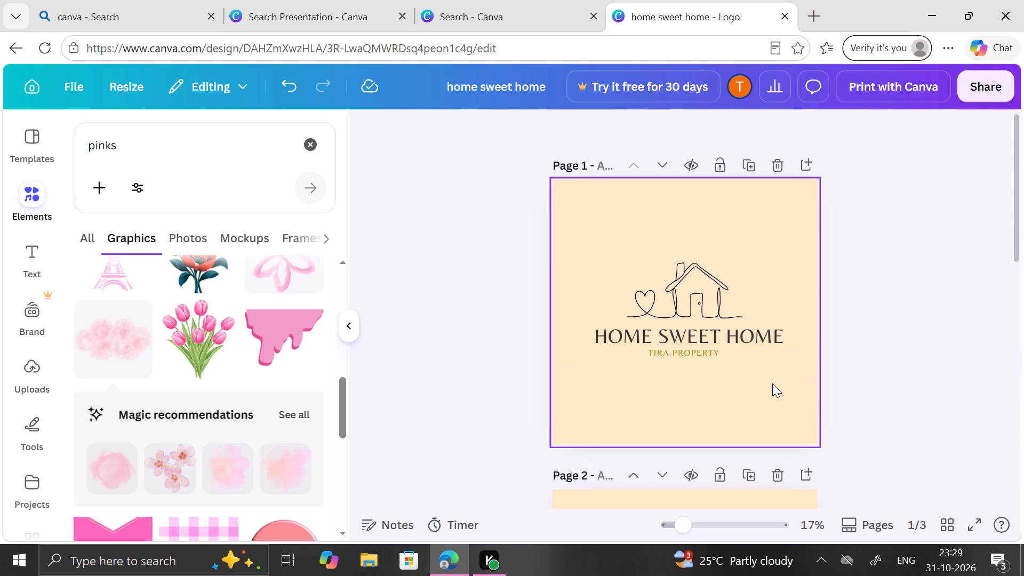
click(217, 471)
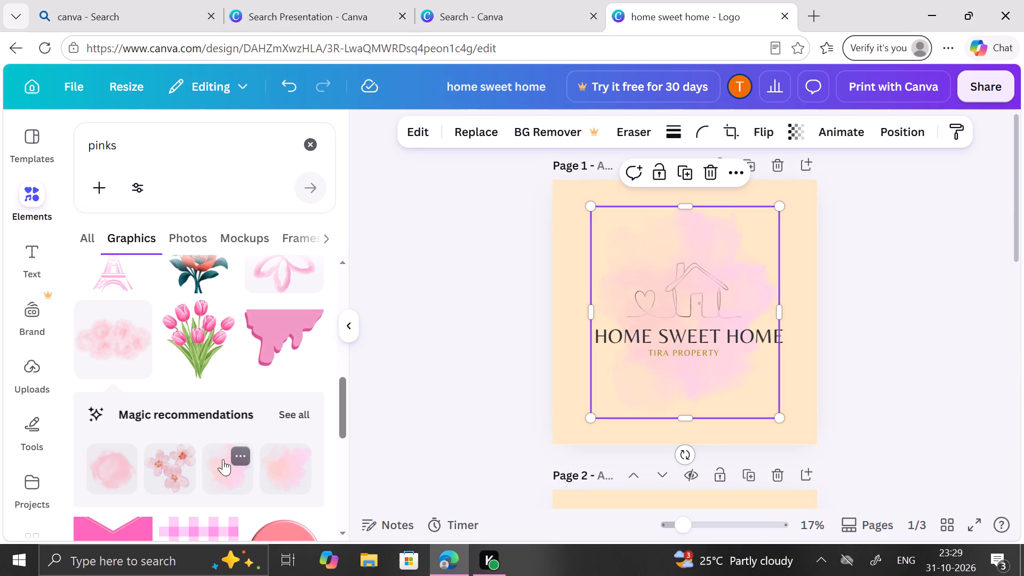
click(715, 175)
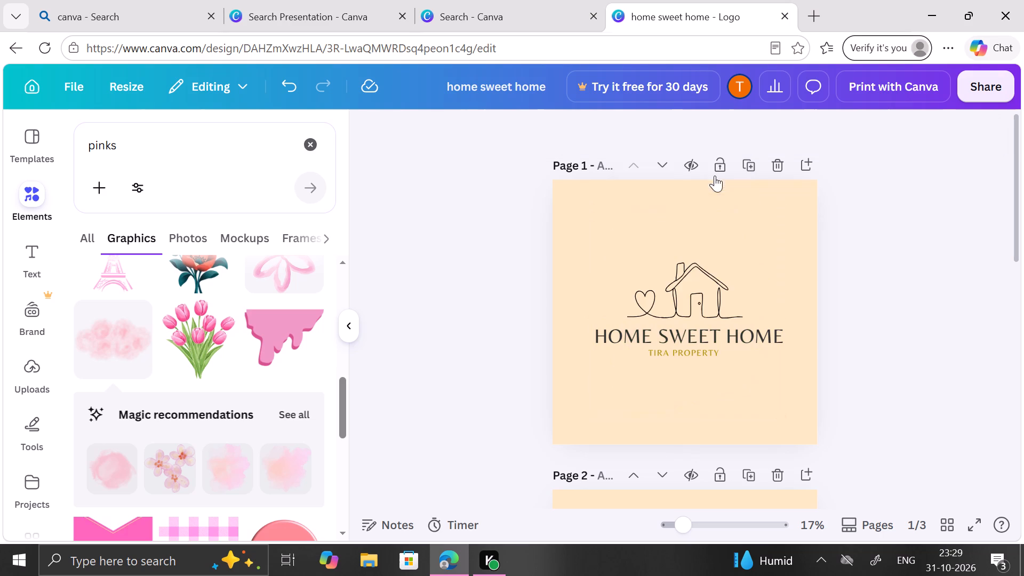
Add the pale pink watercolour cloud to the "HOME SWEET HOME" page and enlarge it to about 2,600 wide by 2,150 high.
click(108, 371)
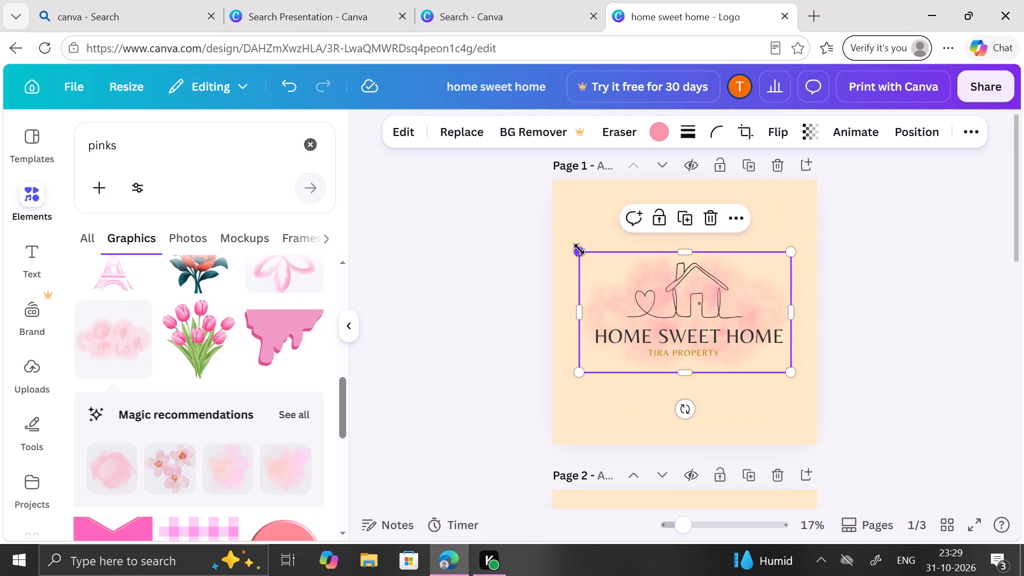
drag(579, 249, 587, 186)
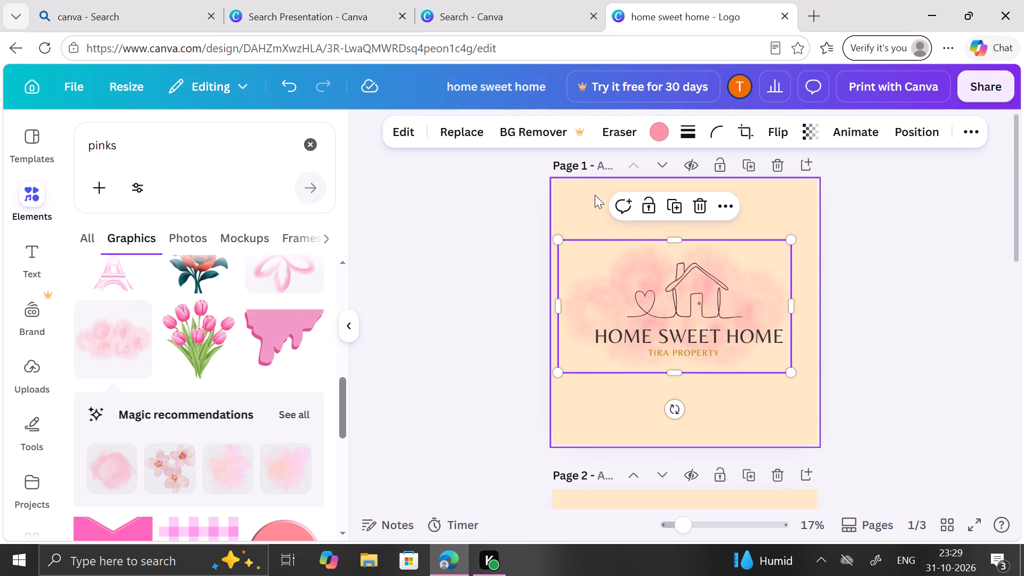
drag(681, 243, 689, 191)
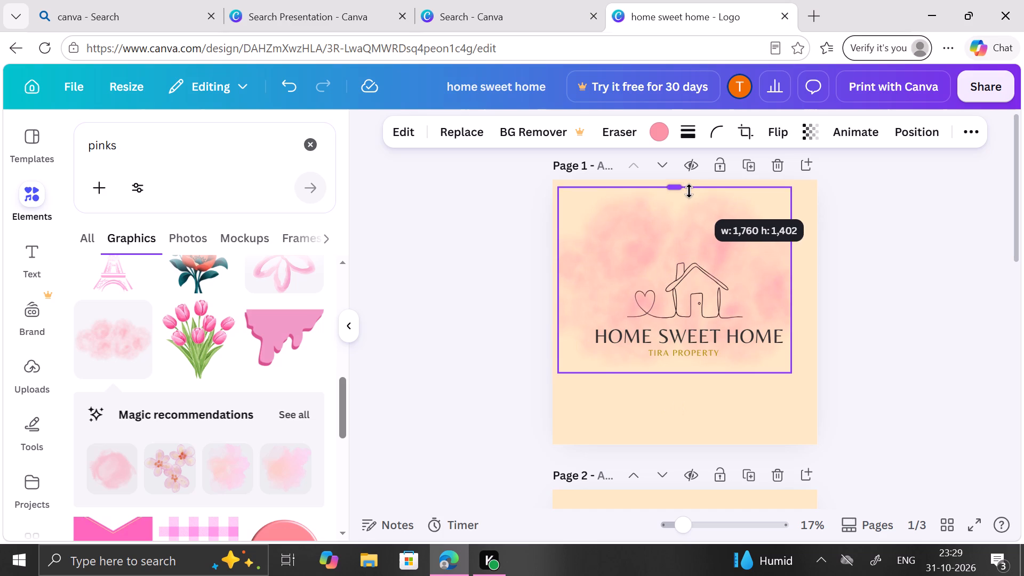
drag(689, 191, 674, 187)
drag(790, 371, 815, 433)
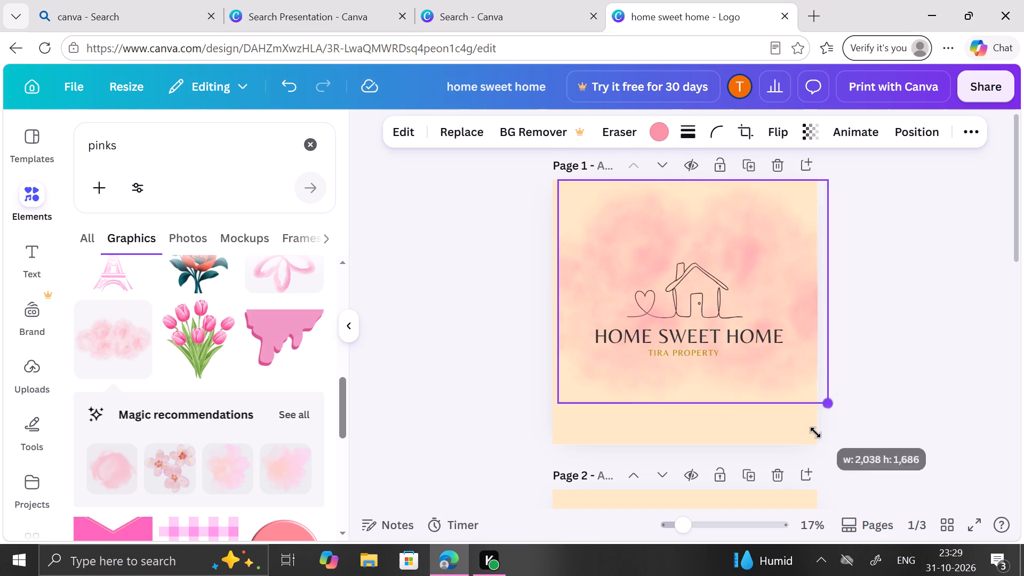
drag(815, 433, 912, 449)
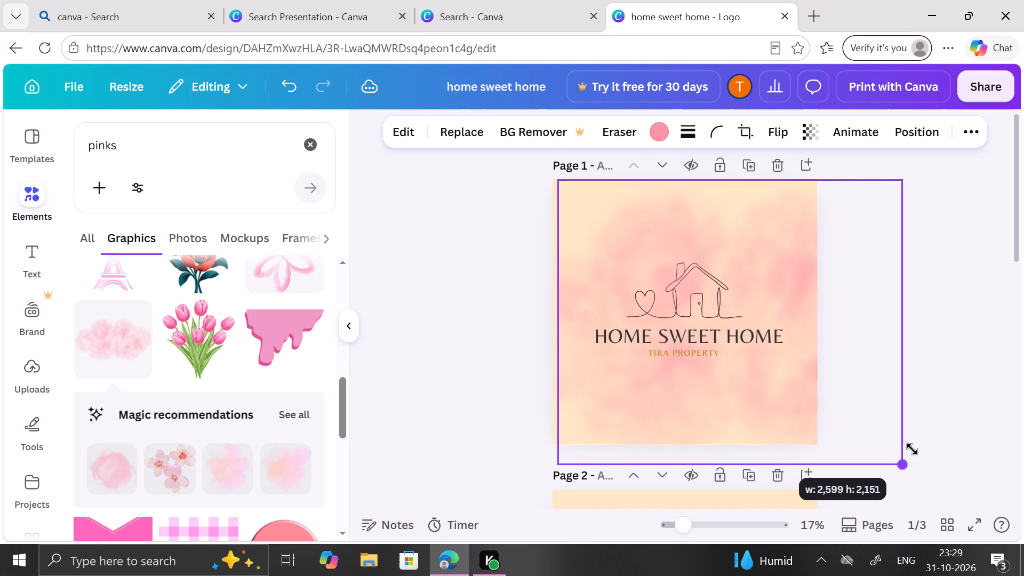
drag(912, 449, 913, 448)
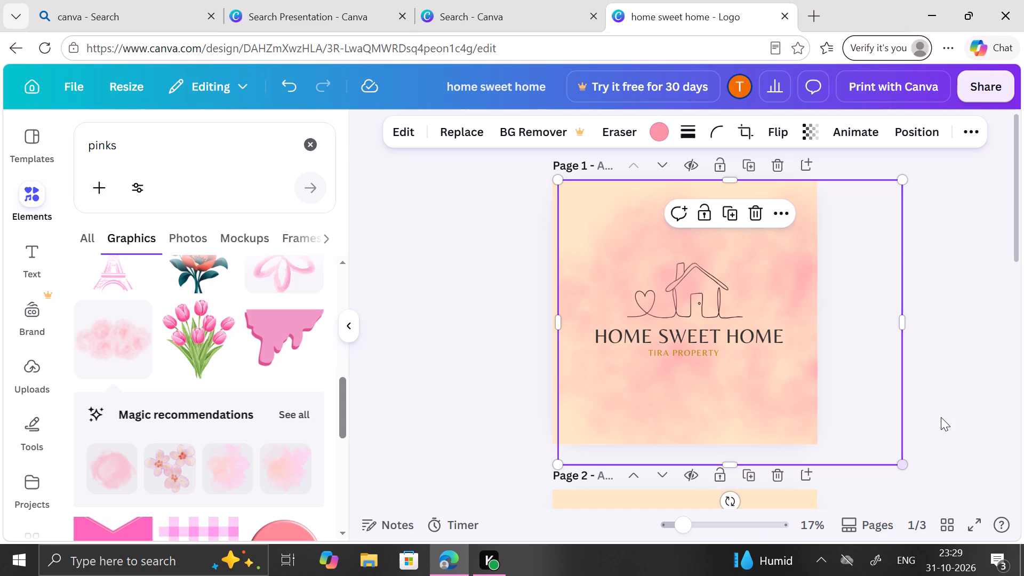
click(941, 417)
Shift the pink cloud on the "HOME SWEET HOME" page slightly so its left side lines up with the page's left edge.
scroll(748, 437, down, 2)
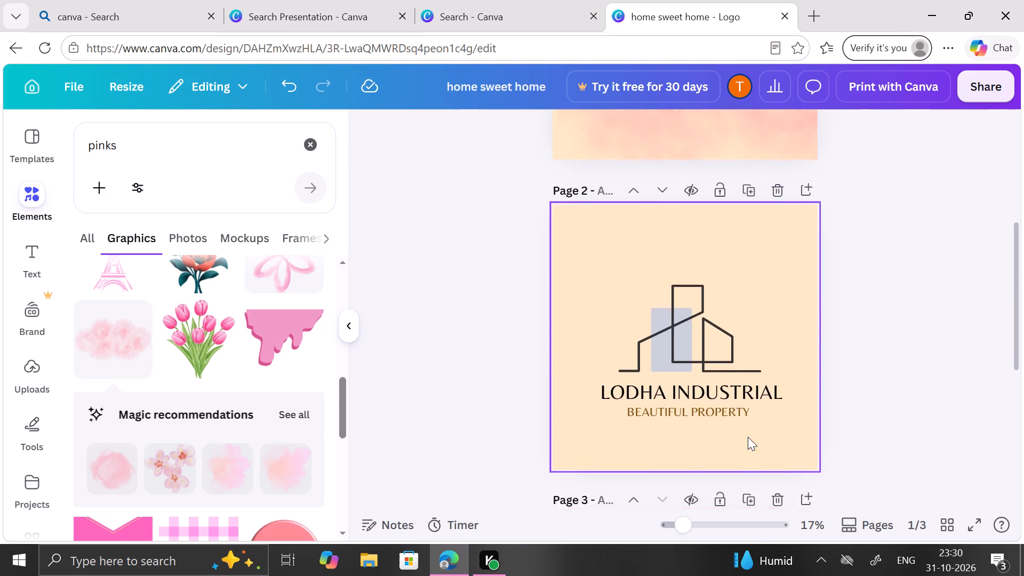
scroll(748, 437, down, 3)
scroll(748, 437, up, 2)
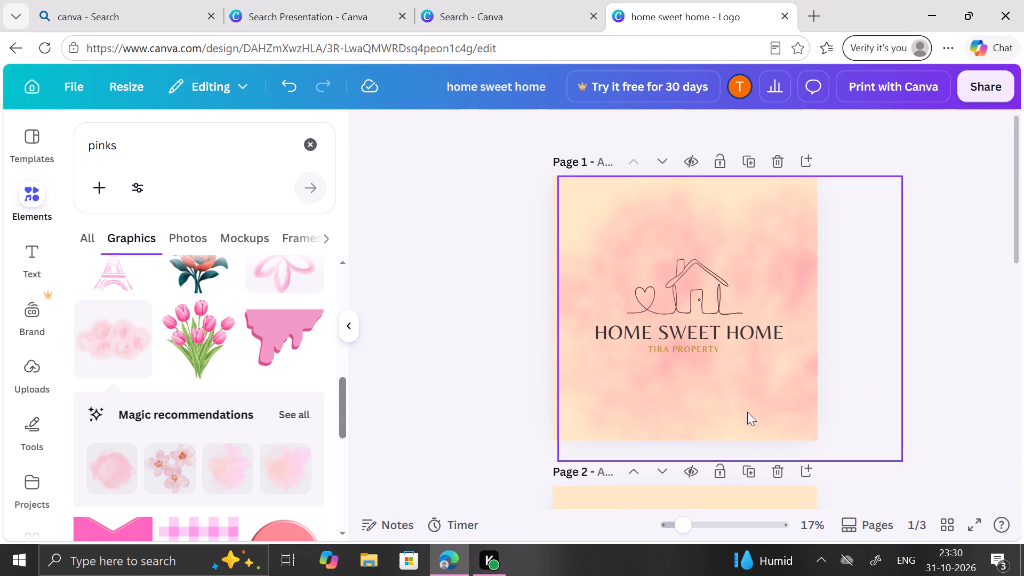
click(747, 409)
drag(747, 409, 738, 405)
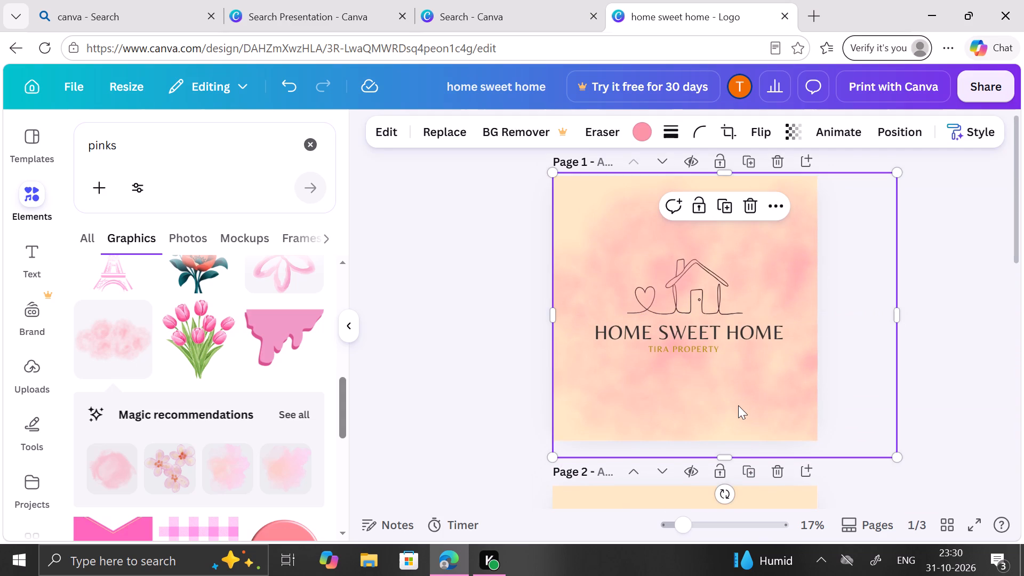
click(948, 436)
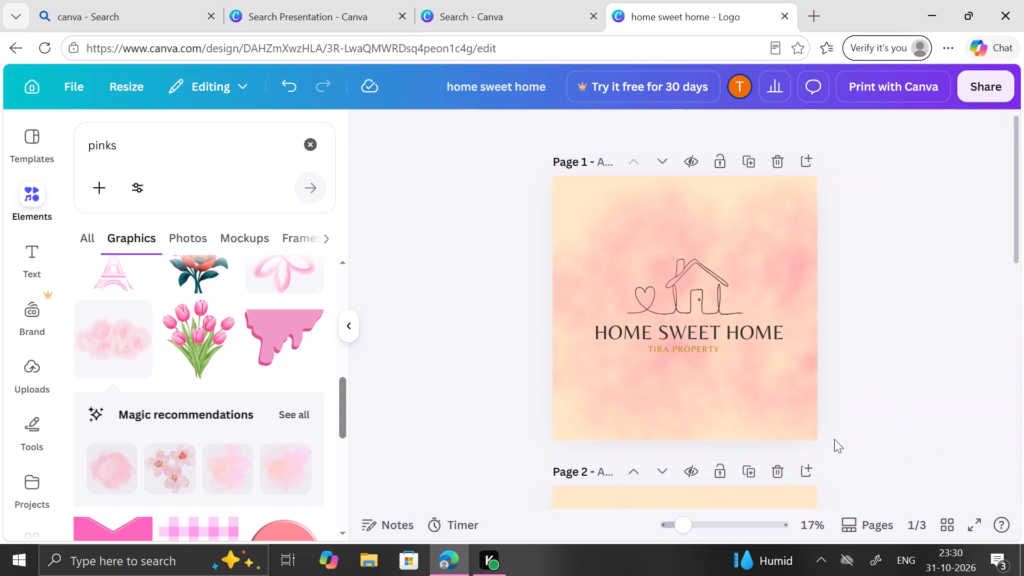
Reposition the pink cloud image within its crop frame on the "HOME SWEET HOME" page, shifting it right until its left end is inside the page.
scroll(832, 439, down, 4)
scroll(832, 439, up, 3)
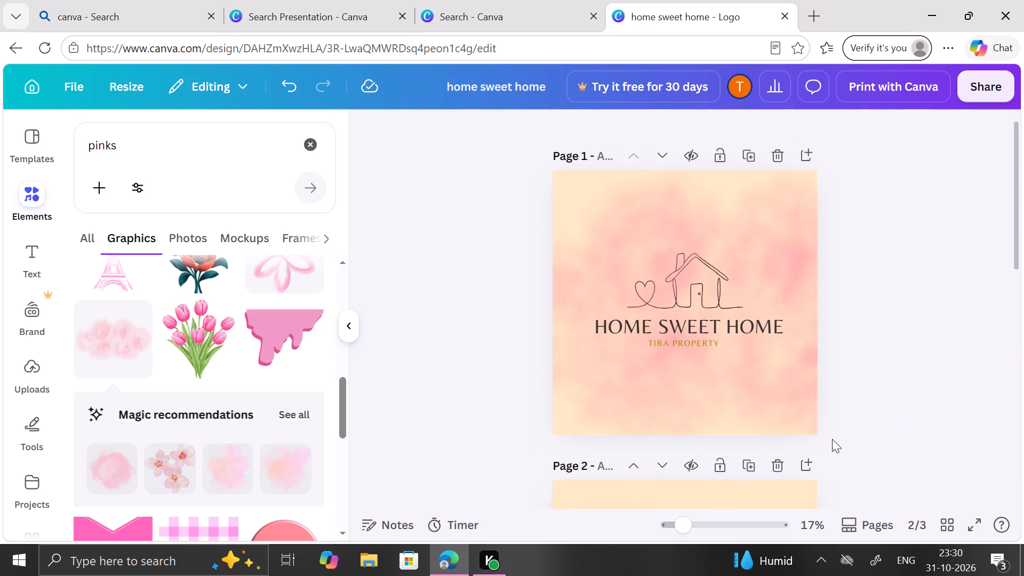
scroll(832, 439, down, 4)
scroll(832, 439, up, 2)
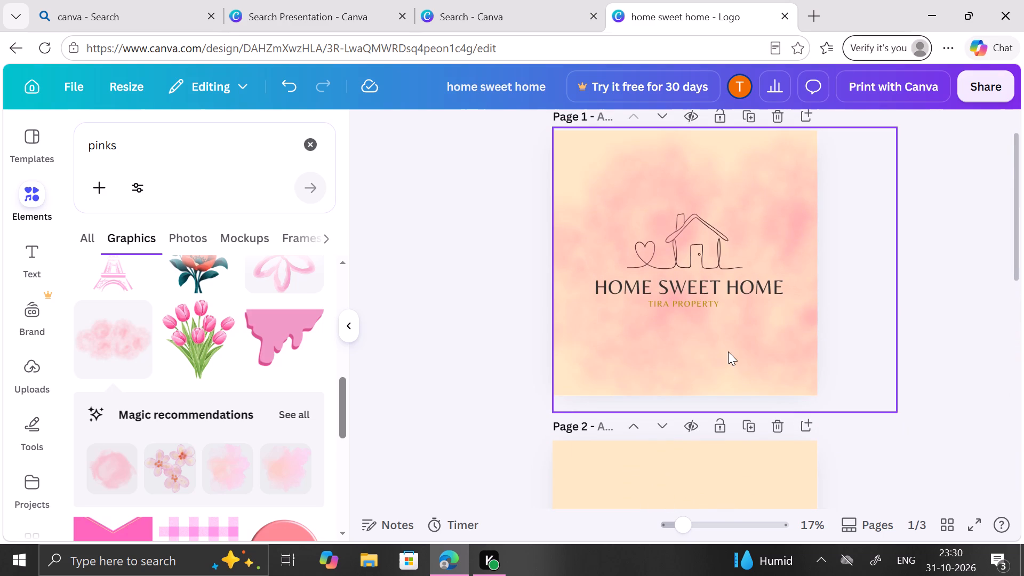
drag(728, 351, 734, 351)
double_click(695, 335)
click(695, 335)
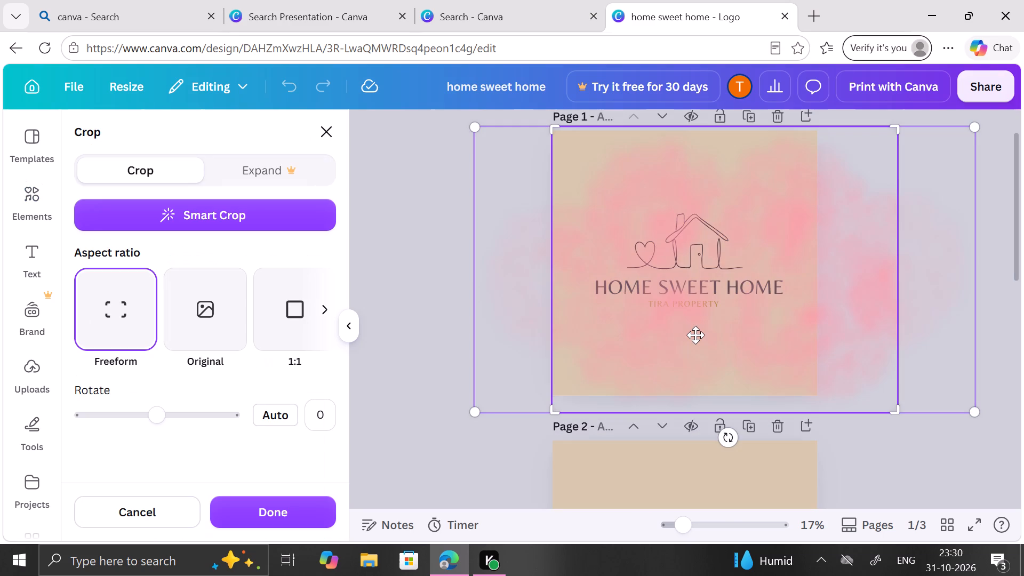
drag(501, 317, 531, 317)
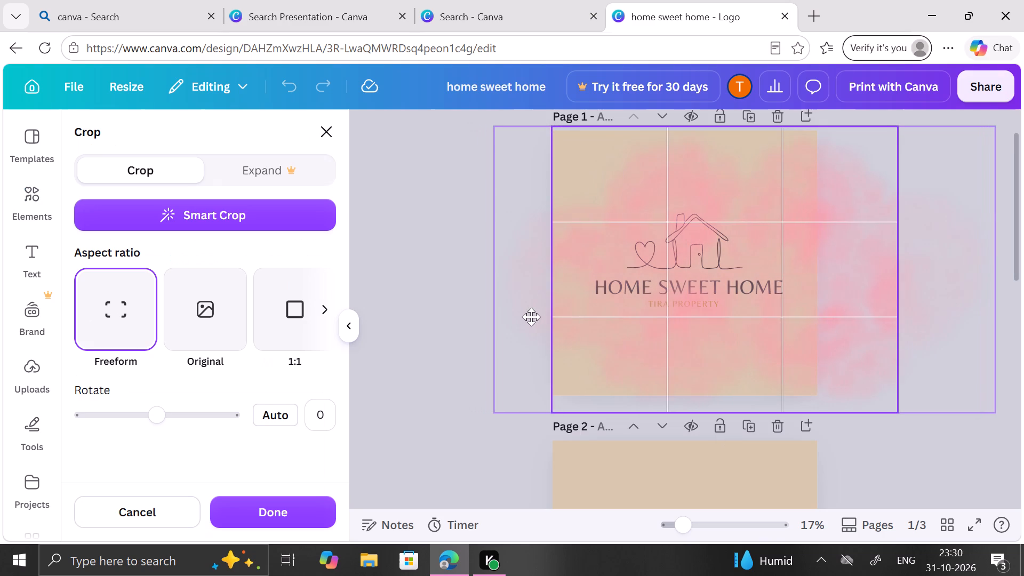
drag(531, 317, 614, 331)
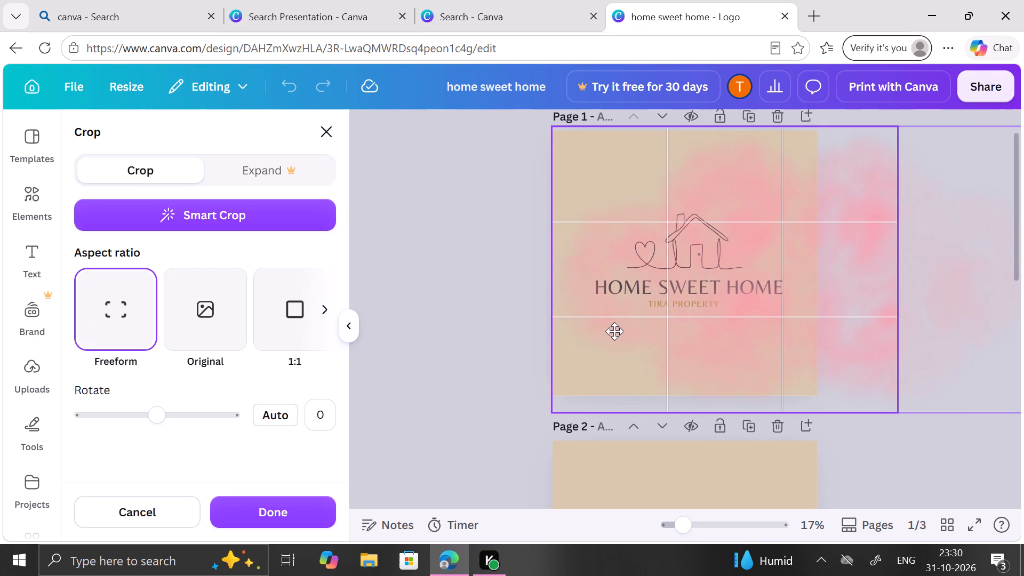
drag(614, 331, 621, 334)
click(490, 325)
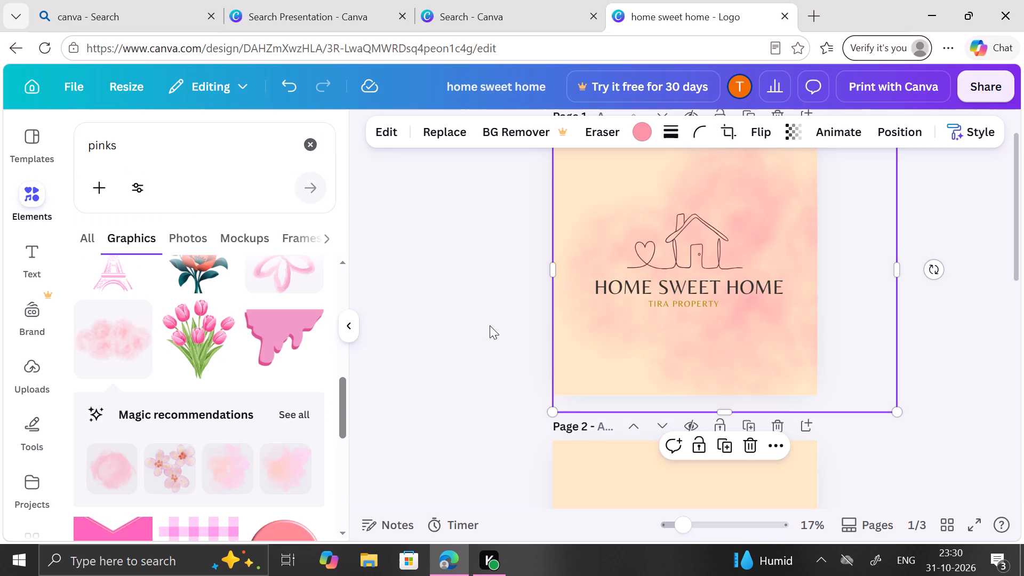
Add the same pale pink watercolour cloud graphic to the "LODHA INDUSTRIAL" page.
scroll(649, 437, down, 2)
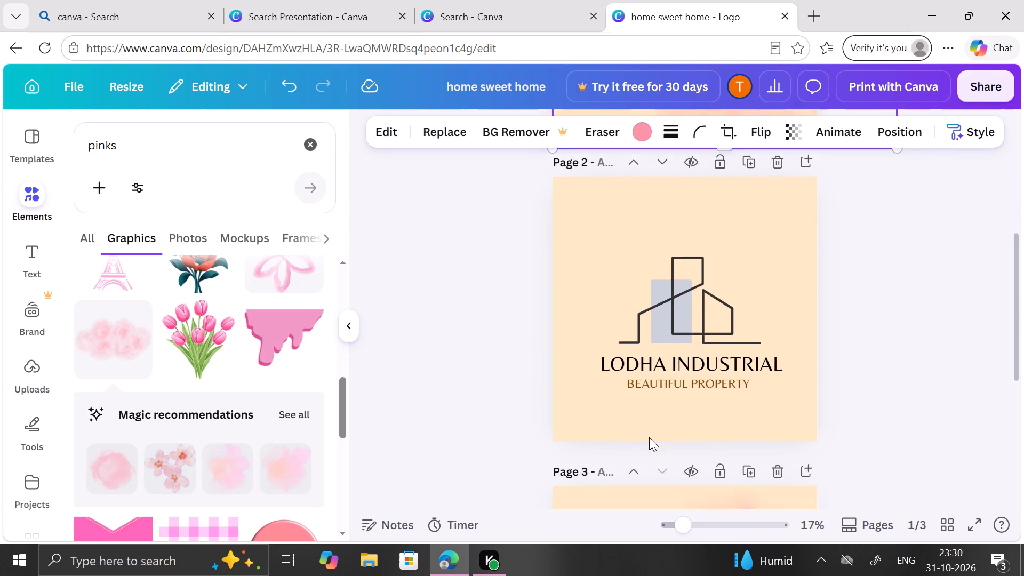
scroll(649, 437, up, 2)
scroll(649, 437, down, 4)
scroll(649, 437, up, 2)
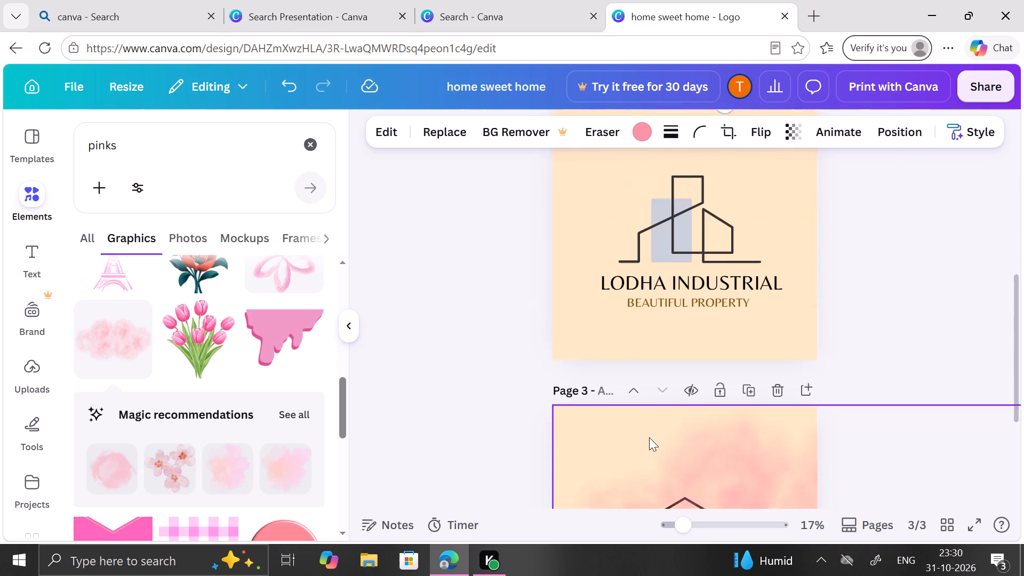
scroll(649, 437, up, 1)
click(649, 437)
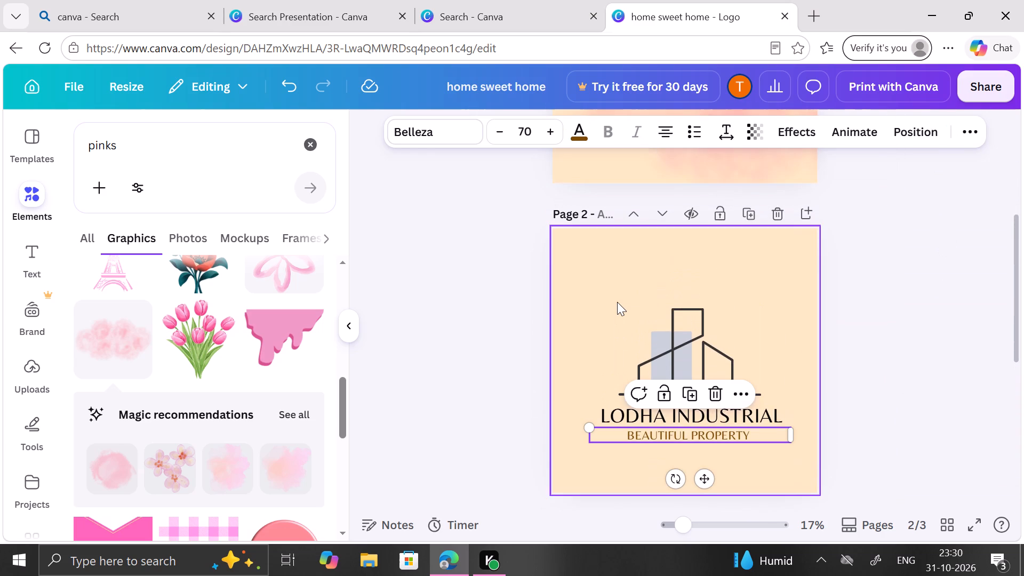
click(617, 302)
click(135, 344)
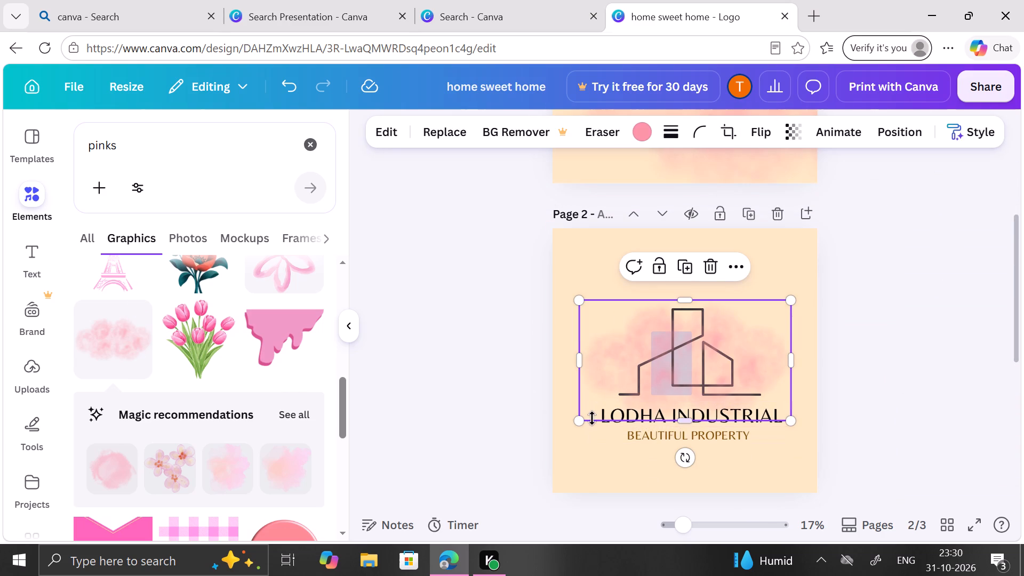
Enlarge the pink cloud on the "LODHA INDUSTRIAL" page to about 2,840 wide and stretch it upward well past the page's top edge.
drag(577, 421, 487, 493)
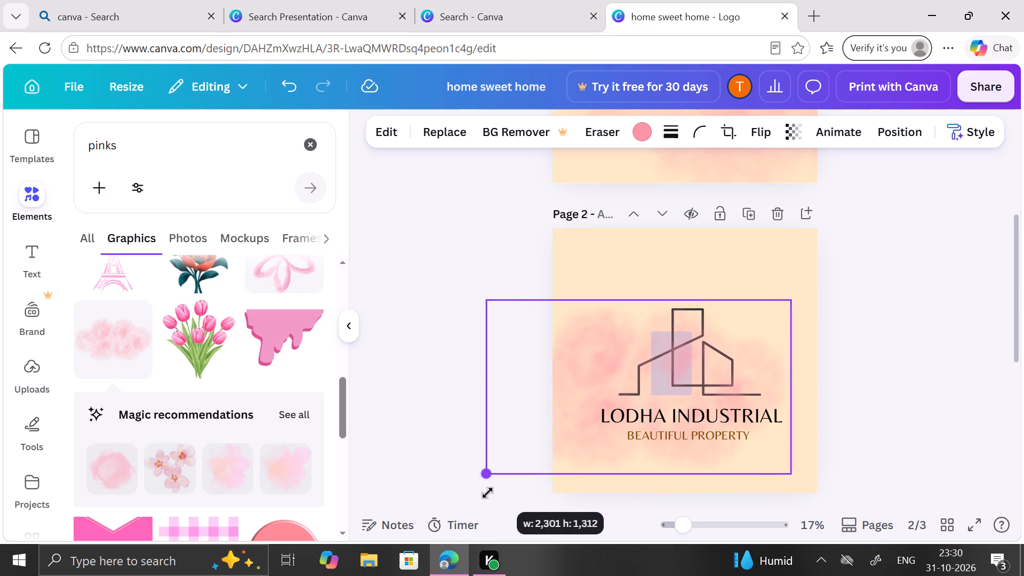
drag(487, 493, 463, 509)
drag(789, 301, 785, 238)
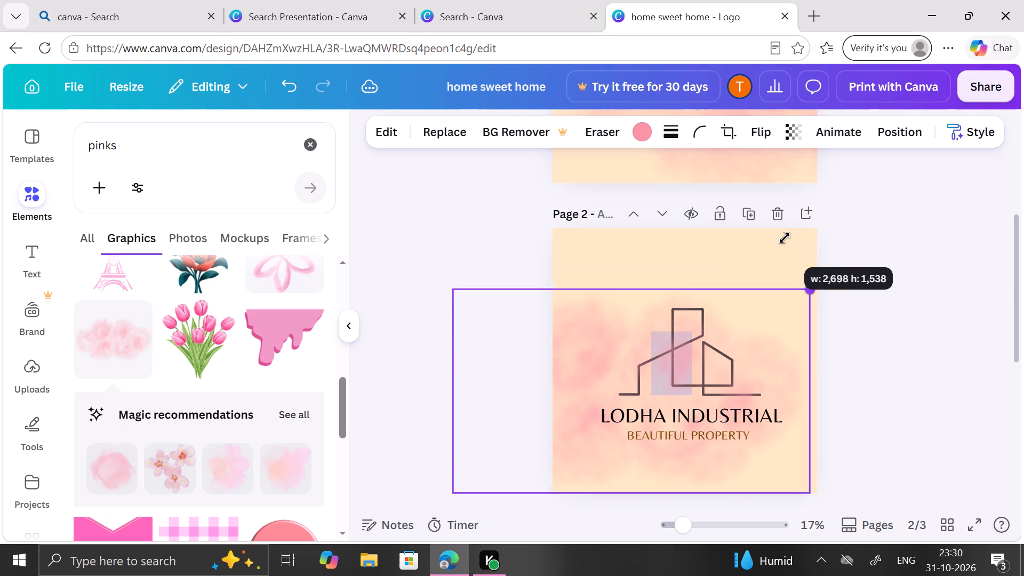
drag(785, 238, 801, 234)
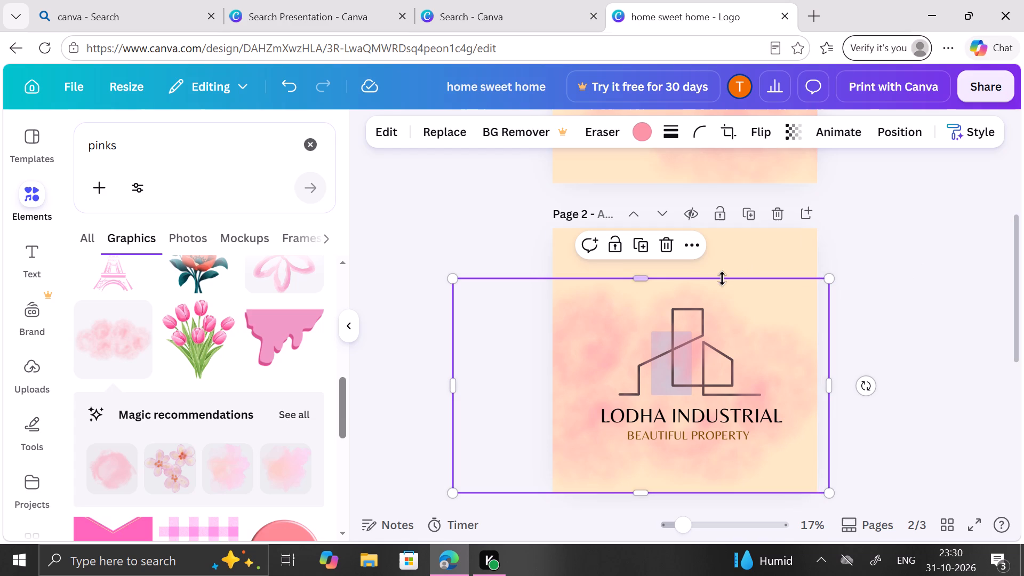
drag(648, 280, 673, 237)
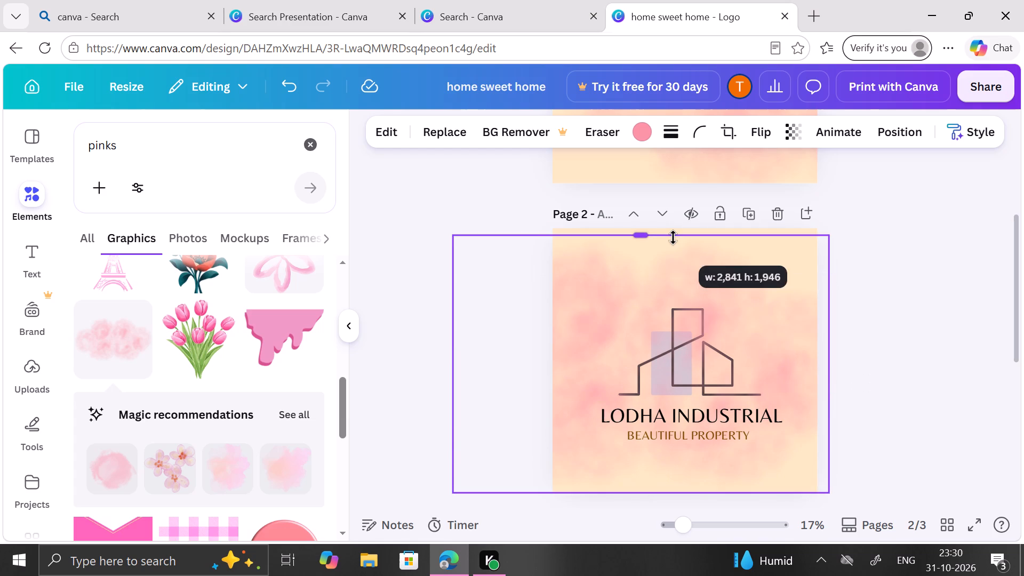
drag(673, 237, 658, 208)
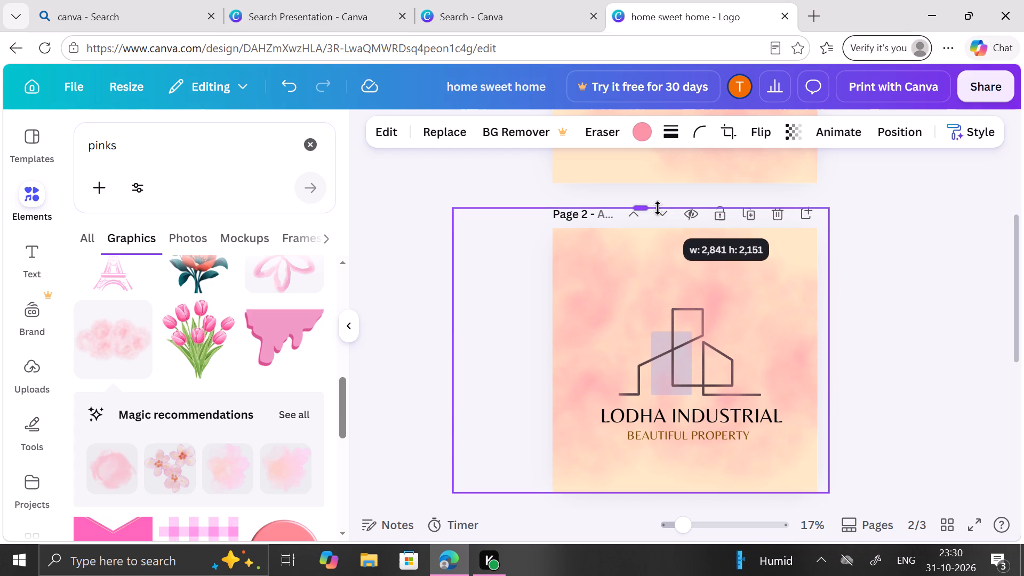
drag(658, 208, 775, 144)
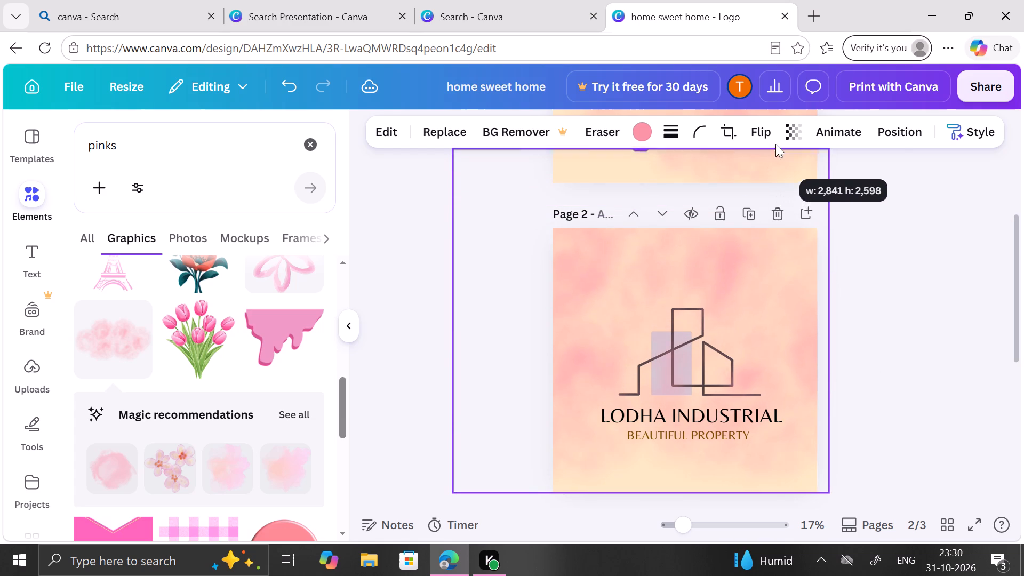
drag(775, 144, 787, 0)
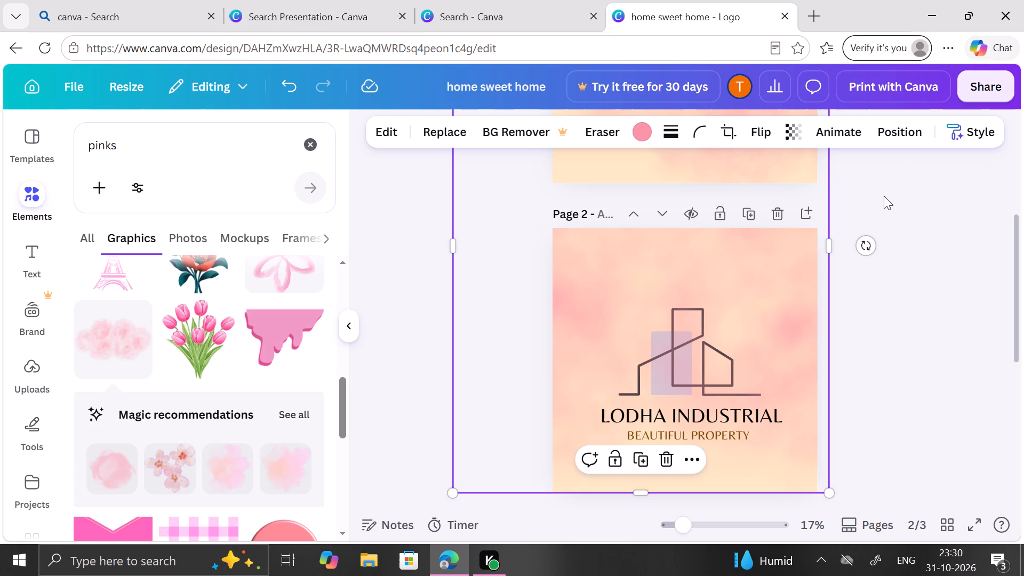
click(883, 196)
Review the "HOME SWEET HOME", "LODHA INDUSTRIAL" and "KRIPS SOCIETY" pages full screen one after another, and return to the editor.
scroll(883, 196, down, 2)
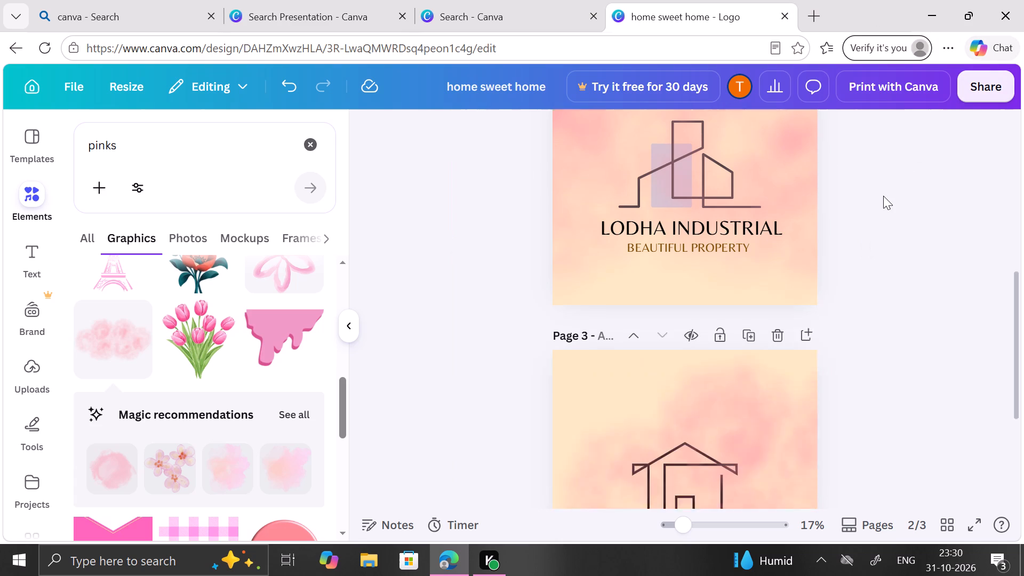
scroll(883, 196, down, 2)
scroll(883, 196, up, 4)
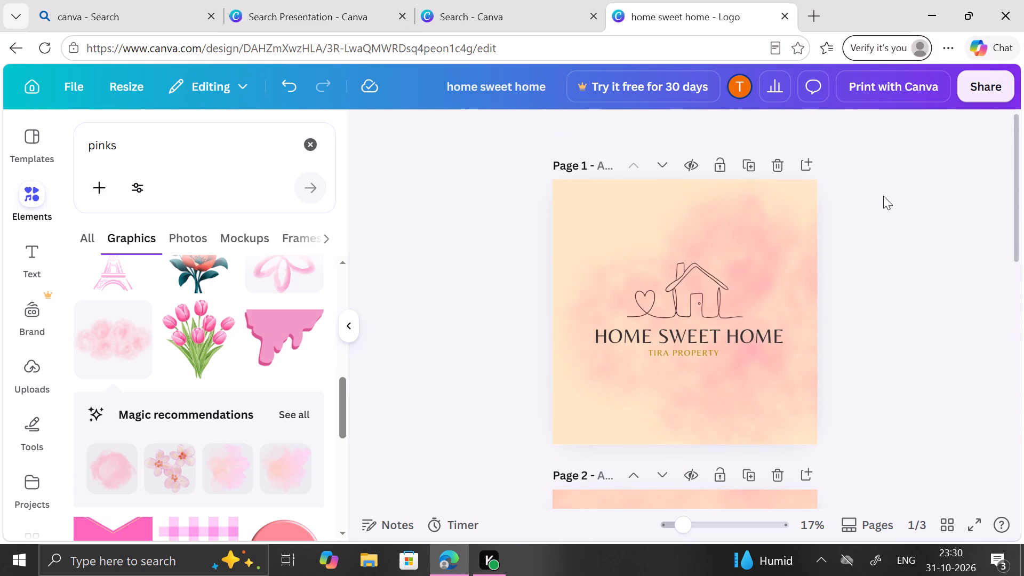
click(358, 329)
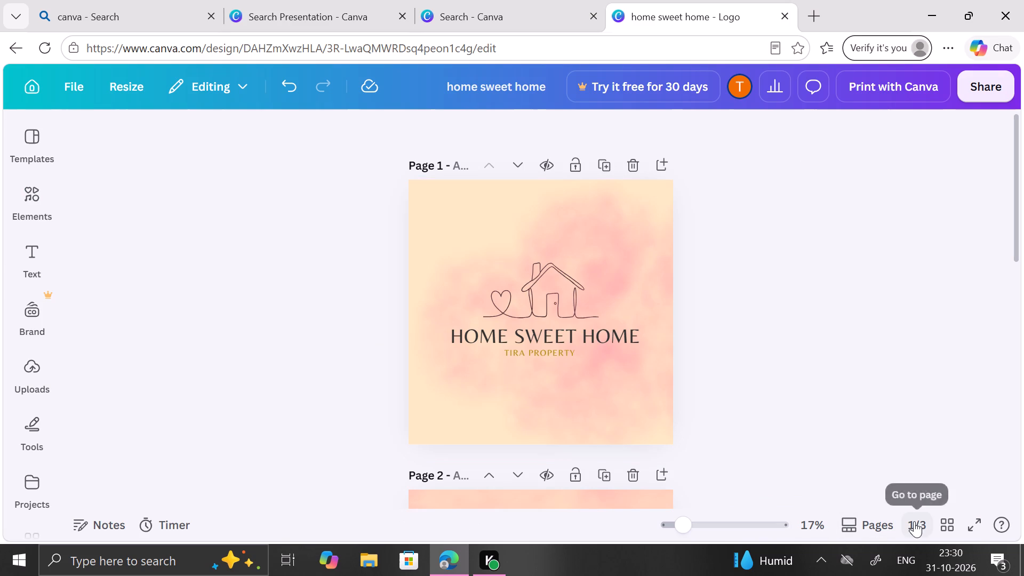
click(974, 532)
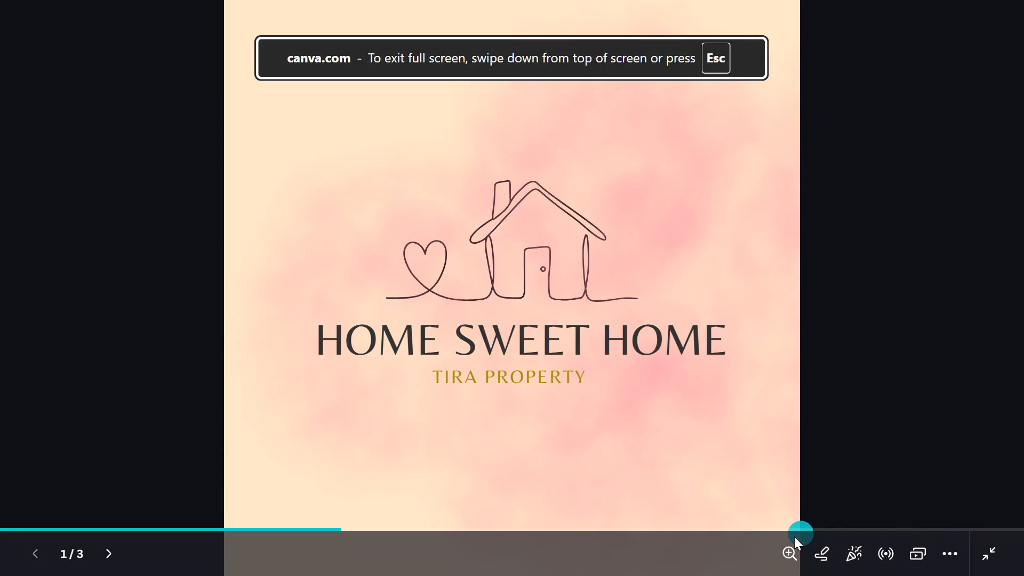
click(111, 555)
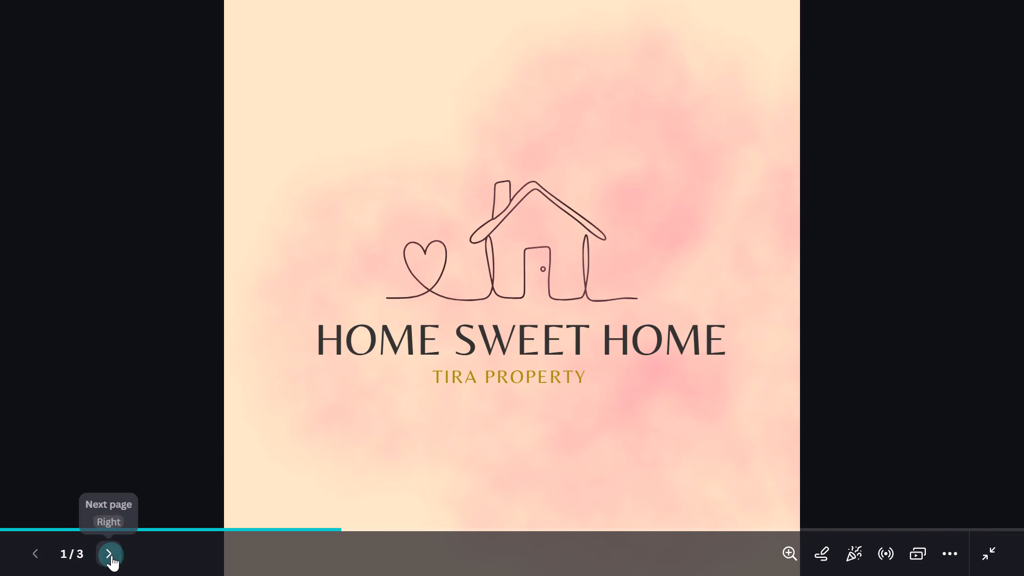
click(32, 562)
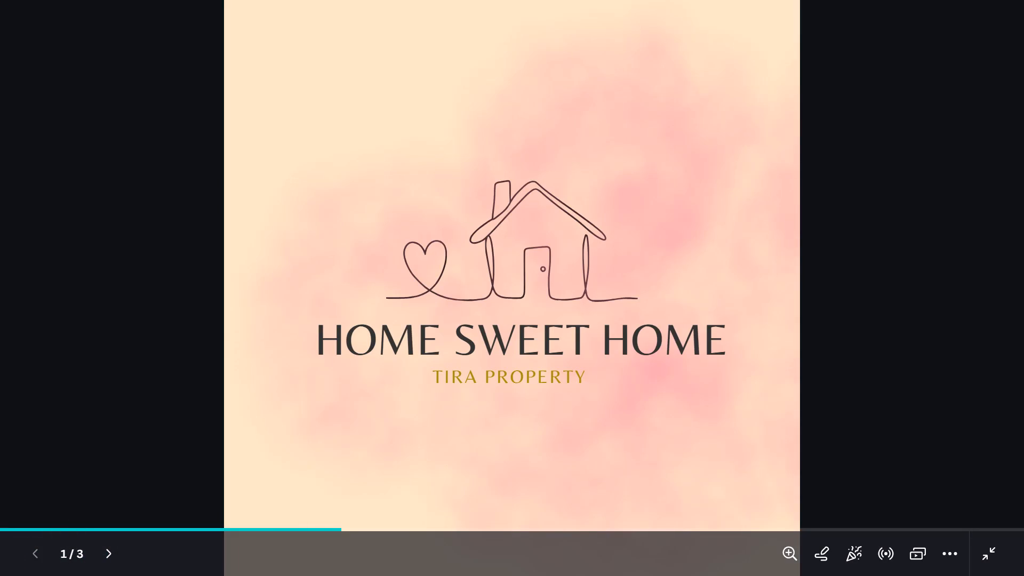
click(109, 552)
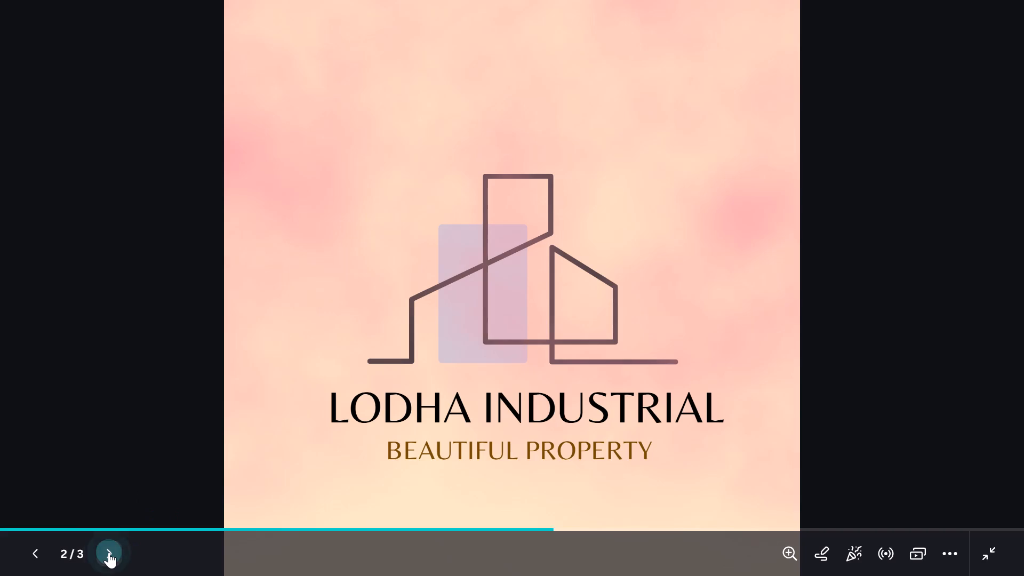
click(109, 552)
click(109, 552)
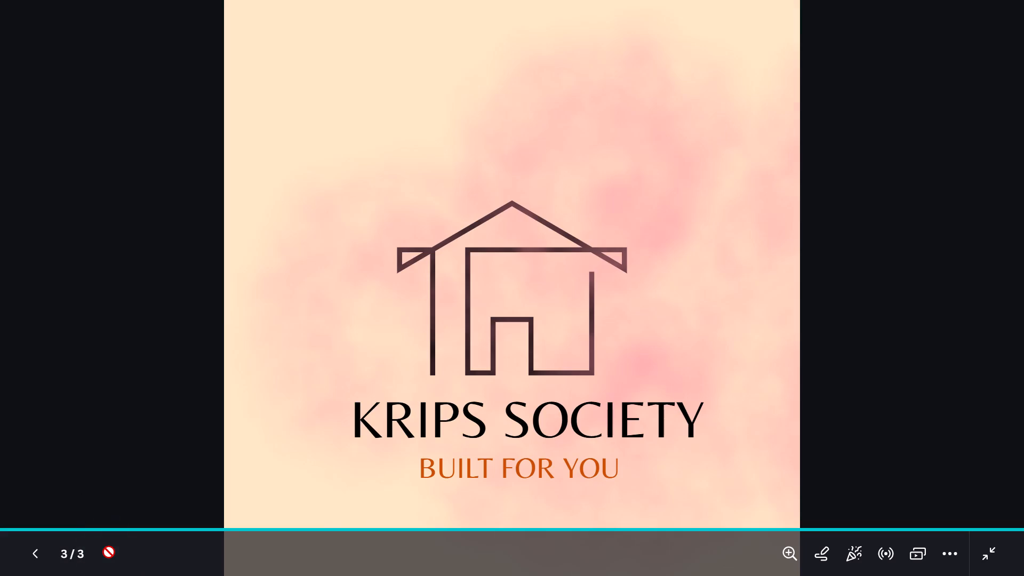
click(37, 558)
click(37, 558)
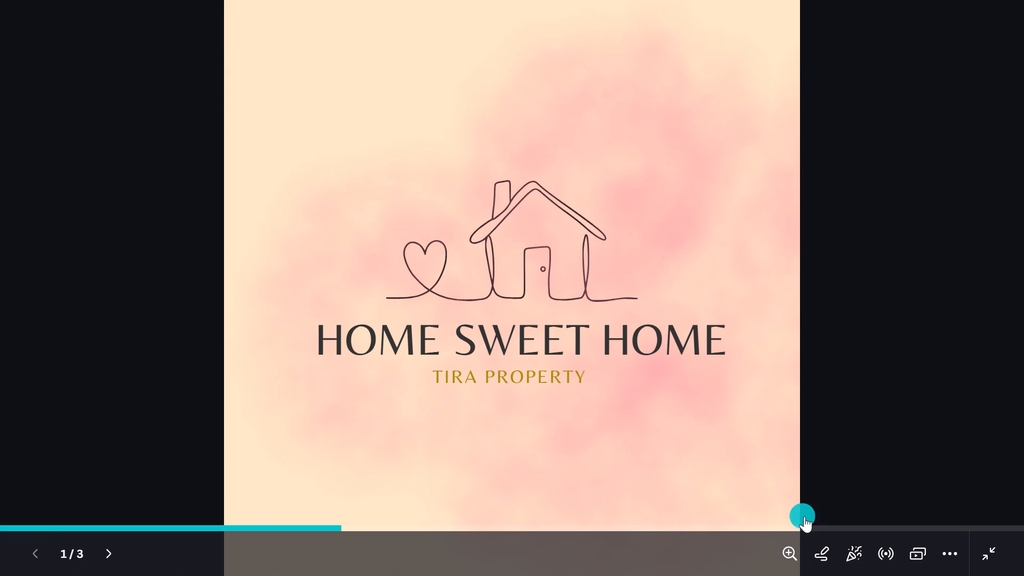
click(986, 553)
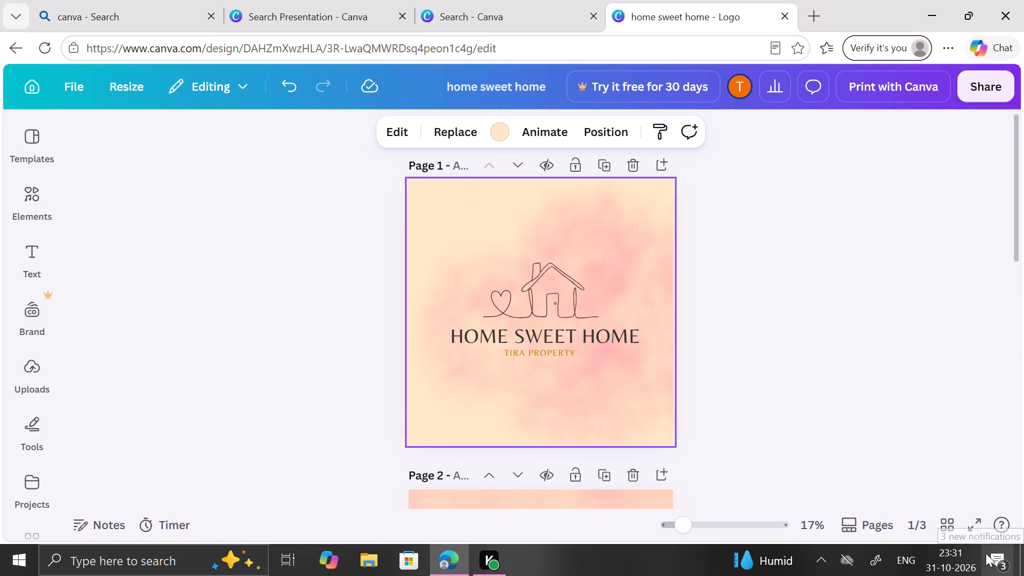
Add a new blank page after the "KRIPS SOCIETY" page.
scroll(944, 427, down, 7)
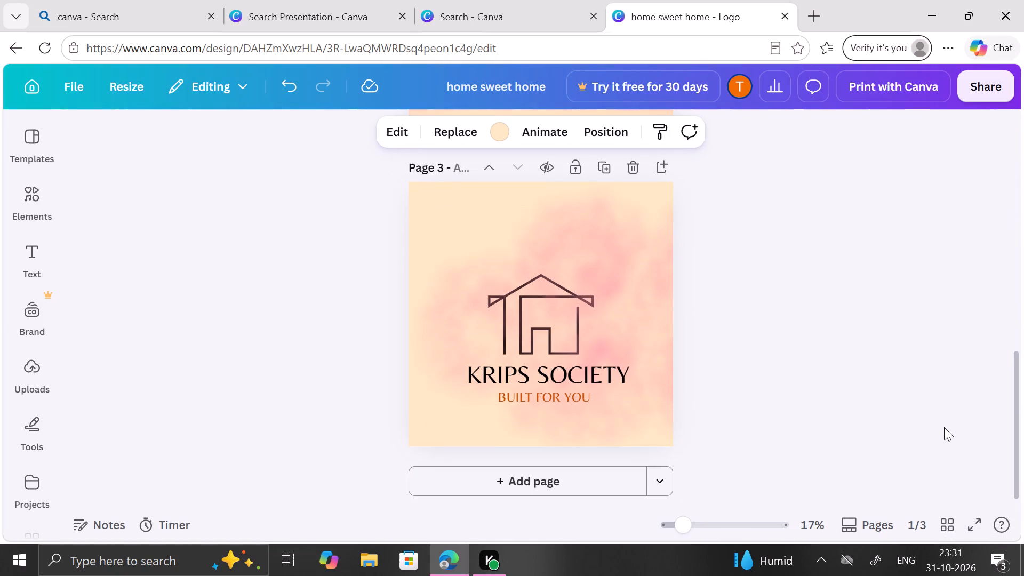
scroll(944, 427, up, 6)
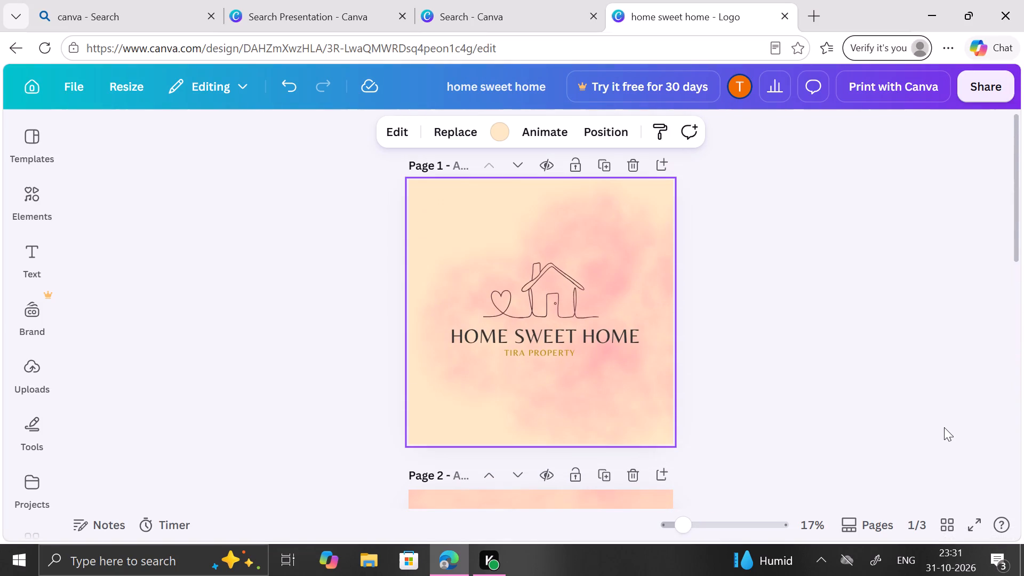
scroll(687, 400, down, 5)
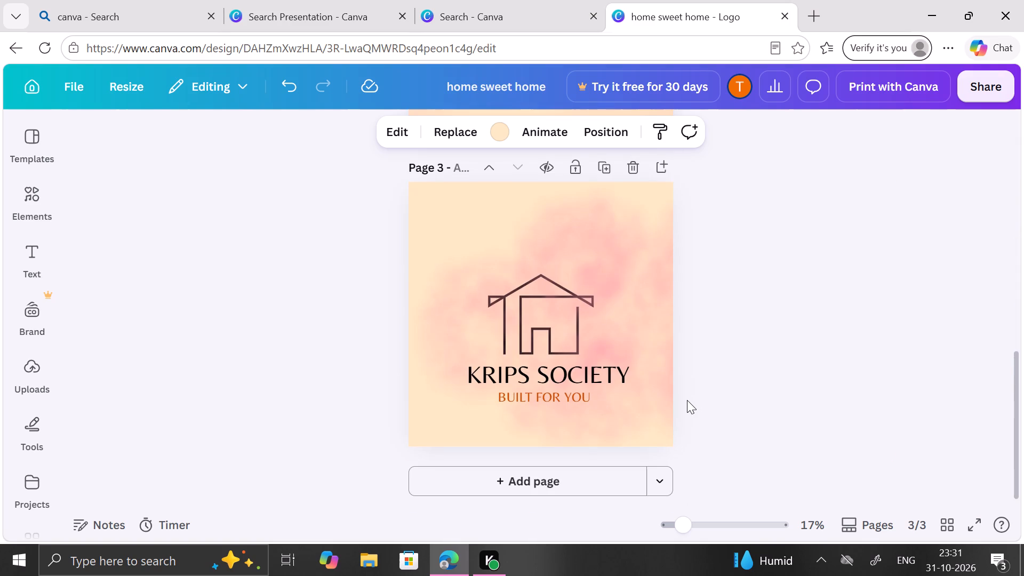
click(524, 482)
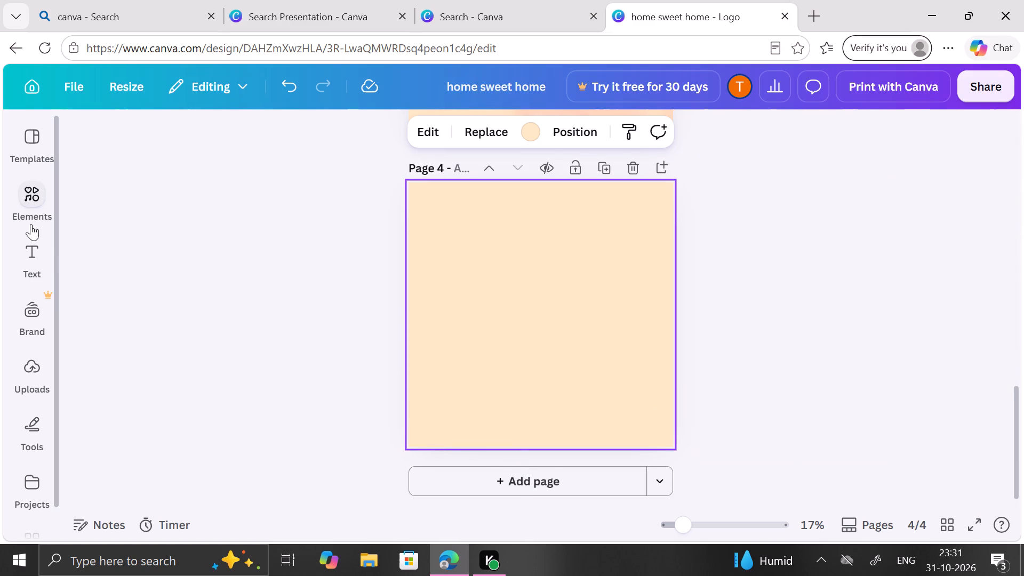
Search the elements for "House" and look through the graphics results for a simple outline house.
click(33, 212)
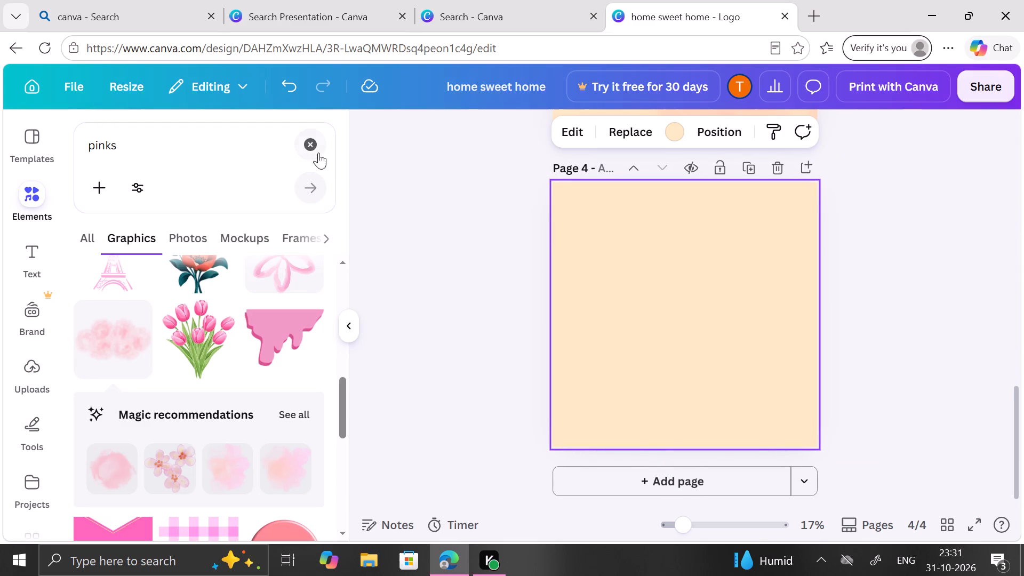
click(314, 143)
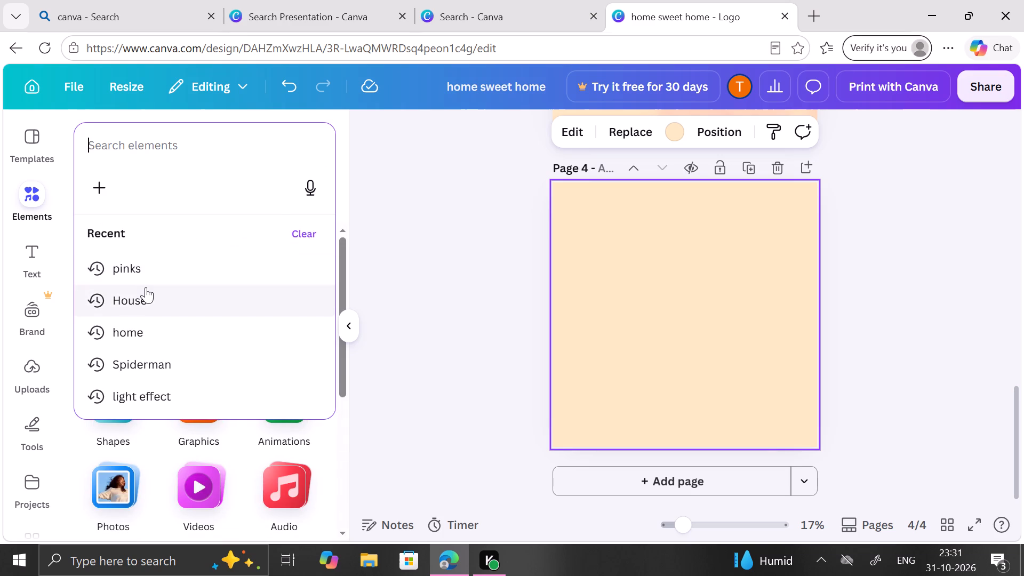
click(146, 287)
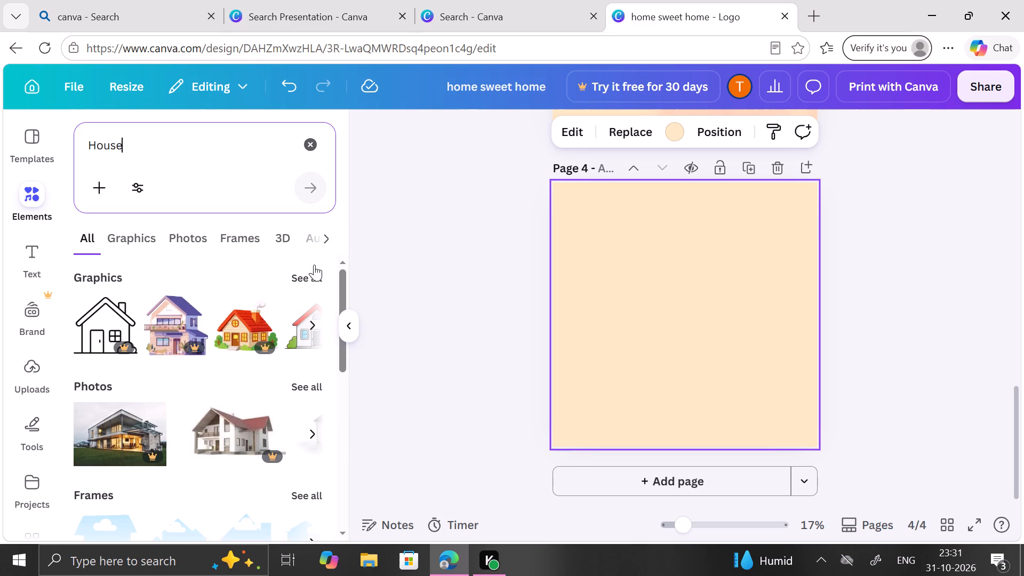
click(306, 274)
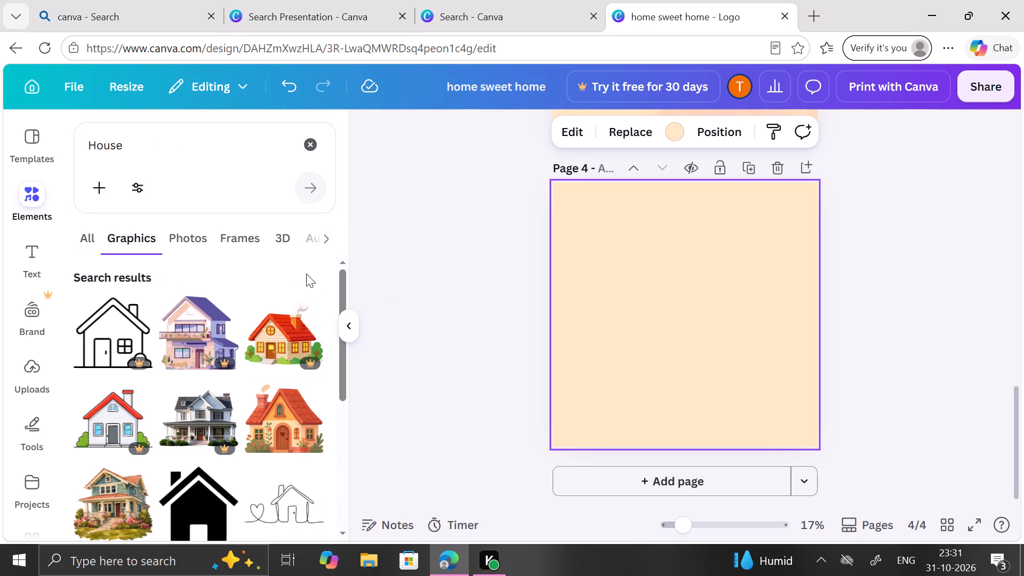
scroll(306, 274, down, 4)
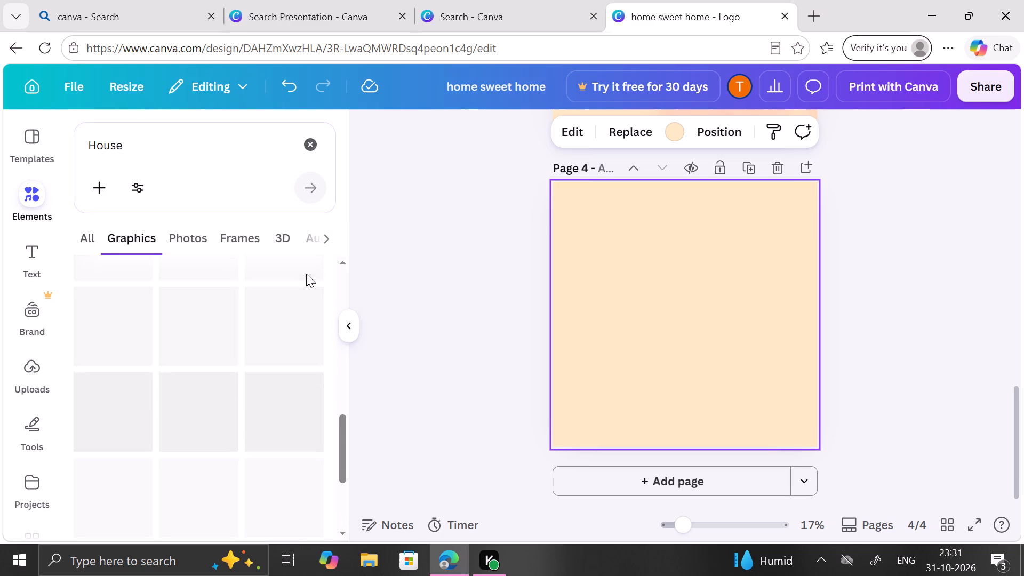
scroll(306, 274, down, 2)
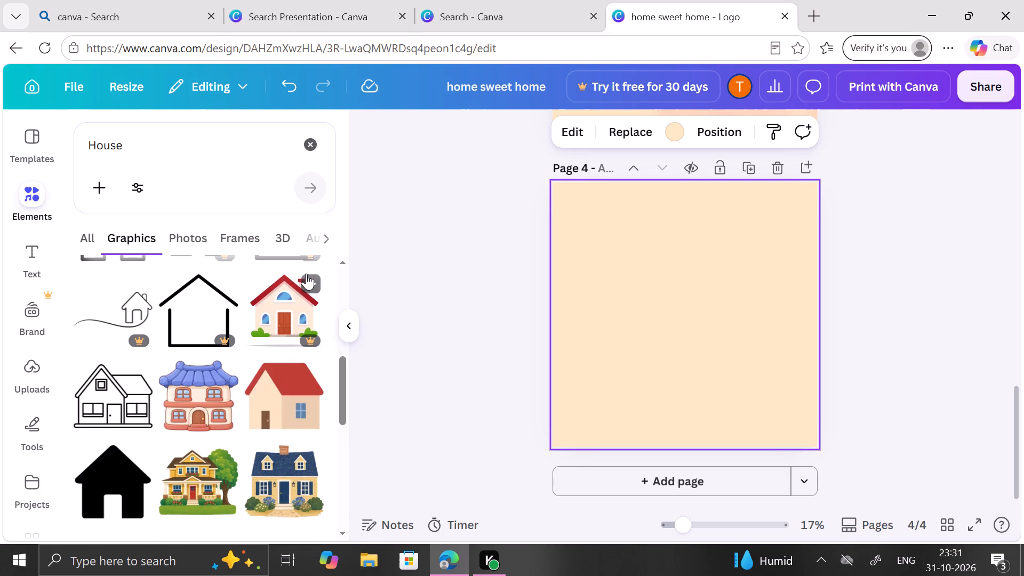
scroll(306, 274, down, 6)
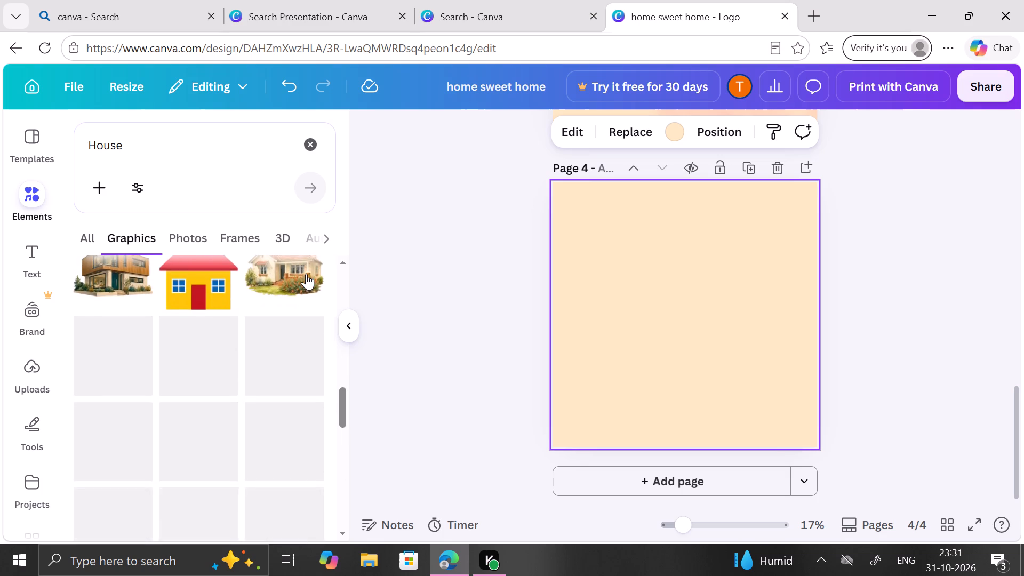
scroll(306, 274, down, 1)
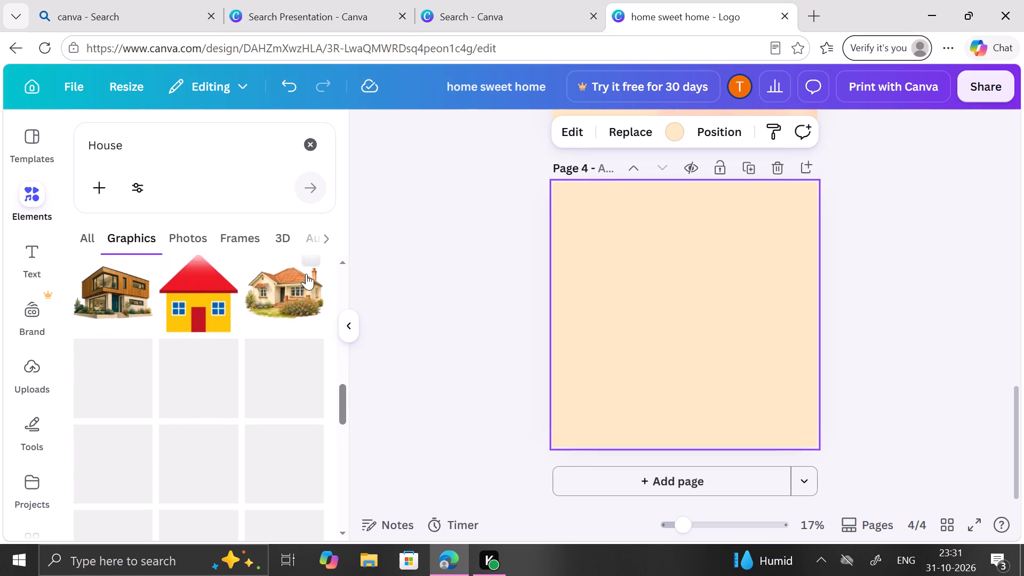
scroll(306, 274, down, 2)
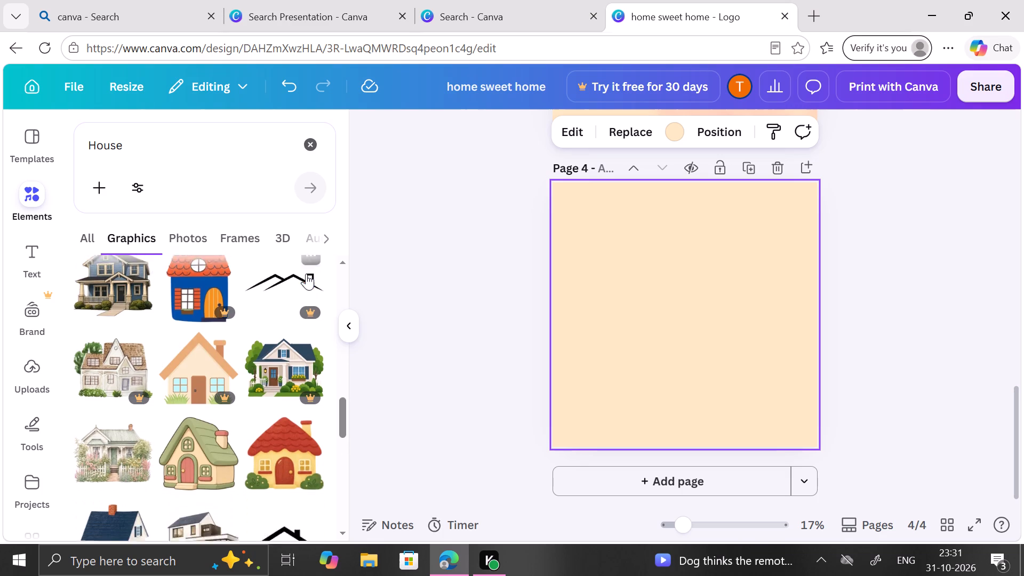
scroll(306, 274, down, 5)
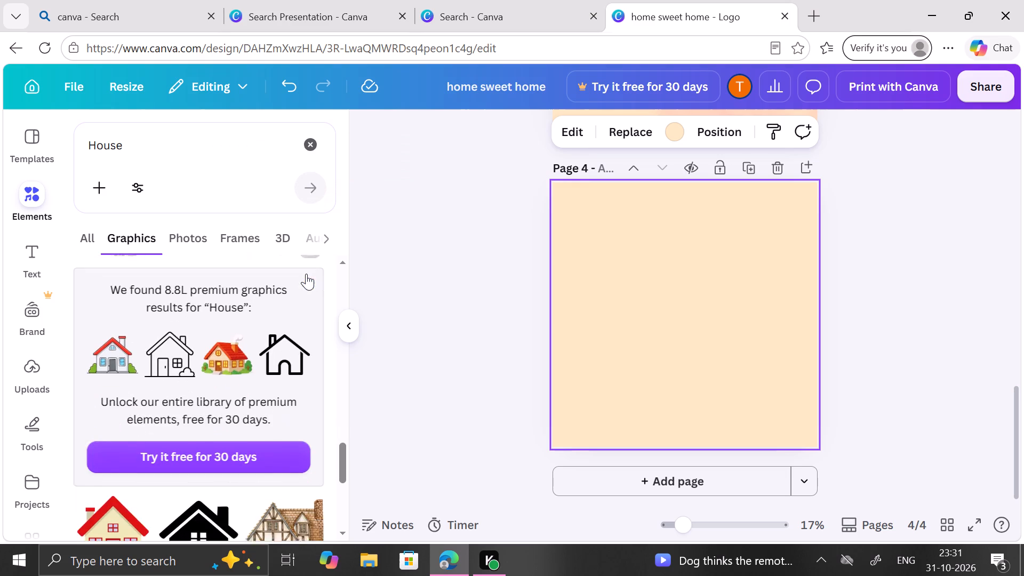
scroll(306, 274, down, 1)
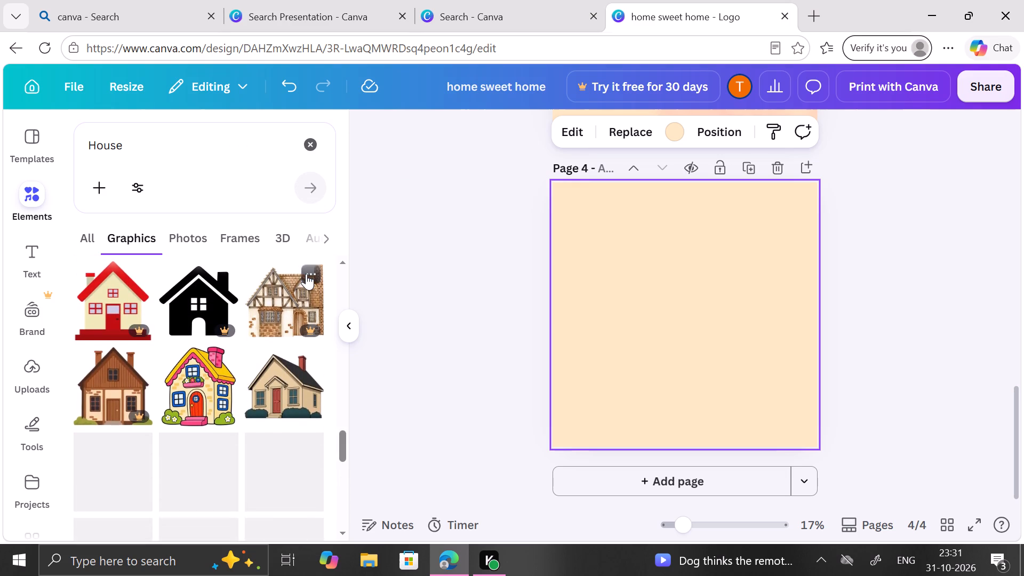
scroll(306, 274, down, 2)
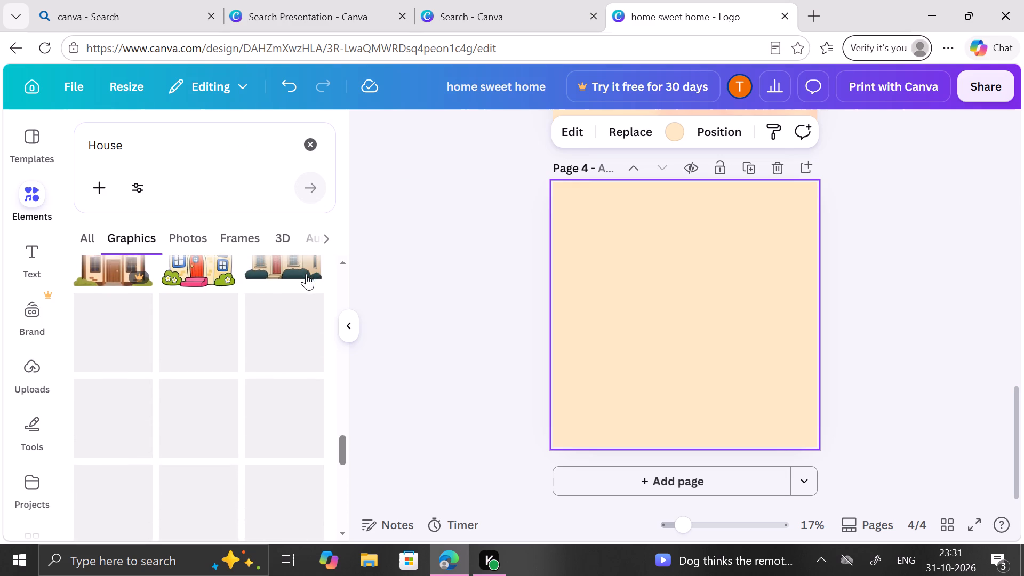
scroll(306, 274, down, 3)
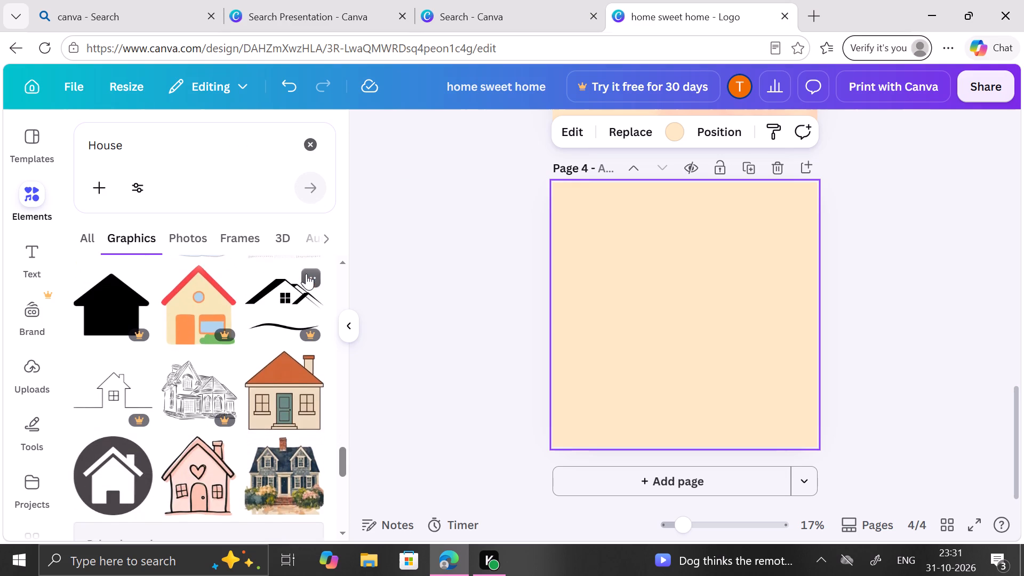
scroll(306, 274, down, 4)
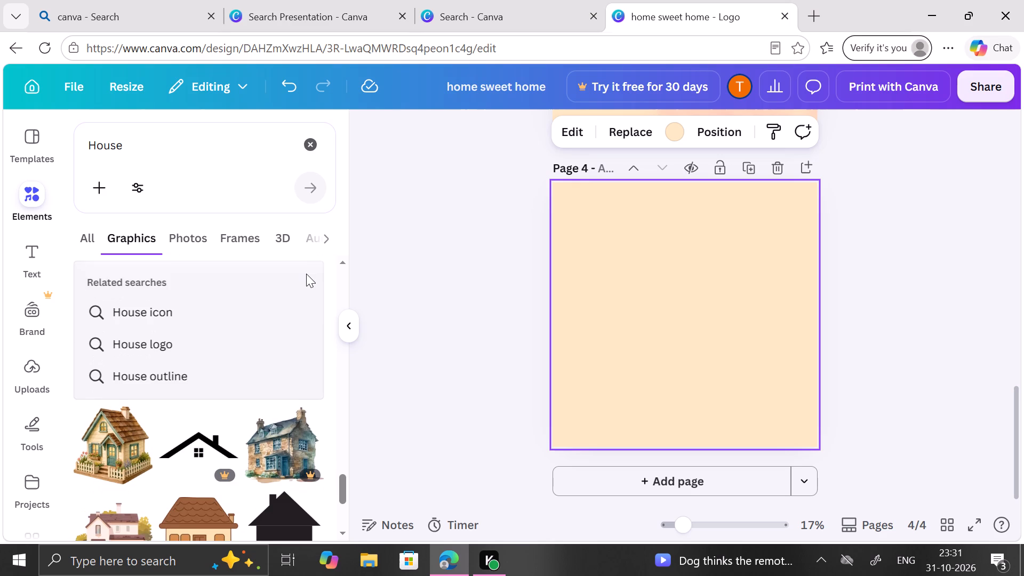
scroll(306, 274, down, 1)
scroll(306, 274, up, 1)
scroll(306, 274, down, 1)
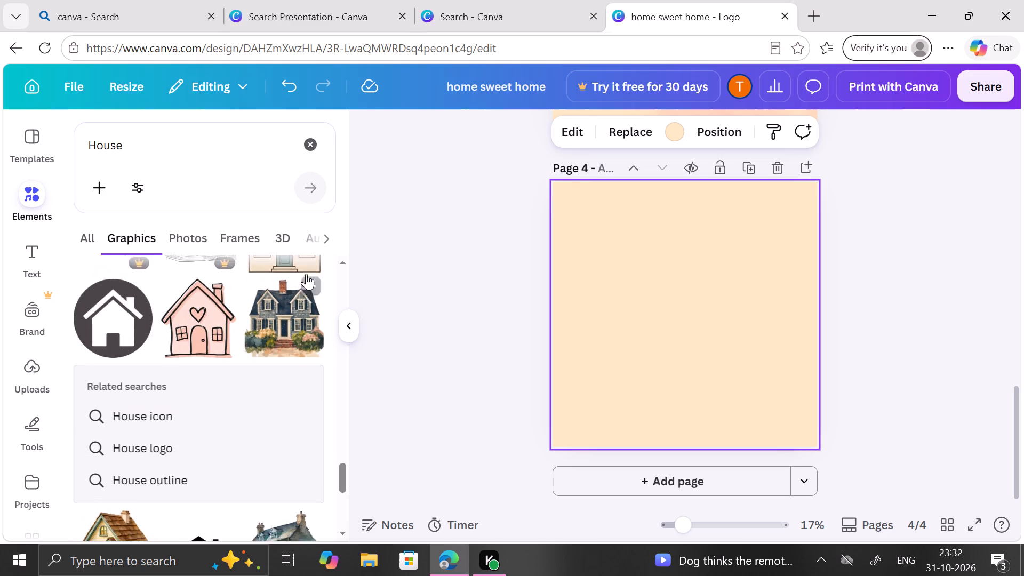
scroll(306, 274, down, 6)
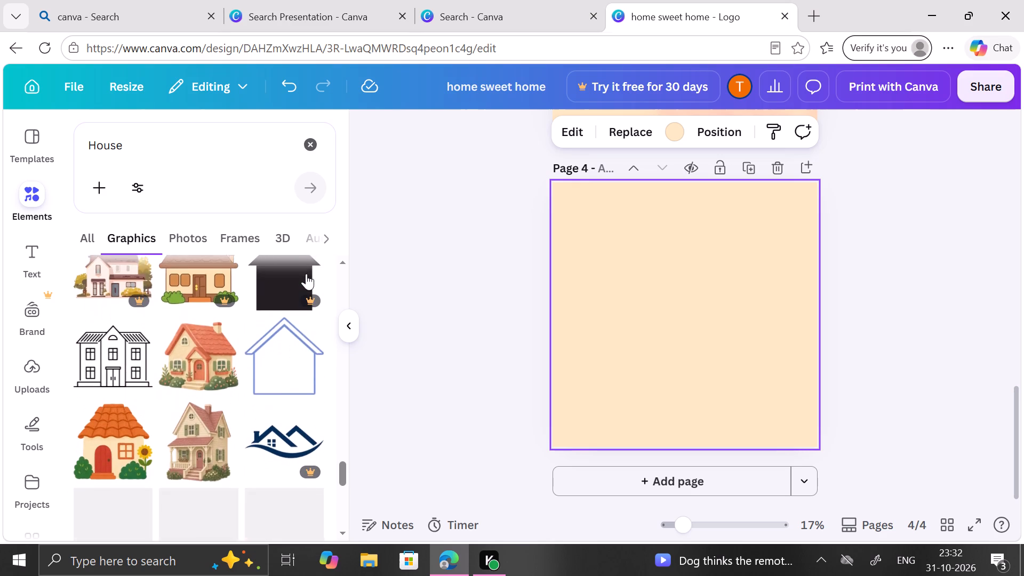
scroll(306, 274, down, 1)
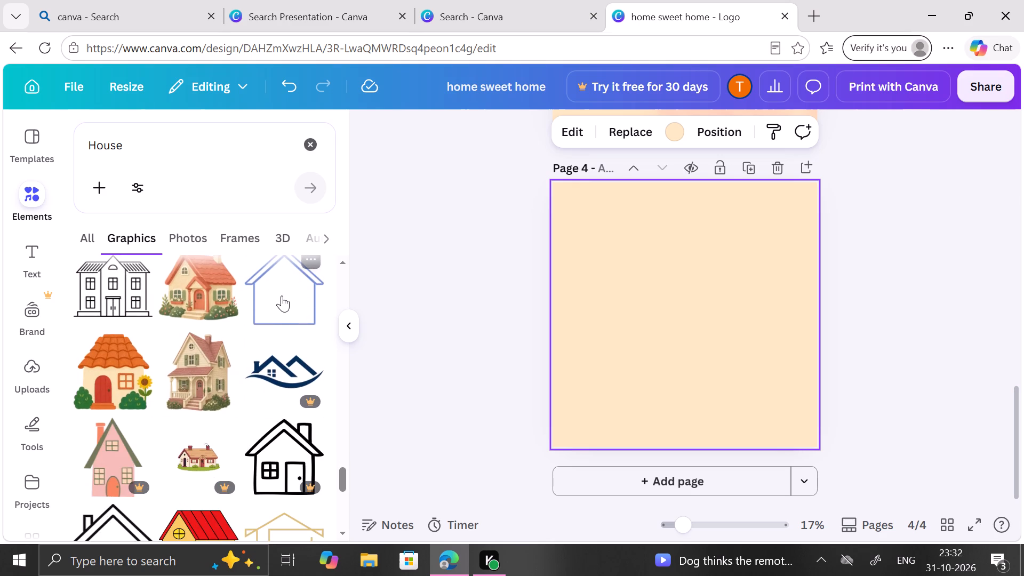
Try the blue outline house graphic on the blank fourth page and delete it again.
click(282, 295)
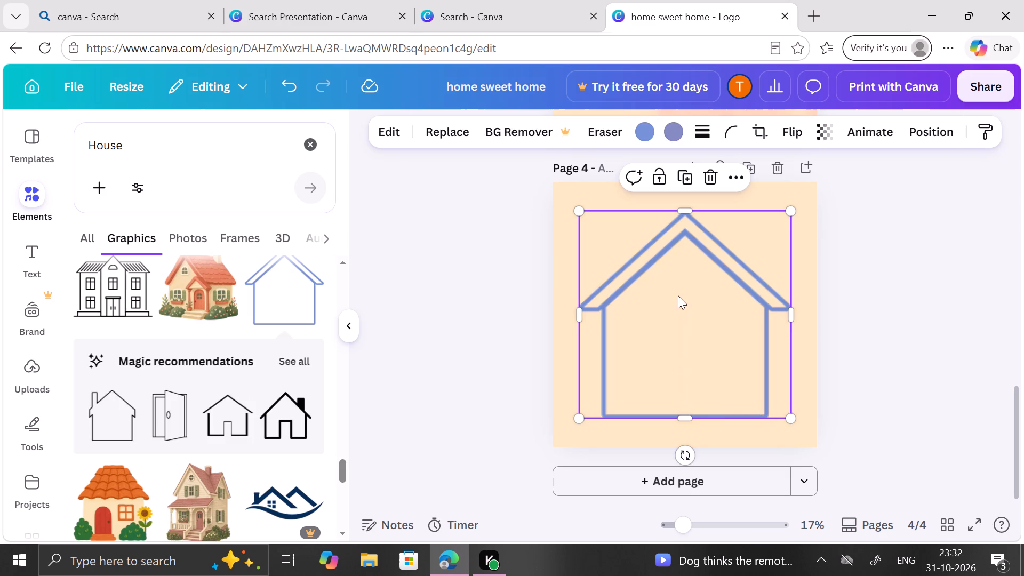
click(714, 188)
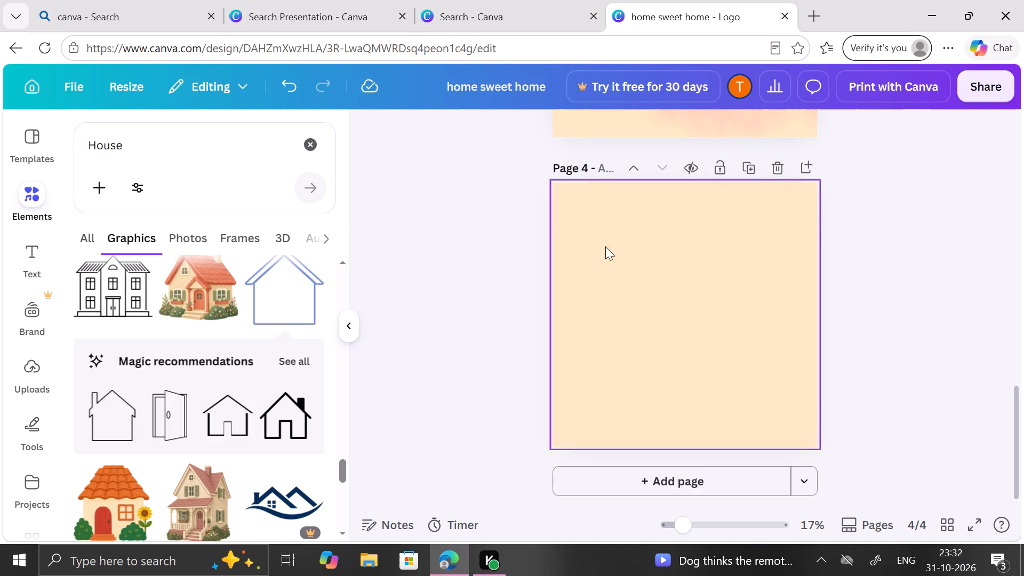
Add the black outline house with a separate roof and door to the fourth page, shrink it and centre it slightly above the middle.
click(247, 419)
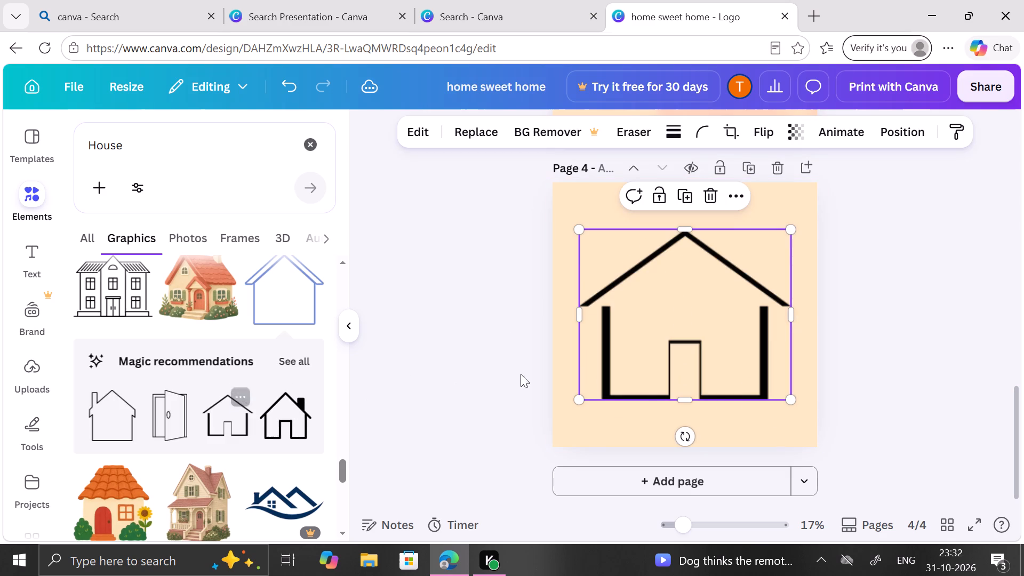
drag(793, 397, 759, 358)
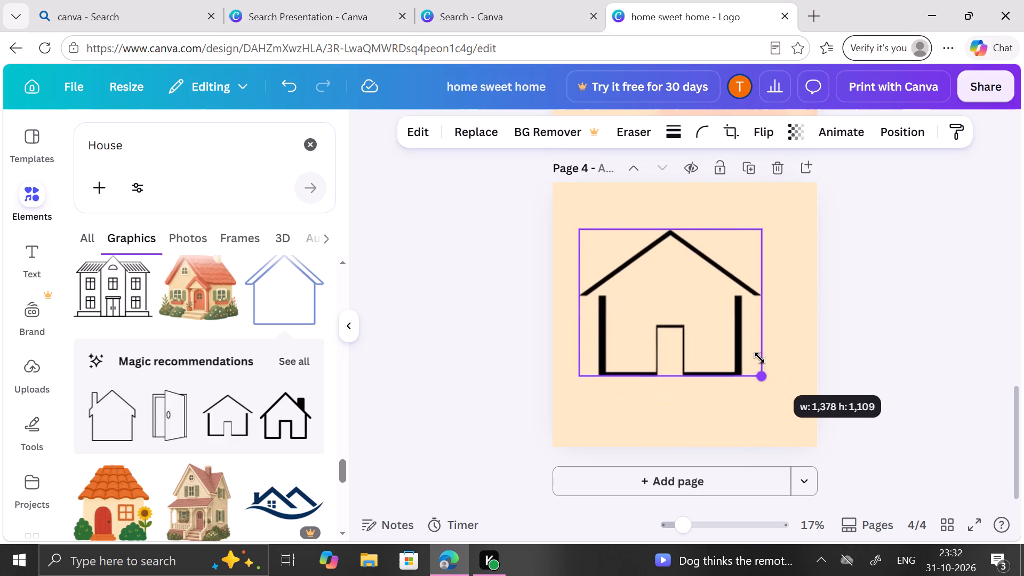
drag(759, 358, 754, 353)
drag(682, 317, 708, 317)
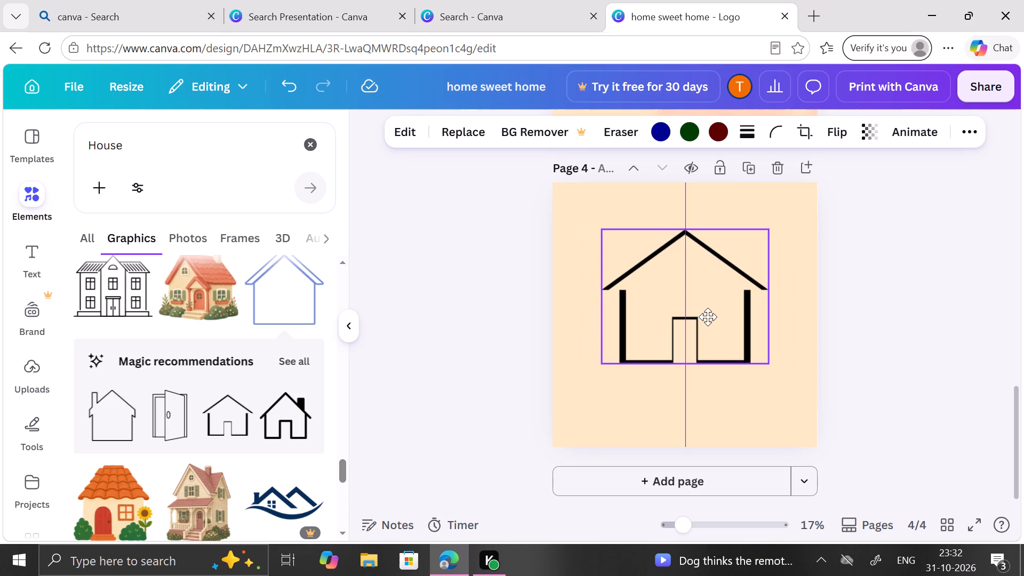
drag(708, 317, 706, 316)
drag(769, 362, 742, 348)
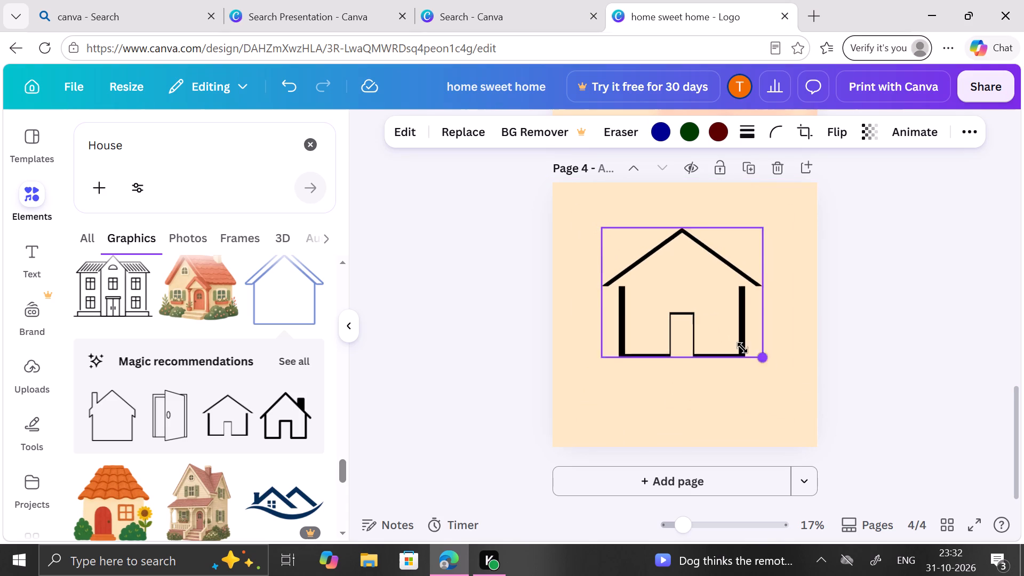
drag(742, 348, 717, 334)
drag(689, 307, 712, 327)
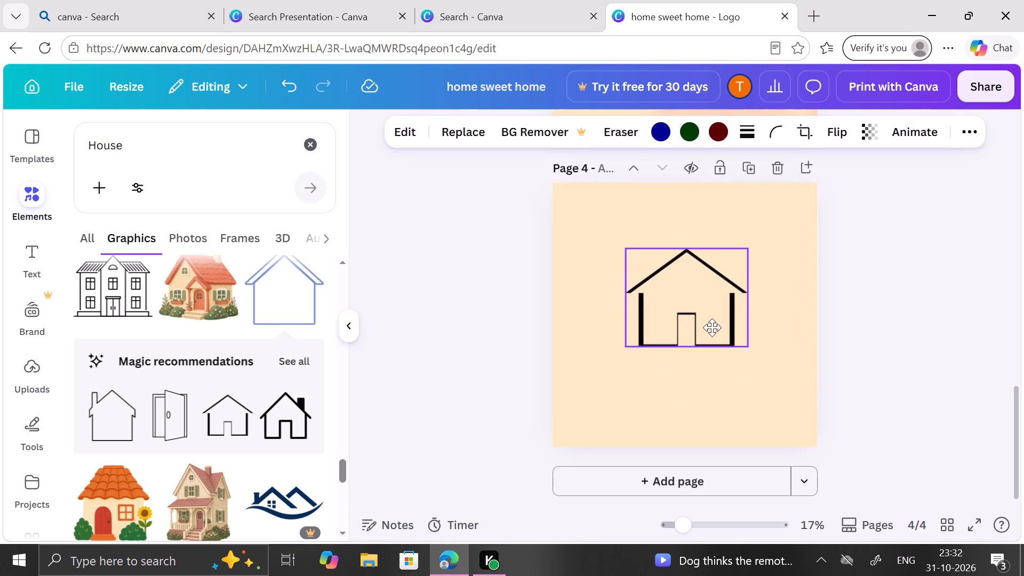
drag(712, 327, 708, 340)
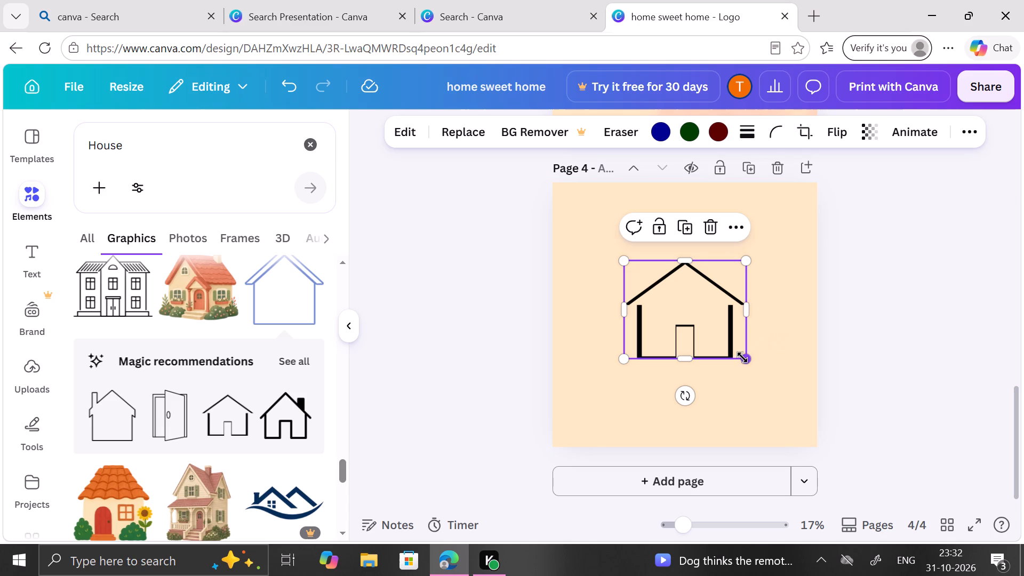
click(868, 324)
Move the "HOME SWEET HOME" text on the first page slightly down, away from the house drawing.
scroll(868, 324, up, 2)
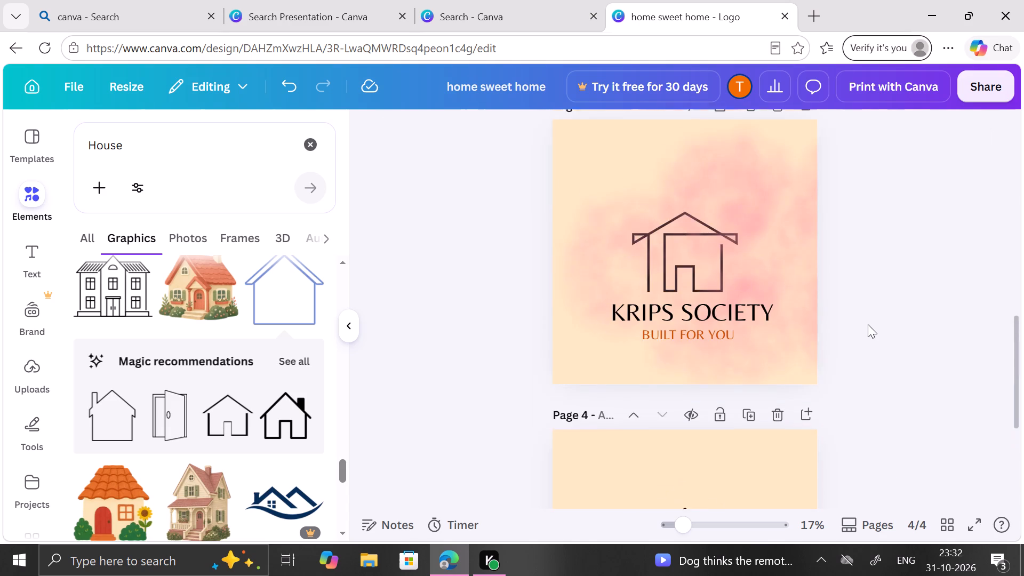
scroll(868, 324, up, 4)
scroll(868, 324, down, 1)
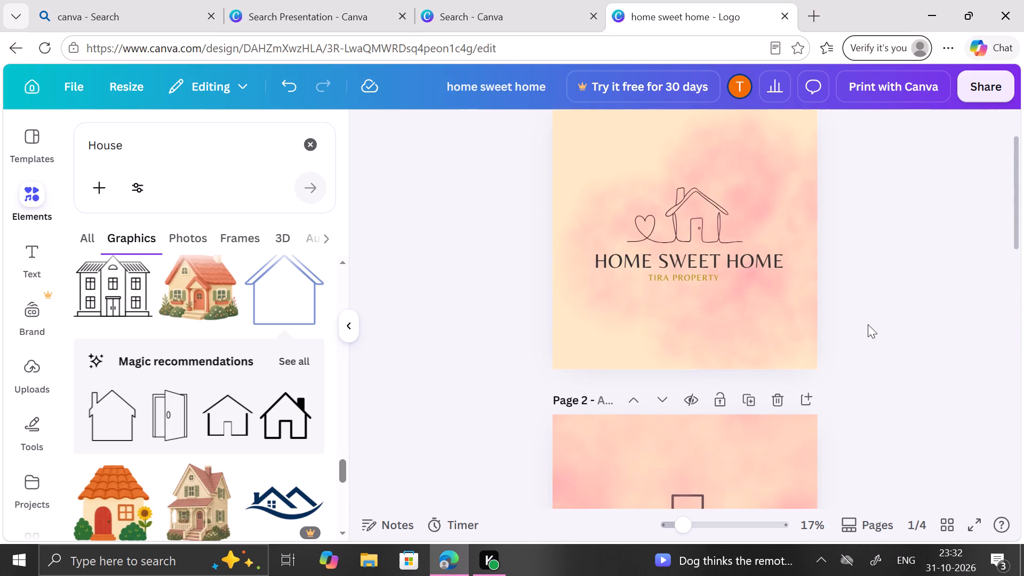
click(718, 225)
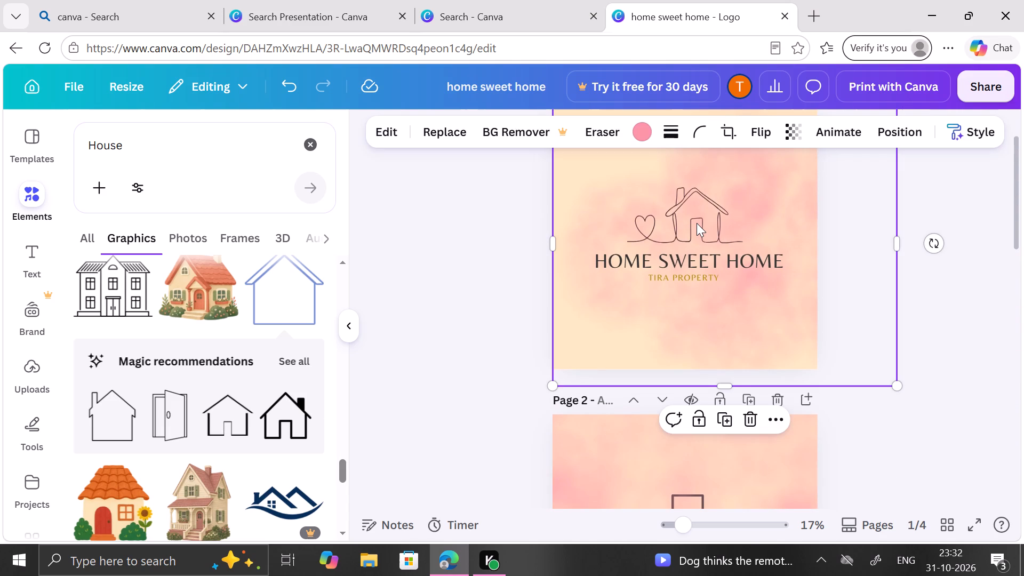
click(697, 223)
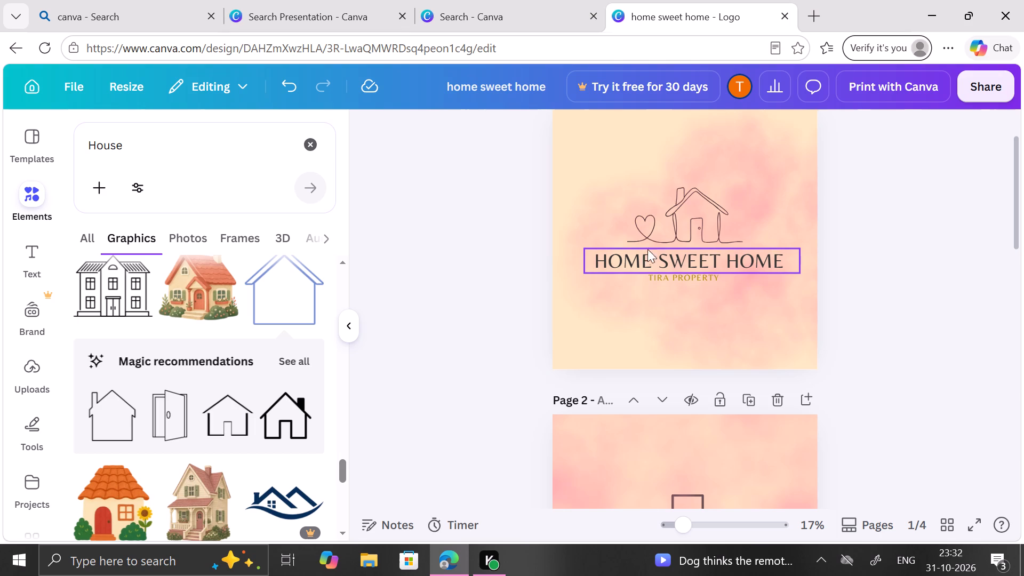
drag(655, 261, 655, 267)
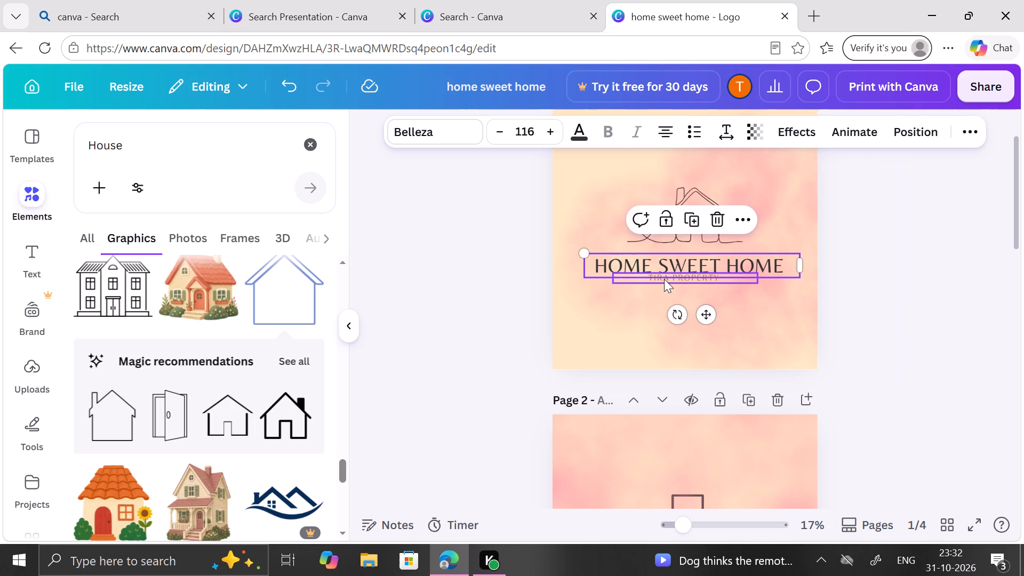
Lower the "TIRA PROPERTY" tagline slightly, set its font size to 68, and centre it under "HOME SWEET HOME".
drag(664, 279, 665, 287)
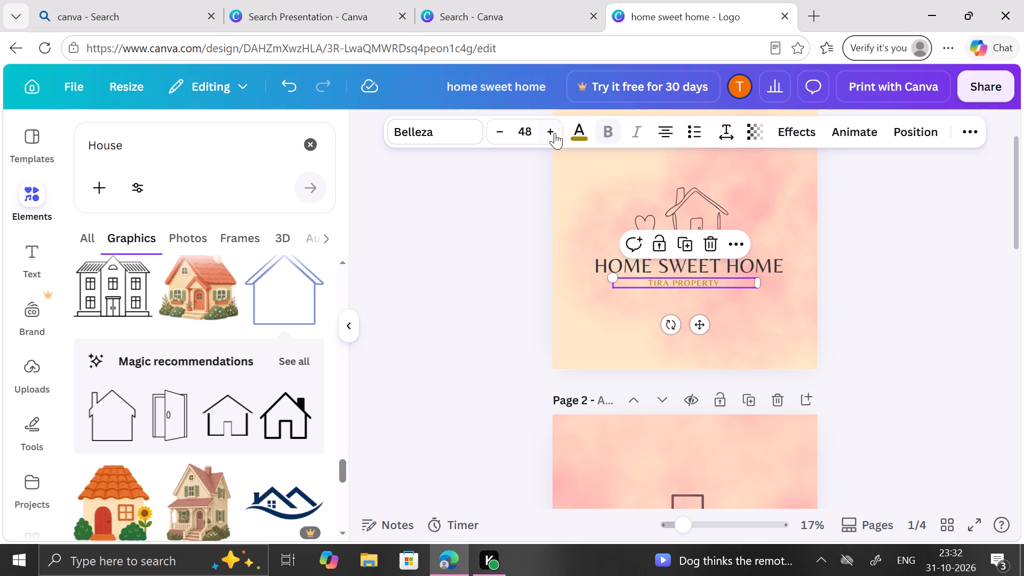
triple_click(554, 121)
triple_click(554, 121)
triple_click(554, 121)
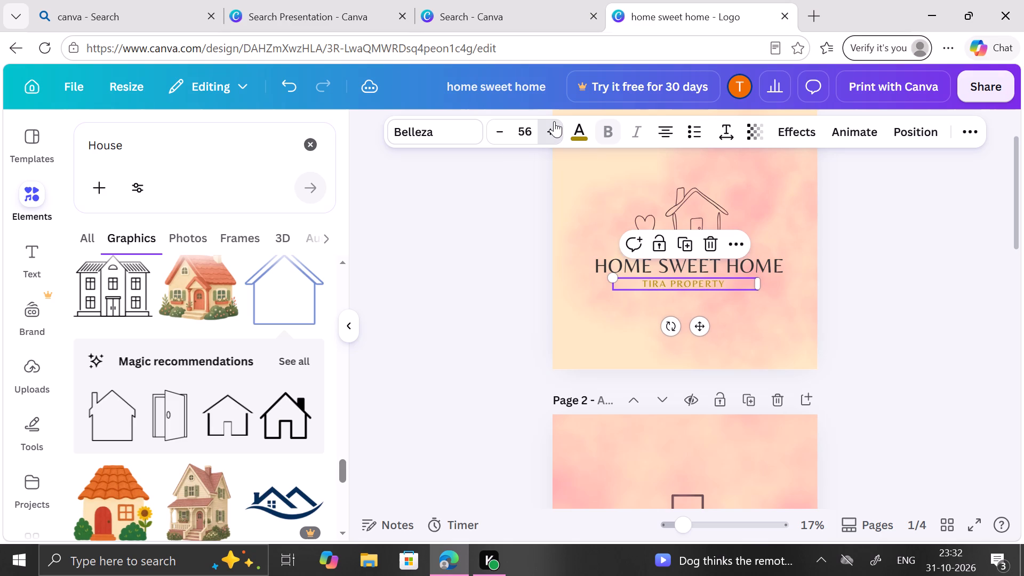
triple_click(554, 121)
triple_click(554, 121)
triple_click(554, 121)
double_click(554, 121)
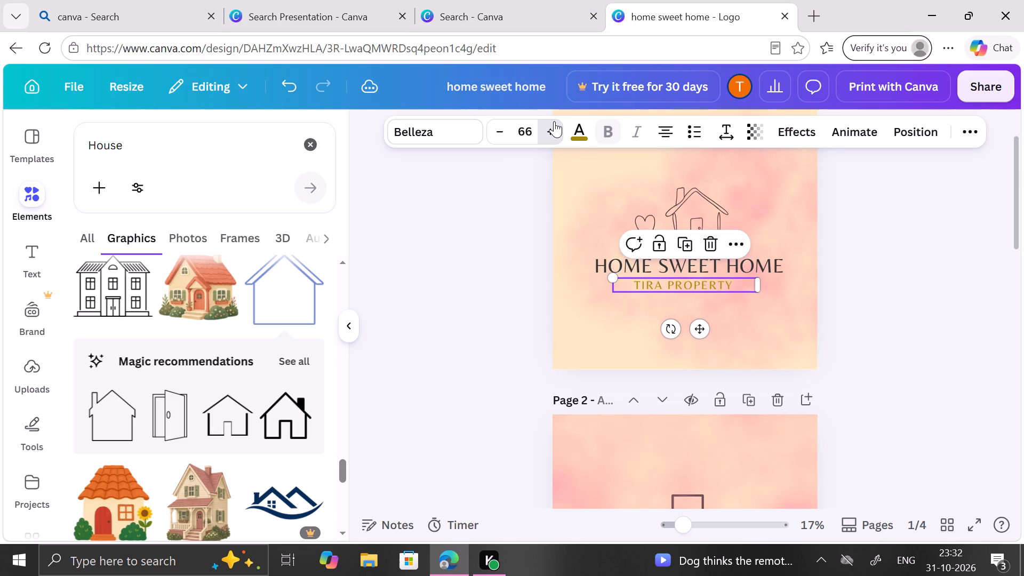
drag(666, 287, 674, 287)
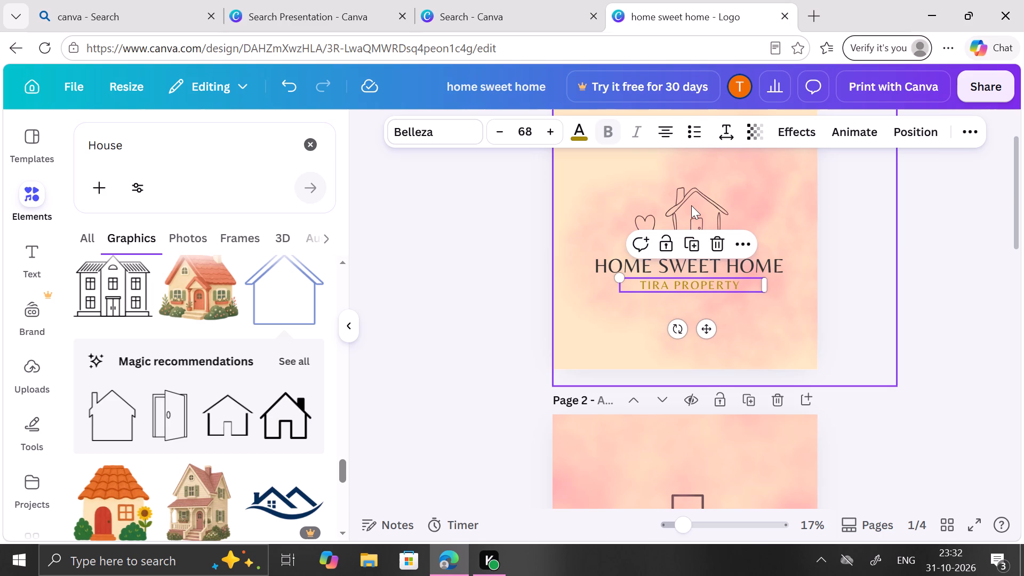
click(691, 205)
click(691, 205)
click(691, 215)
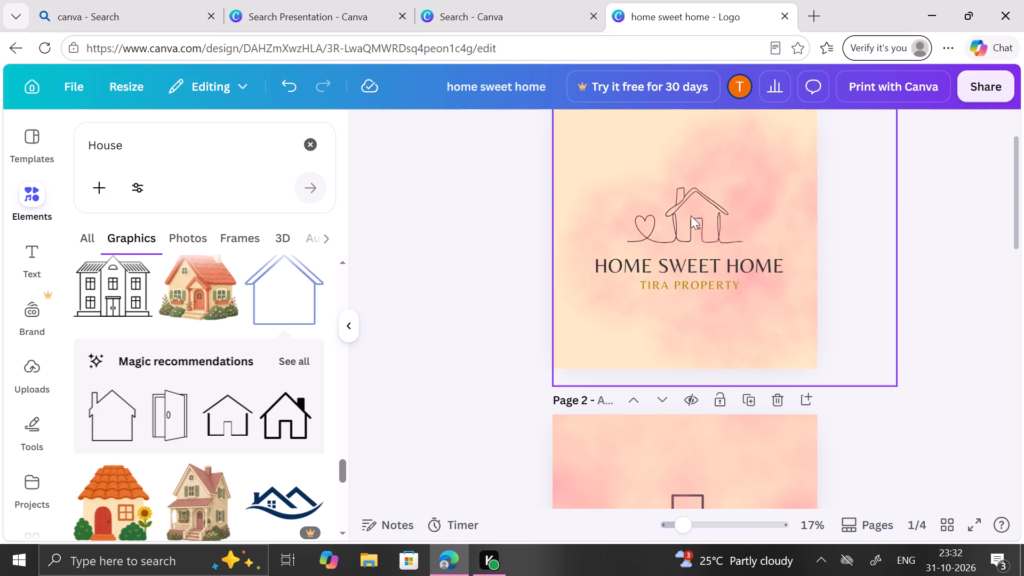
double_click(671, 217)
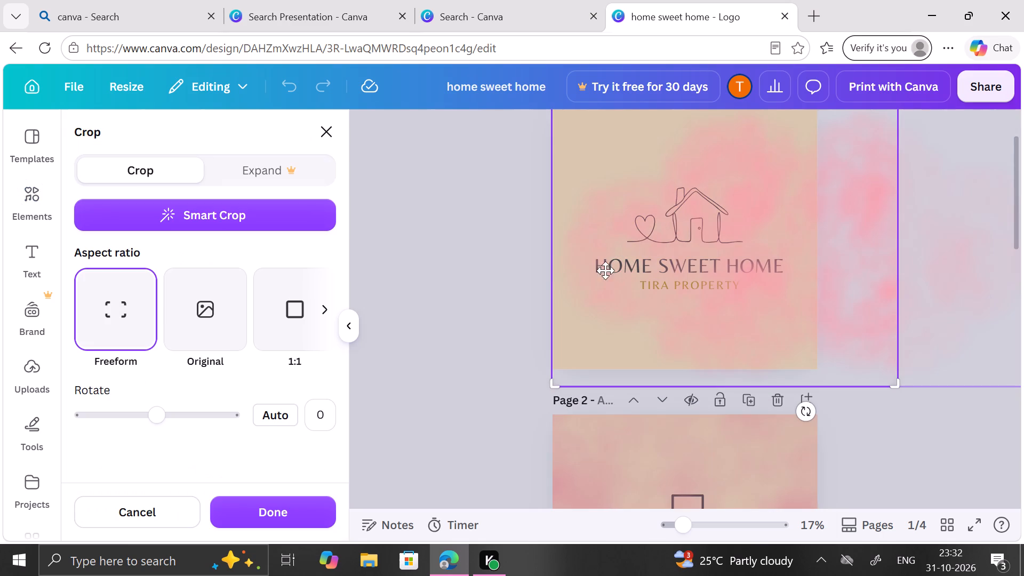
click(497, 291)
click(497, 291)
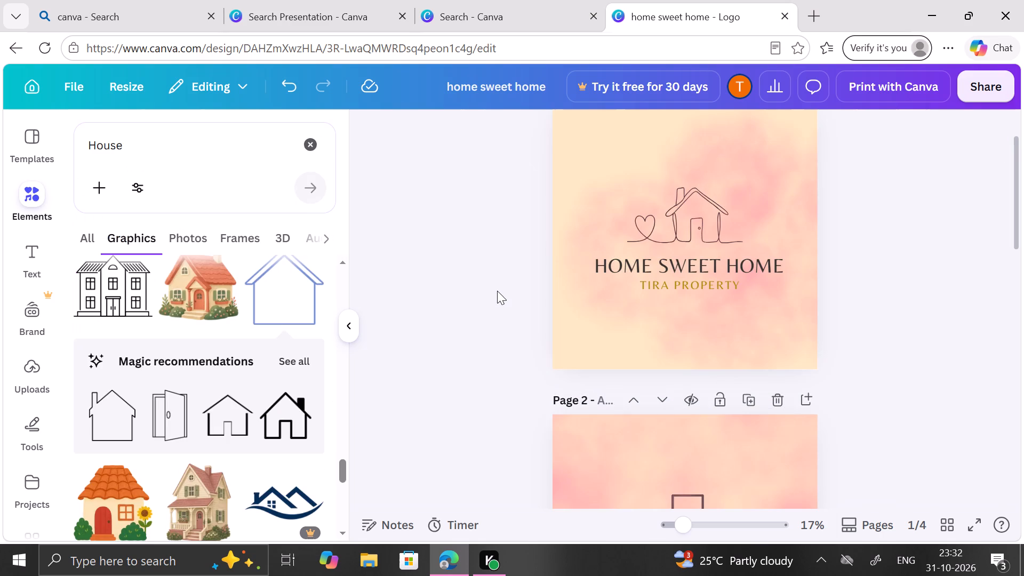
Shrink the outline house on the fourth page a little more and centre it horizontally again.
scroll(854, 438, down, 1)
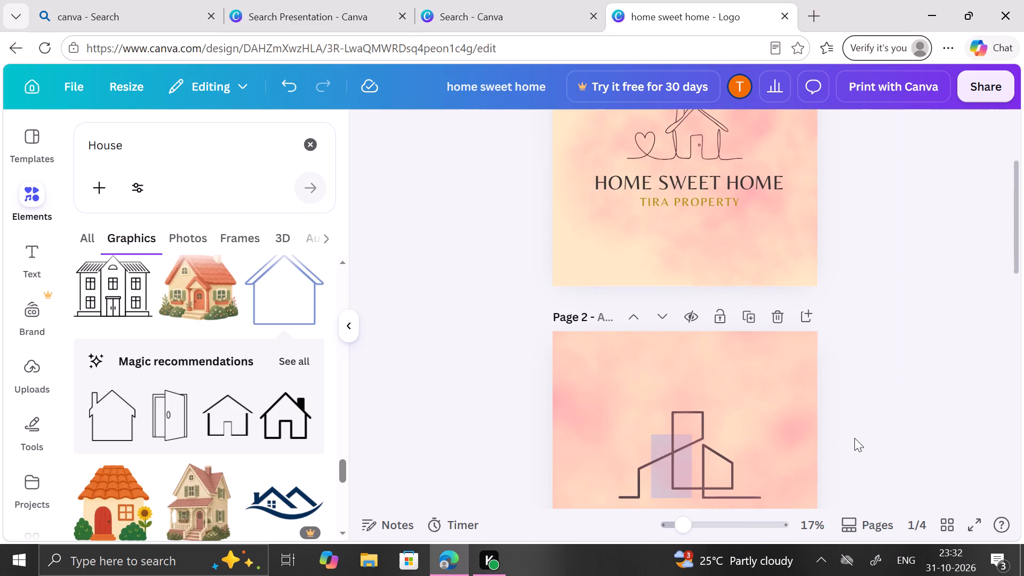
scroll(854, 438, down, 5)
scroll(854, 438, up, 1)
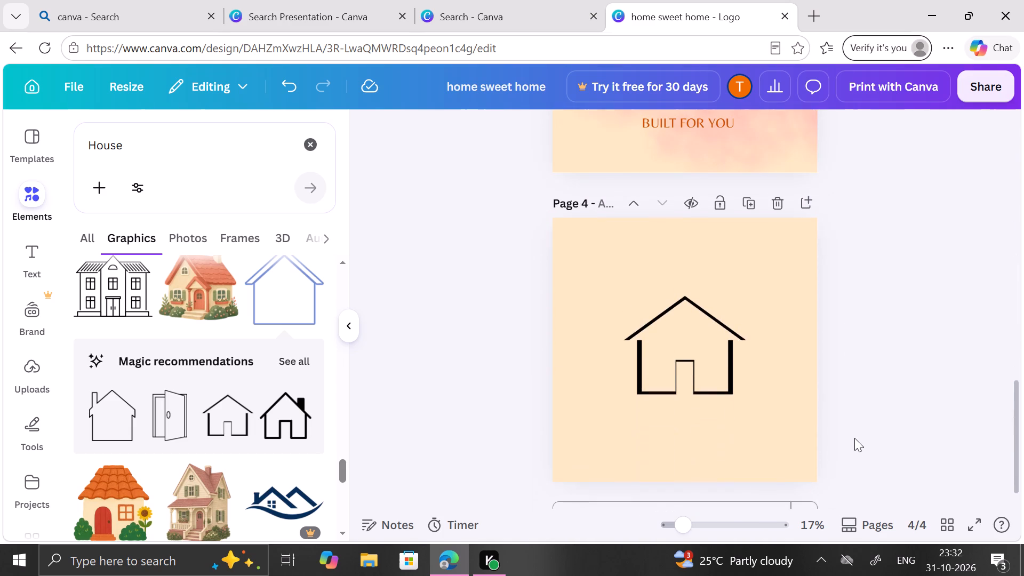
scroll(854, 438, up, 1)
click(746, 420)
click(716, 397)
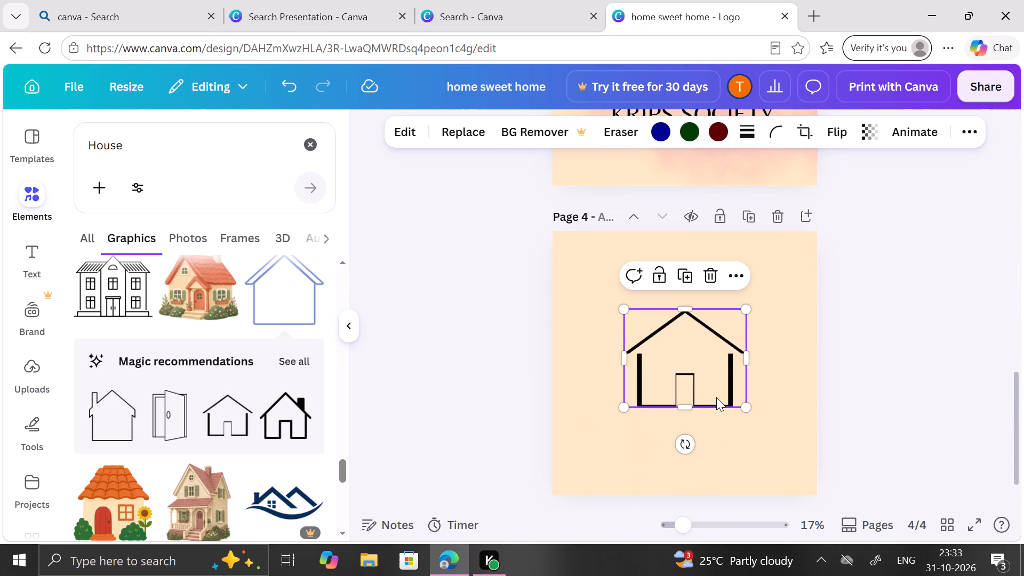
drag(740, 410, 725, 397)
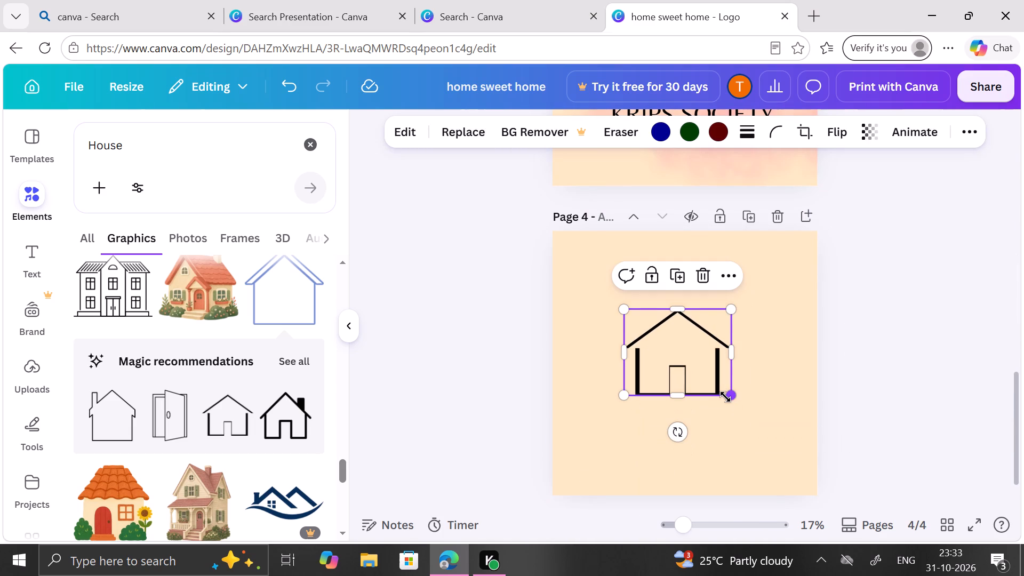
drag(686, 376, 693, 376)
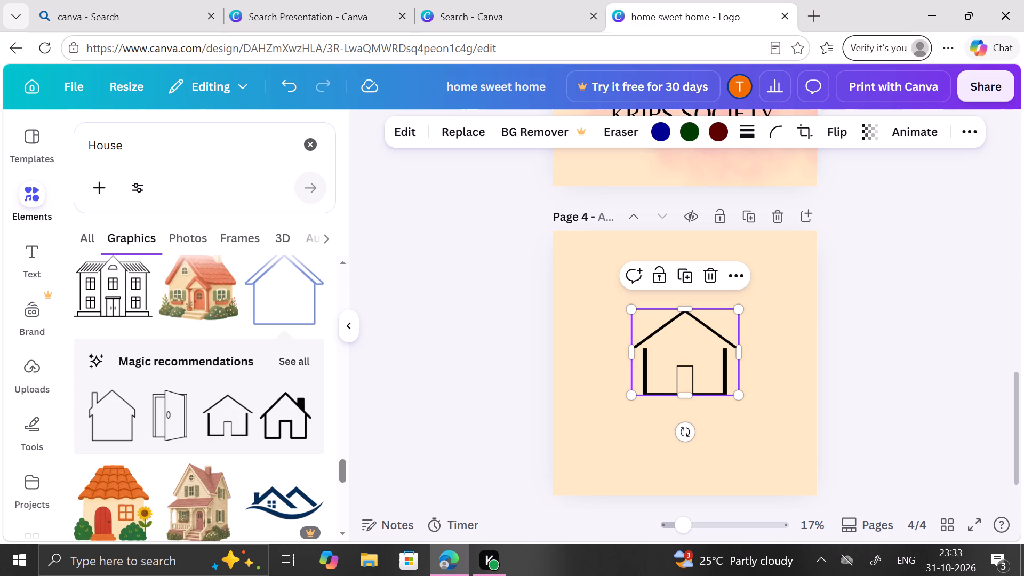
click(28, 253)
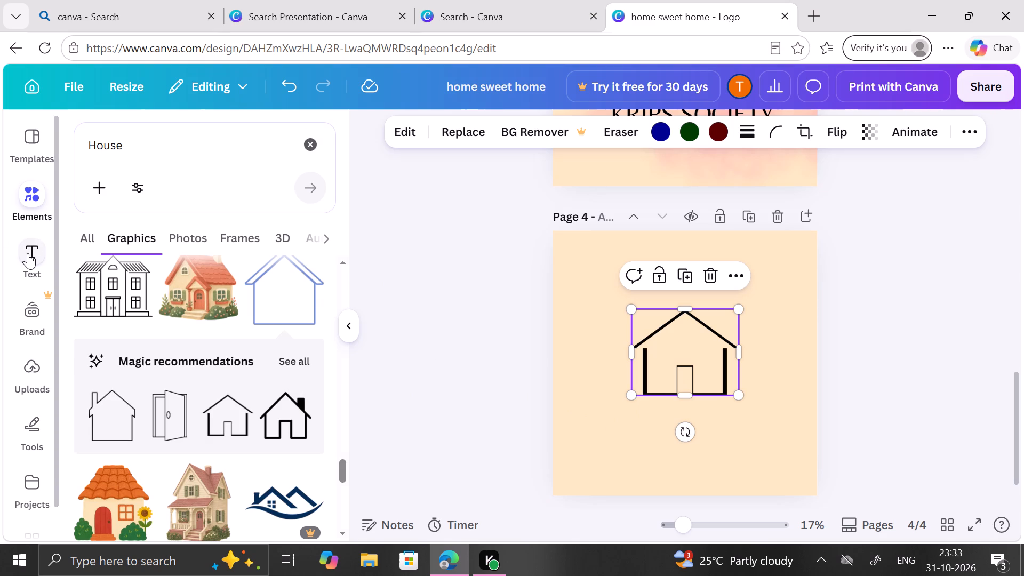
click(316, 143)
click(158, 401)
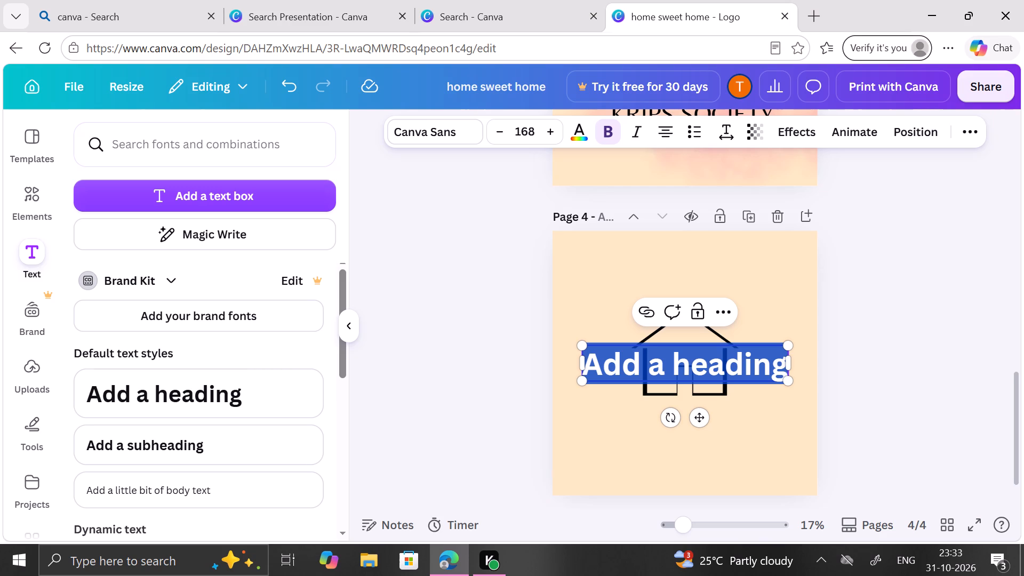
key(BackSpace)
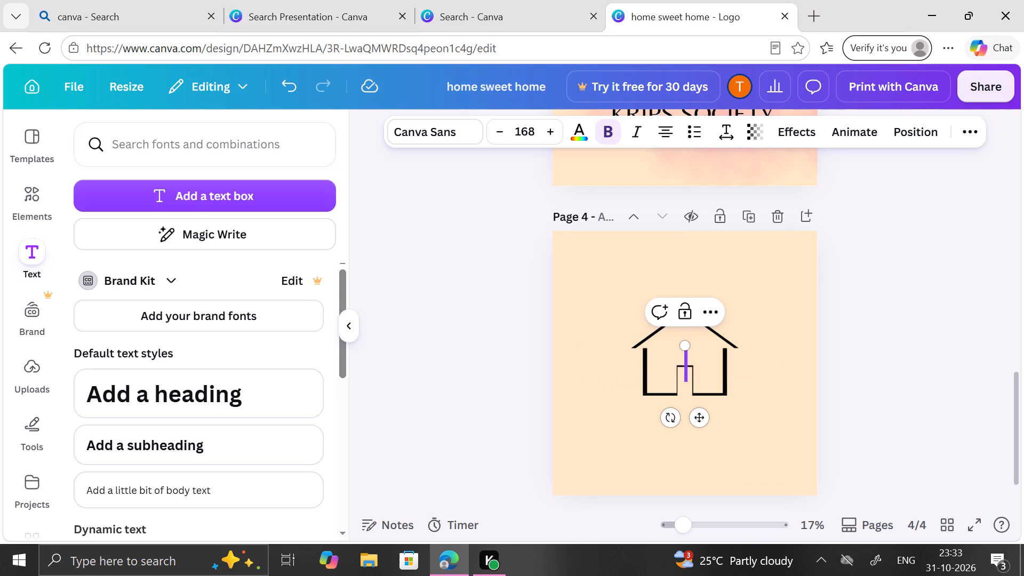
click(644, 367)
Shift the outline house on the fourth page slightly up and a little right of centre.
click(644, 374)
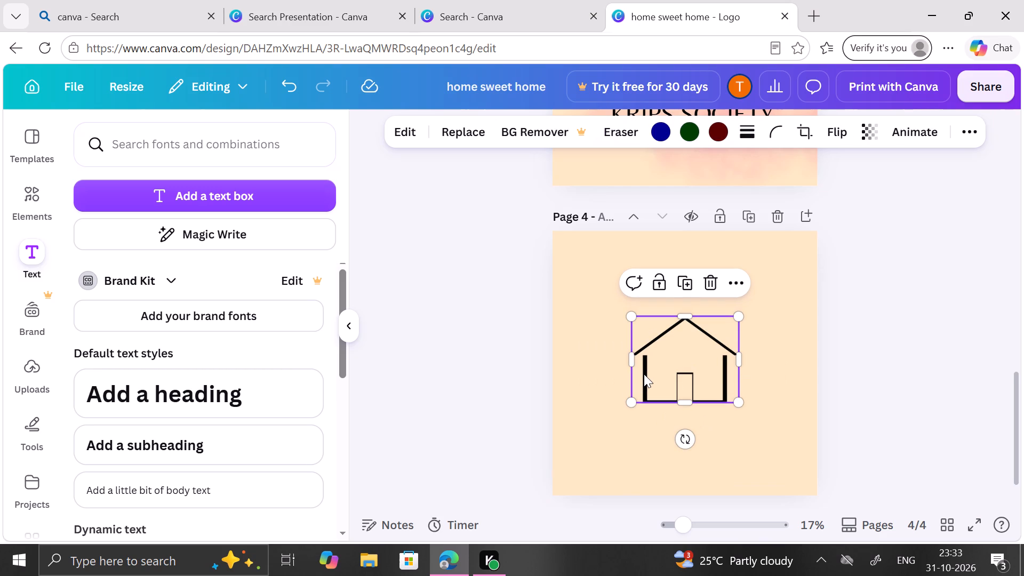
key(Up)
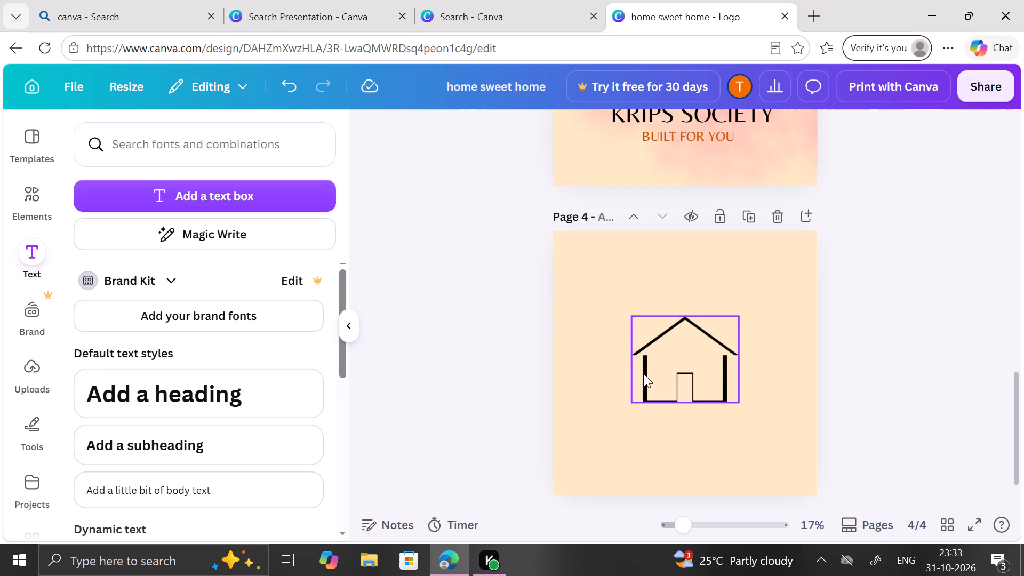
drag(644, 374, 649, 366)
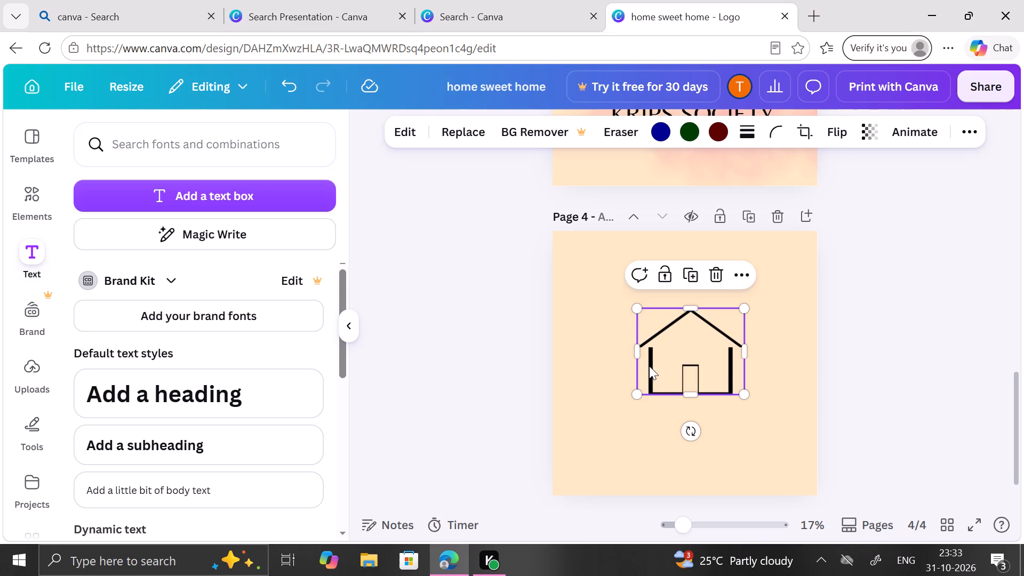
click(622, 447)
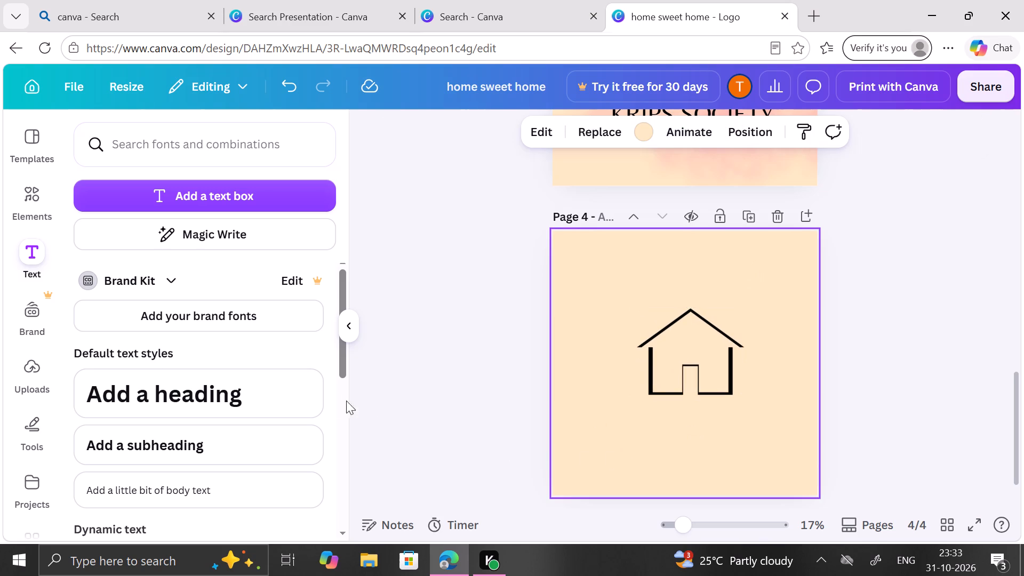
Add a heading reading "HOUSING SOCIETY" to the fourth page.
click(290, 394)
key(BackSpace)
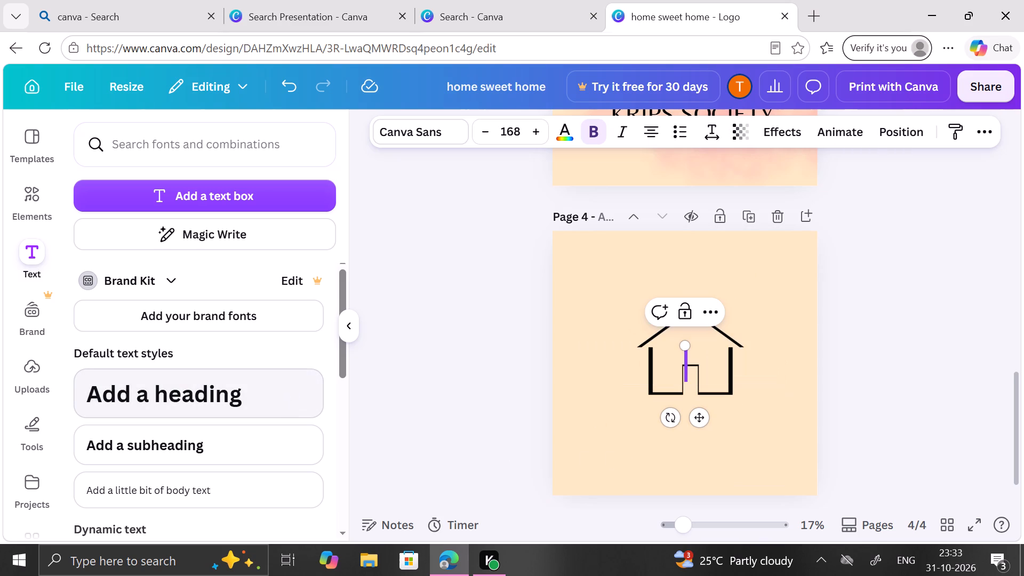
text(HO)
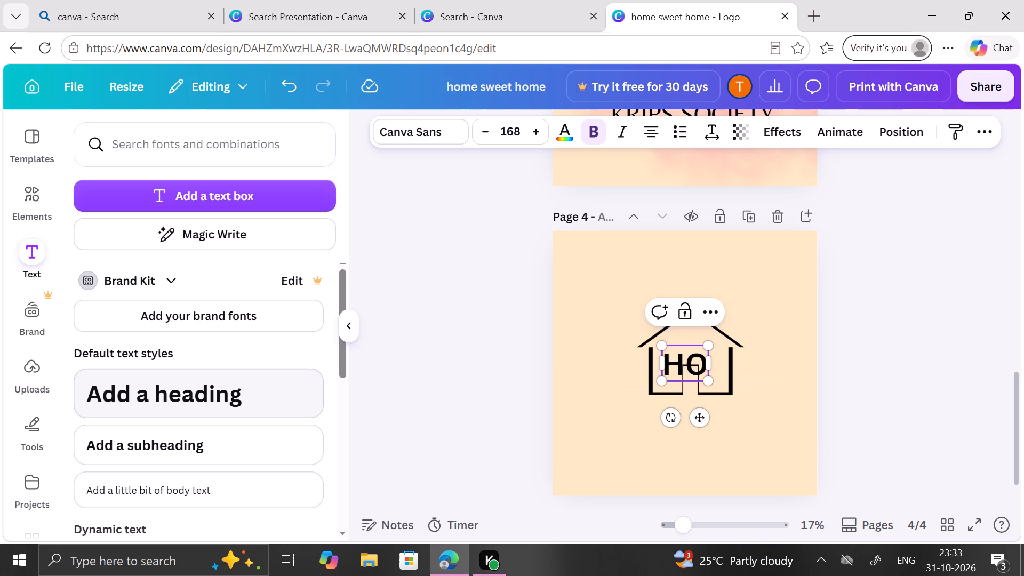
key(u)
key(BackSpace)
text(USING)
key(space)
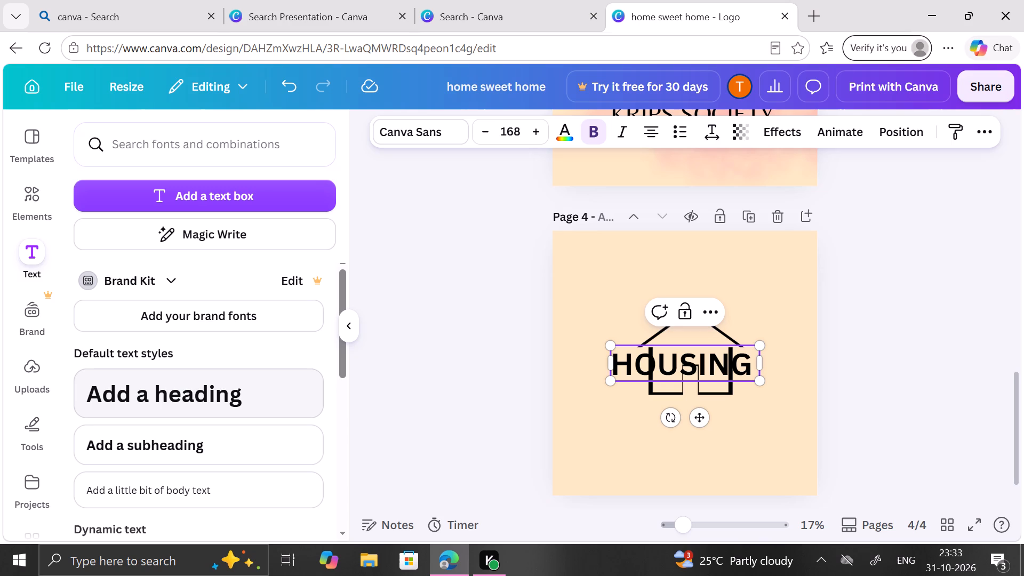
text(SO)
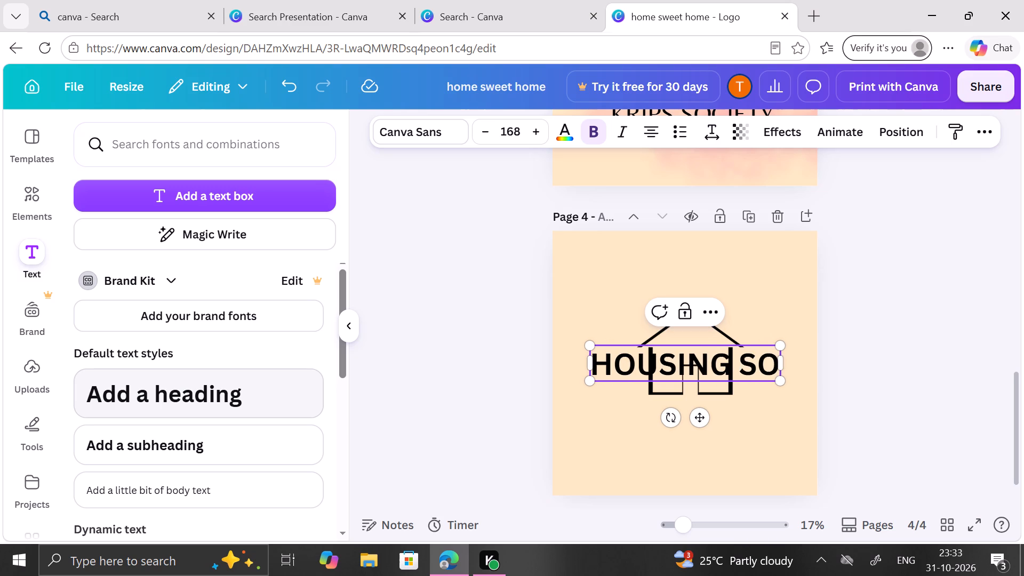
text(CIETY)
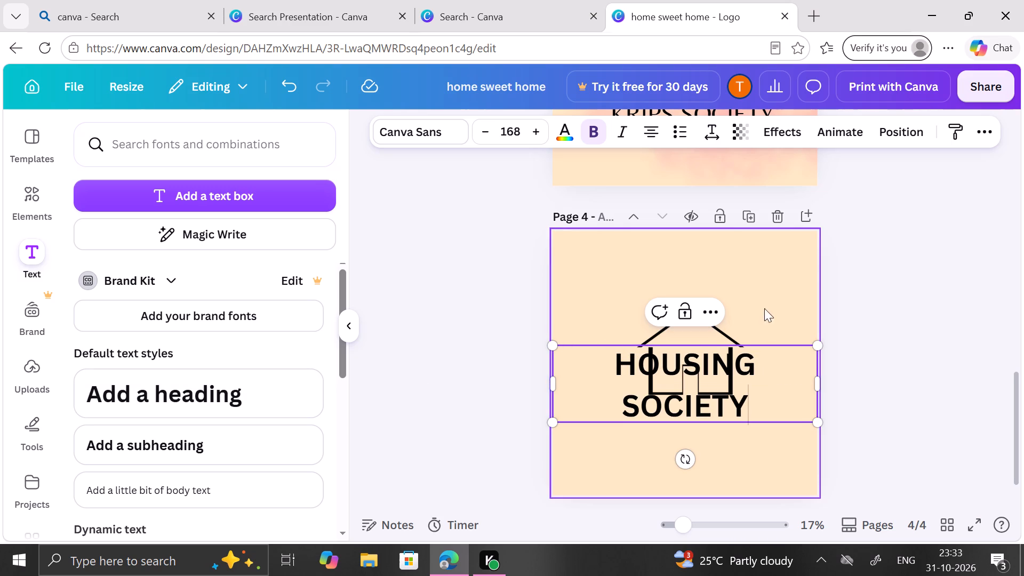
Reduce the "HOUSING SOCIETY" heading to font size 119 and remove its bold formatting.
triple_click(490, 130)
triple_click(490, 130)
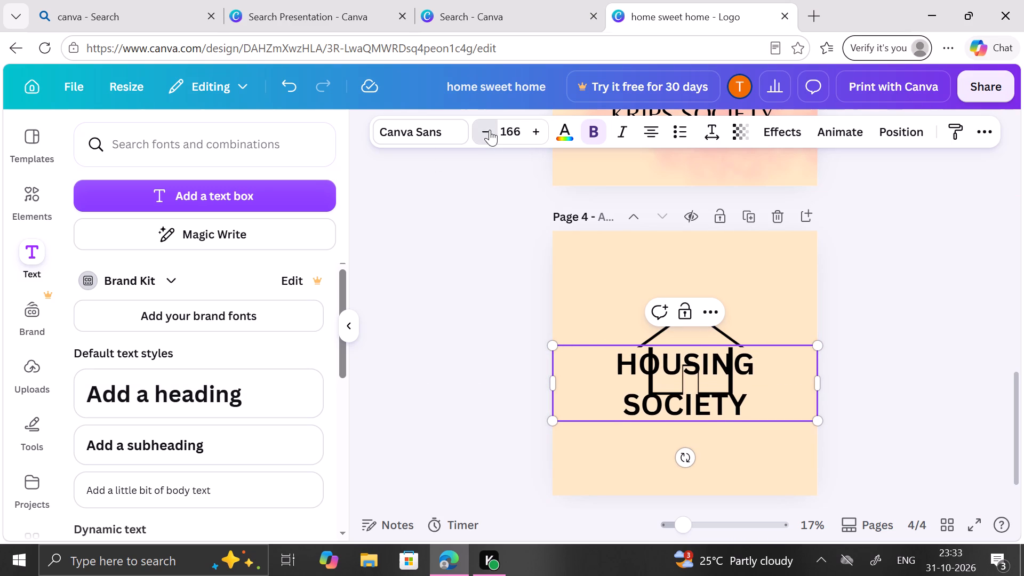
triple_click(490, 130)
triple_click(490, 130)
triple_click(490, 130)
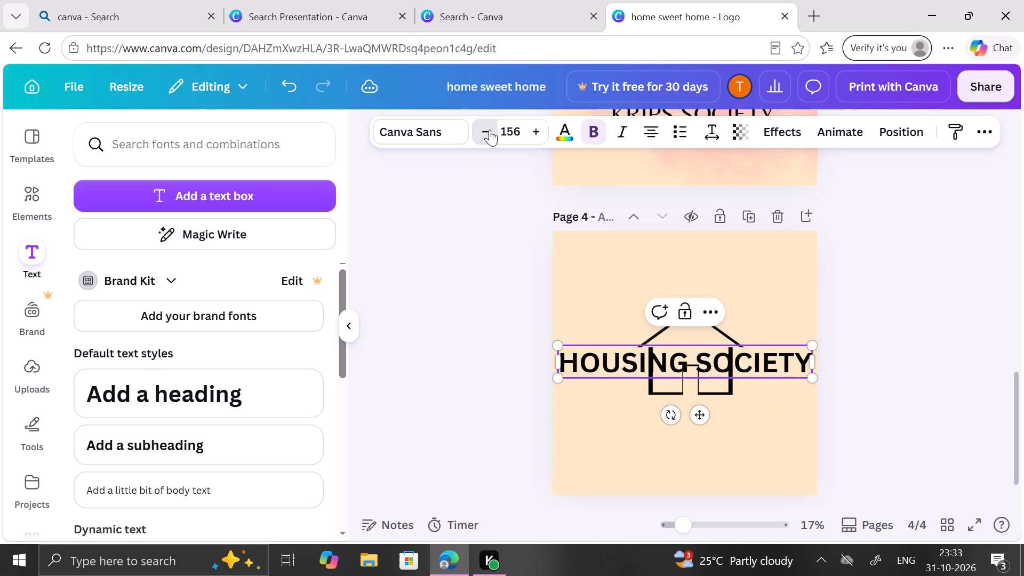
triple_click(490, 130)
triple_click(490, 130)
triple_click(490, 130)
triple_click(490, 130)
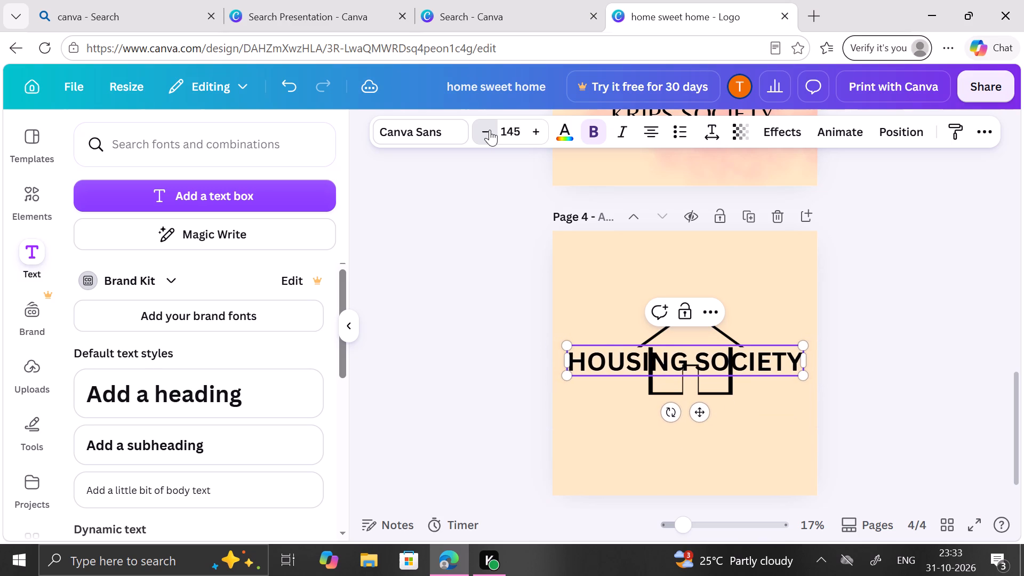
triple_click(490, 130)
triple_click(490, 130)
triple_click(490, 130)
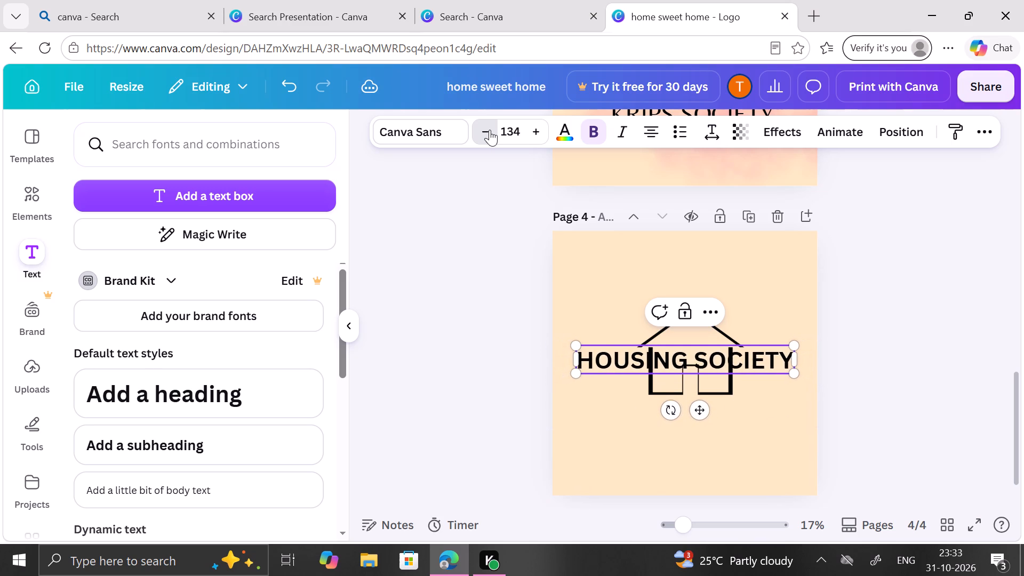
triple_click(490, 130)
click(597, 136)
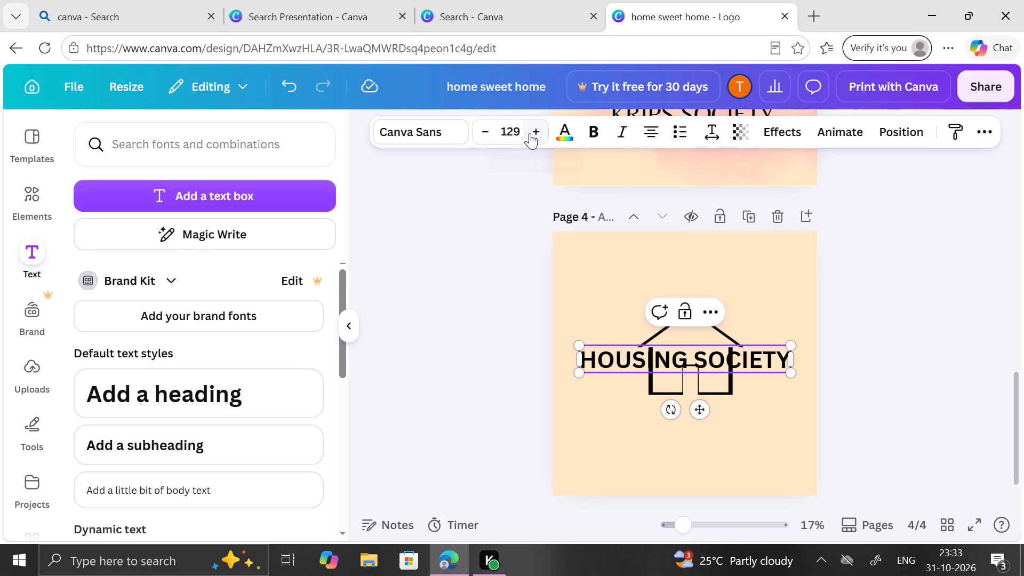
triple_click(489, 131)
triple_click(489, 131)
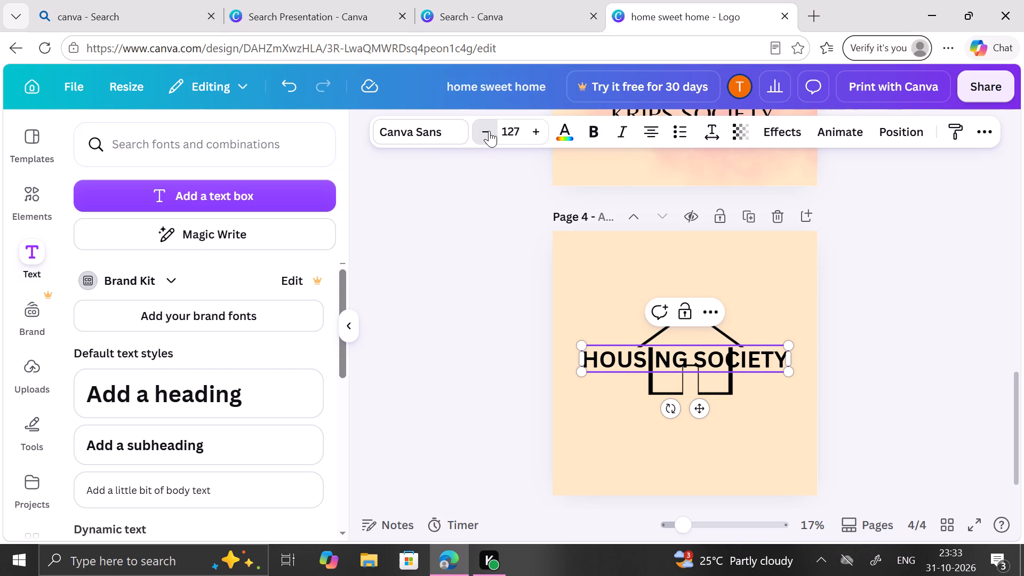
triple_click(489, 131)
click(489, 131)
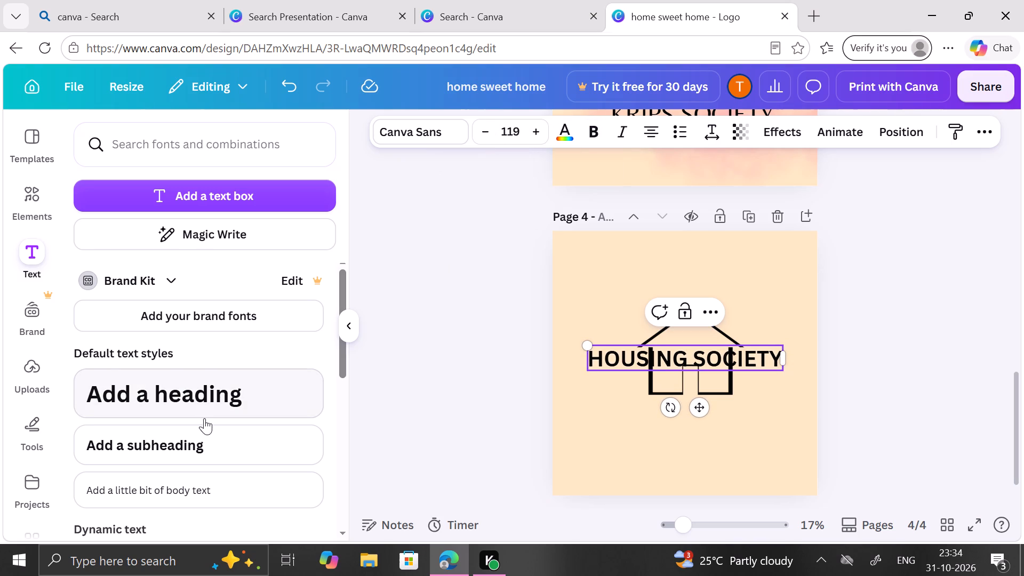
Change the "HOUSING SOCIETY" heading's font to Belleza.
click(446, 140)
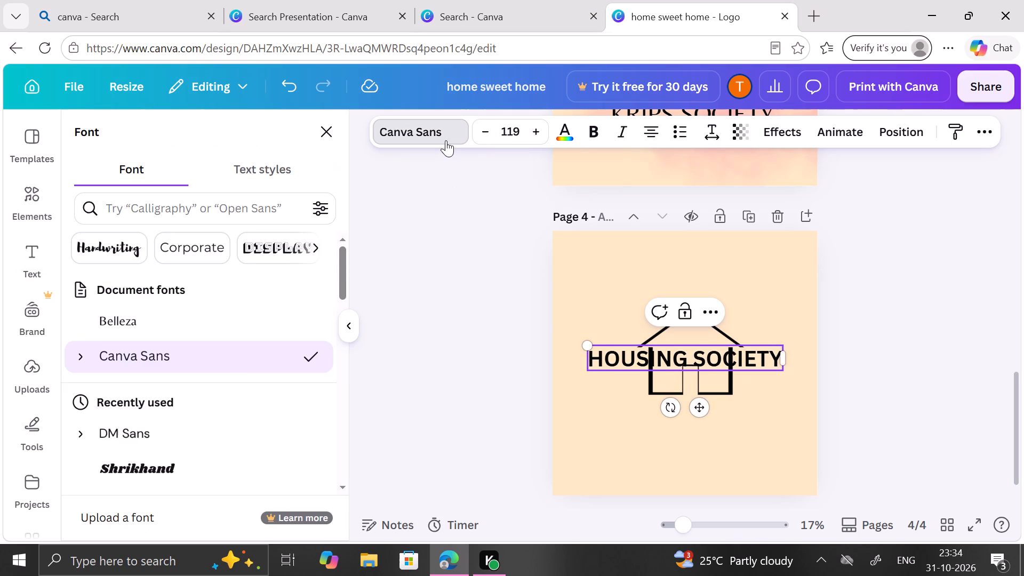
click(216, 326)
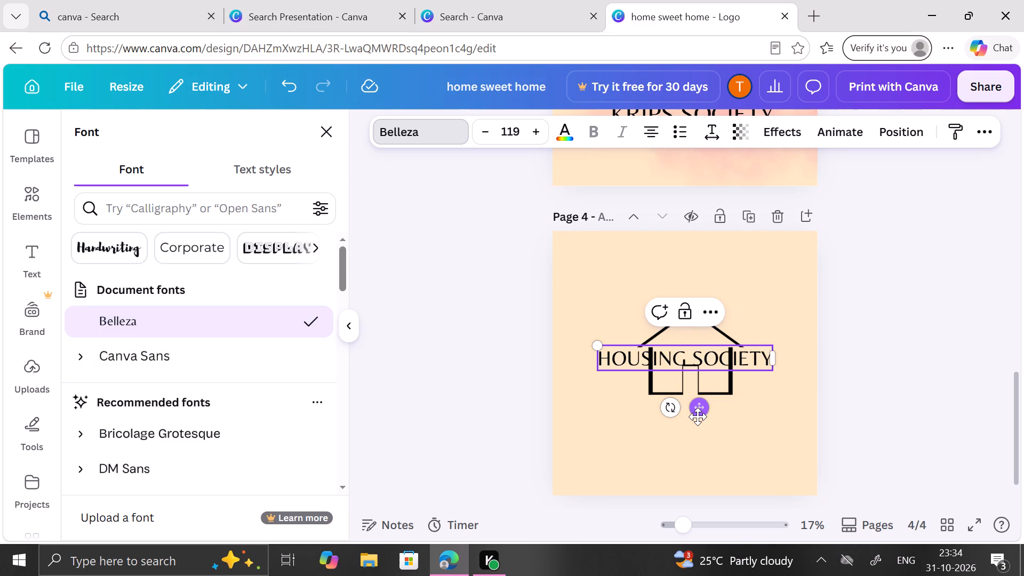
Move the "HOUSING SOCIETY" heading to just below the outline house, leaving a small gap under the drawing.
drag(698, 417, 708, 468)
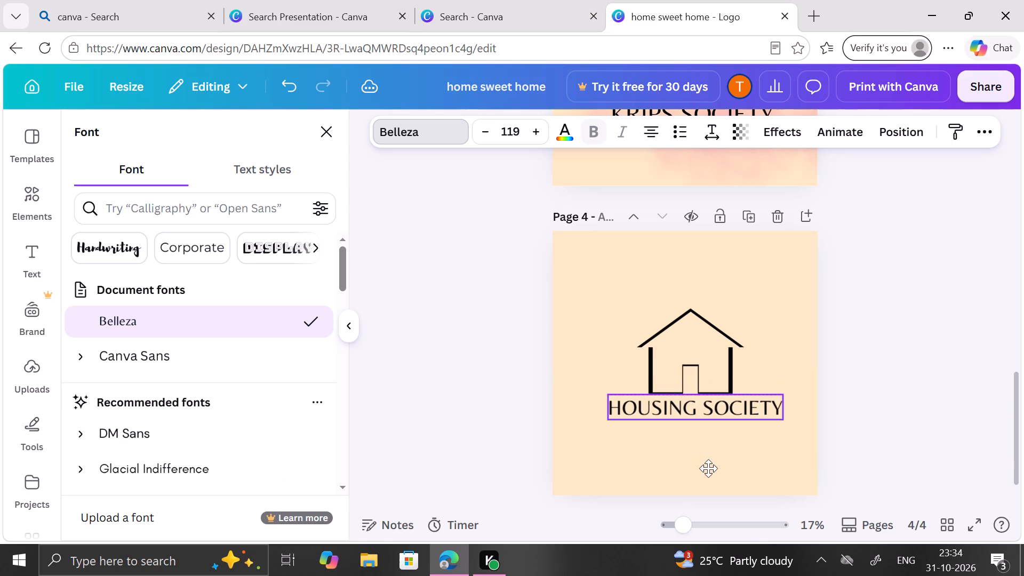
drag(708, 468, 708, 471)
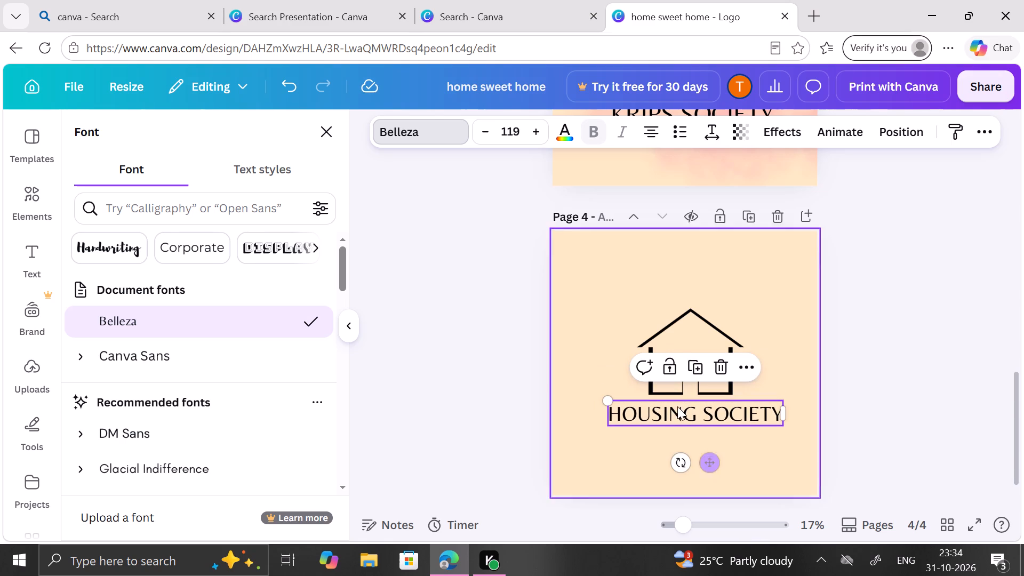
click(750, 289)
Compare the fourth logo with the other pages and set its "HOUSING SOCIETY" heading to font size 116.
scroll(750, 289, up, 1)
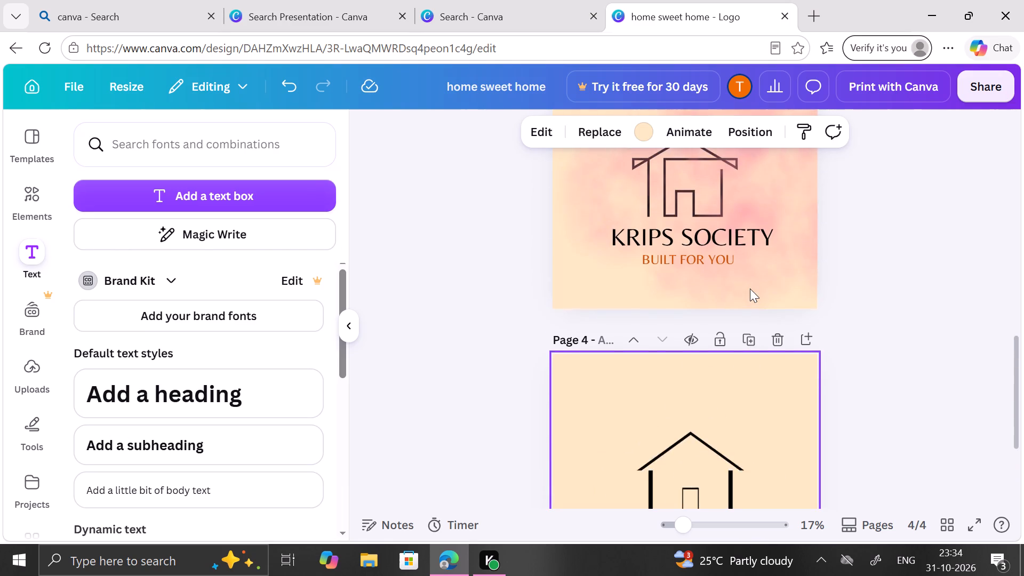
scroll(750, 289, up, 5)
scroll(750, 289, down, 3)
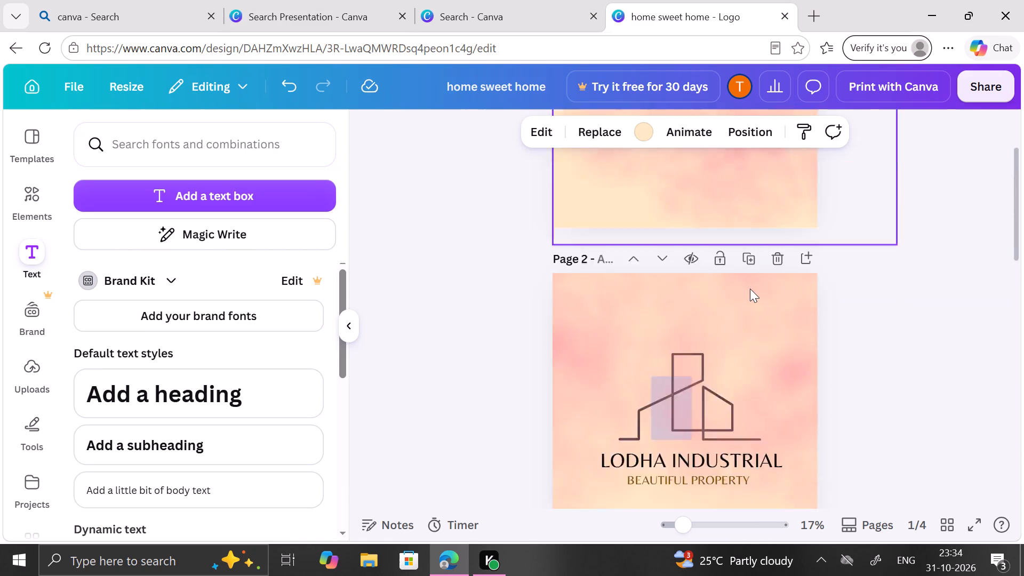
scroll(750, 289, down, 1)
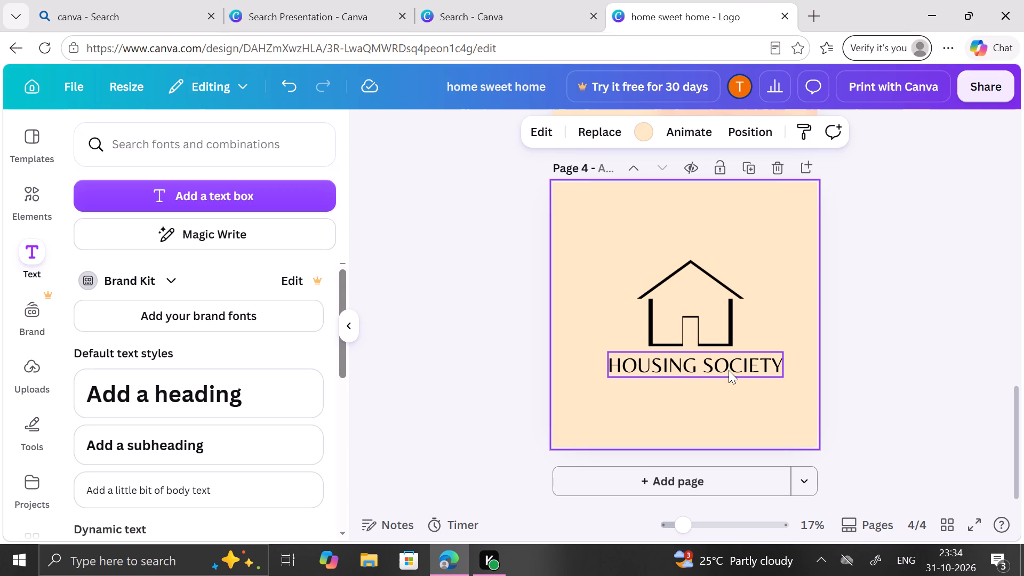
click(644, 356)
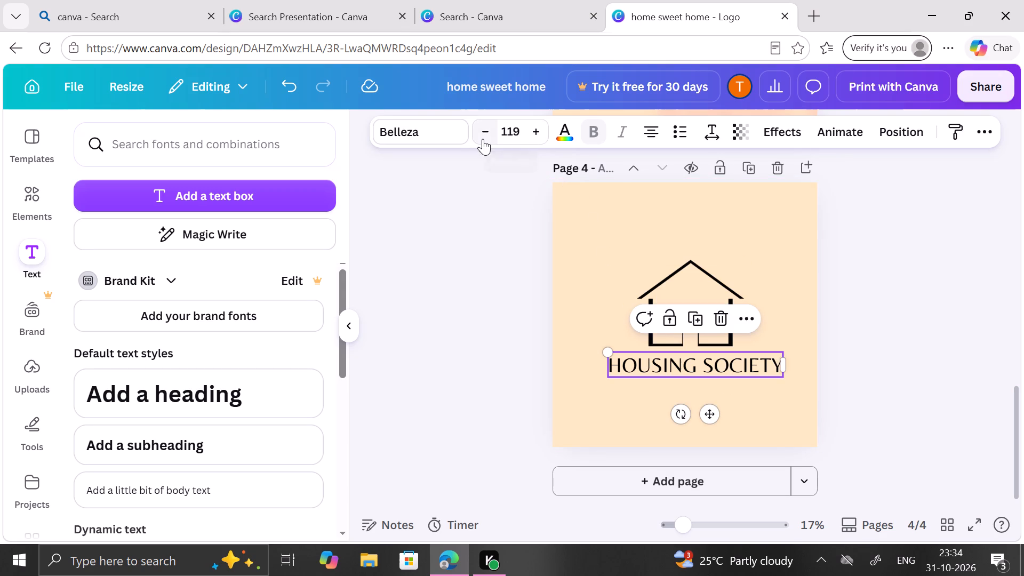
double_click(483, 139)
click(483, 139)
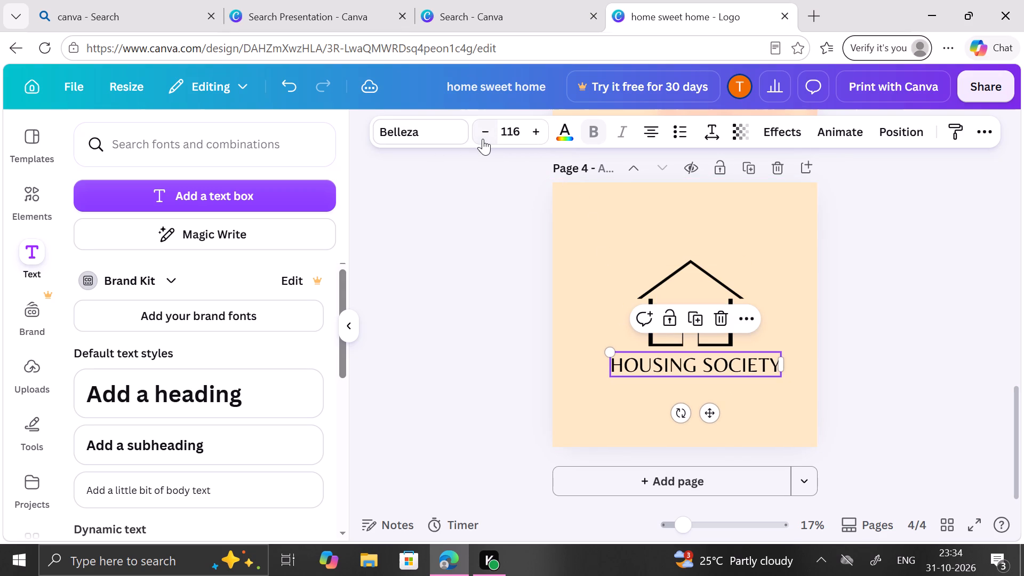
click(709, 414)
click(592, 287)
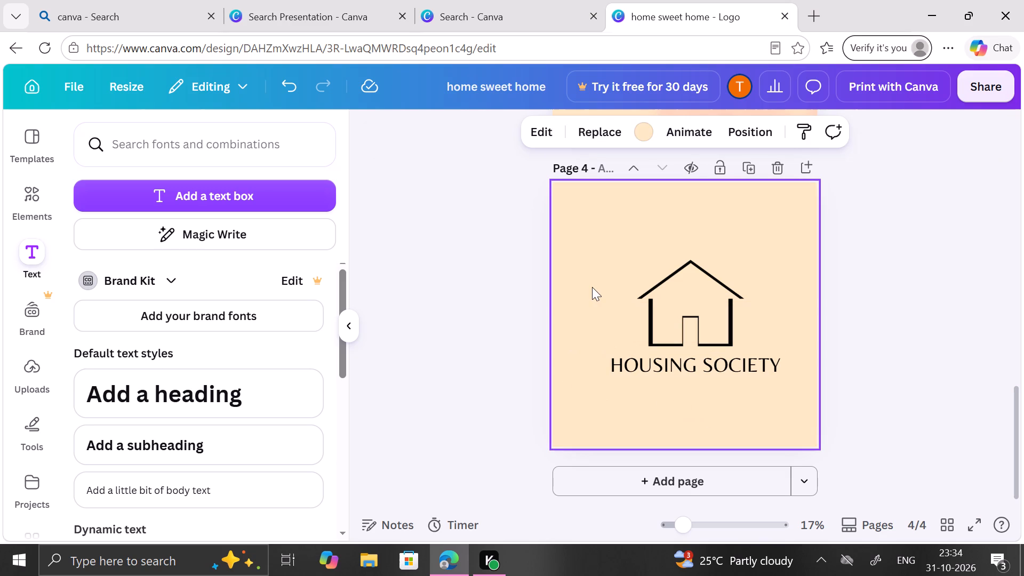
Add a subheading text box to the fourth page and delete the duplicate placed beneath it.
double_click(189, 449)
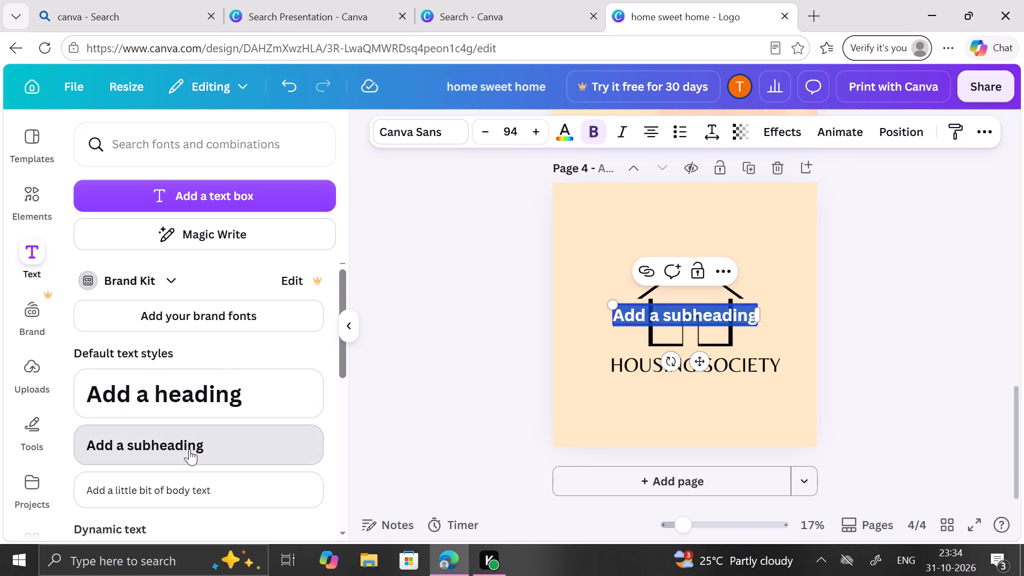
click(709, 337)
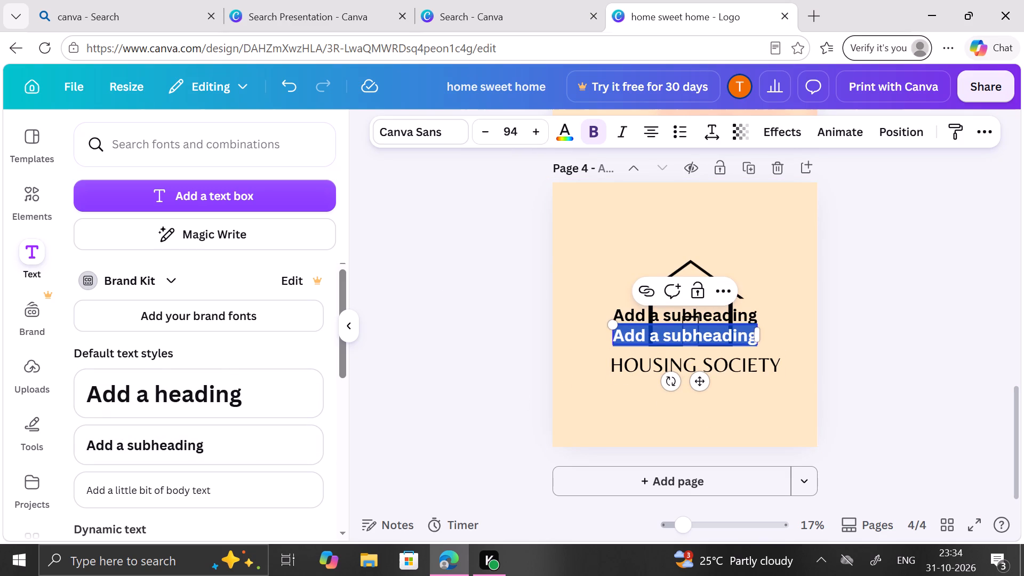
click(750, 341)
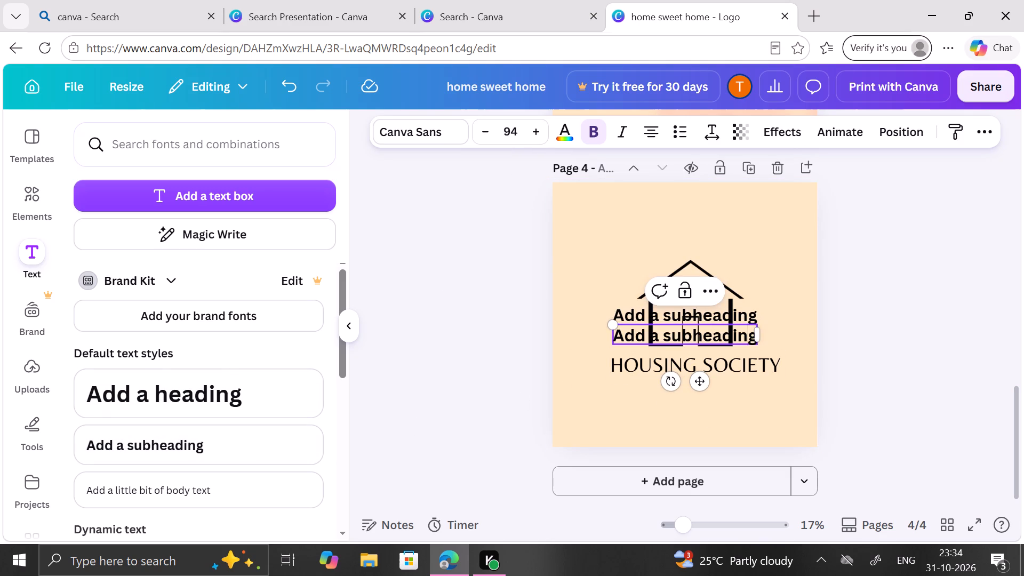
click(710, 291)
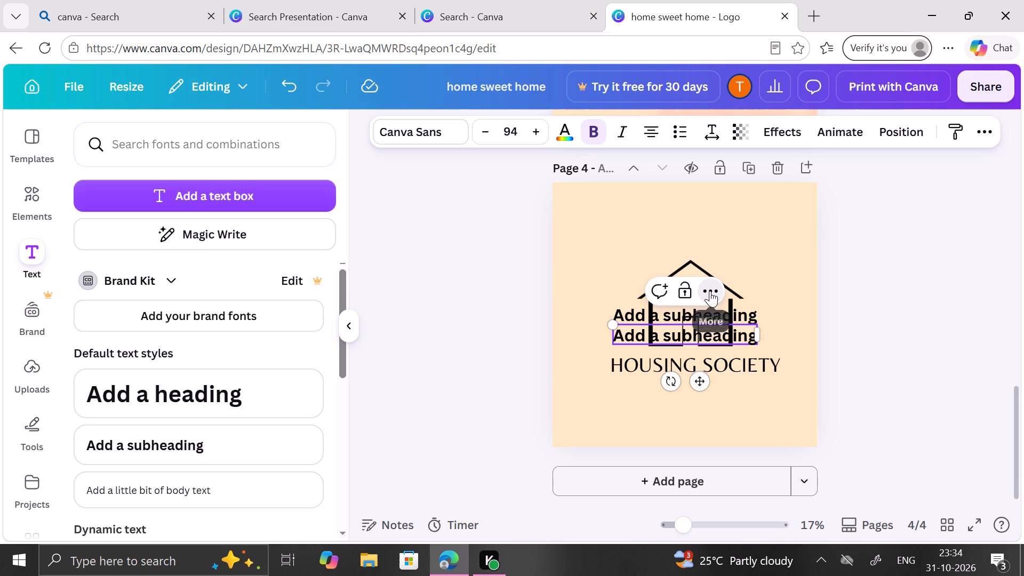
click(676, 413)
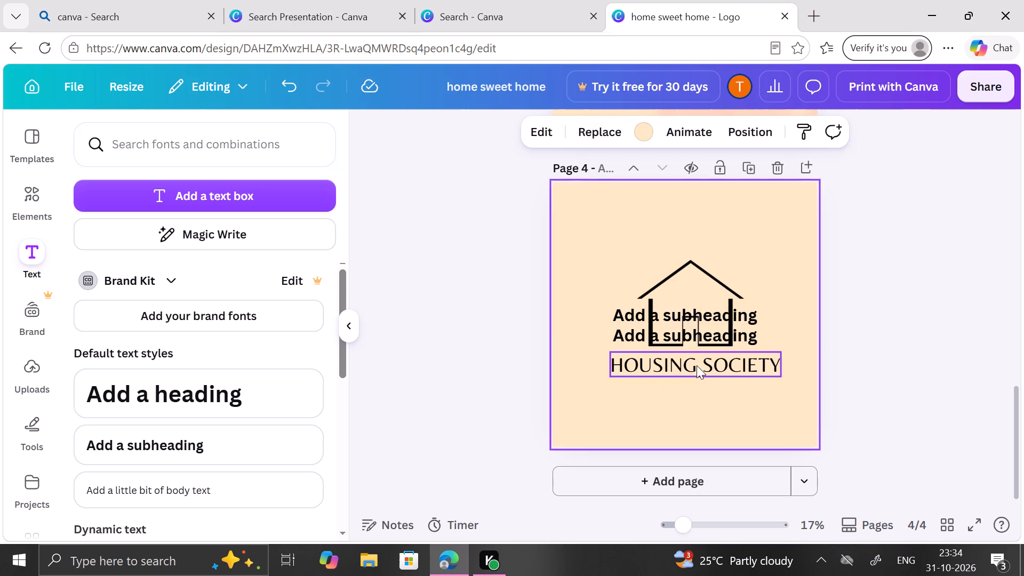
click(711, 337)
click(717, 289)
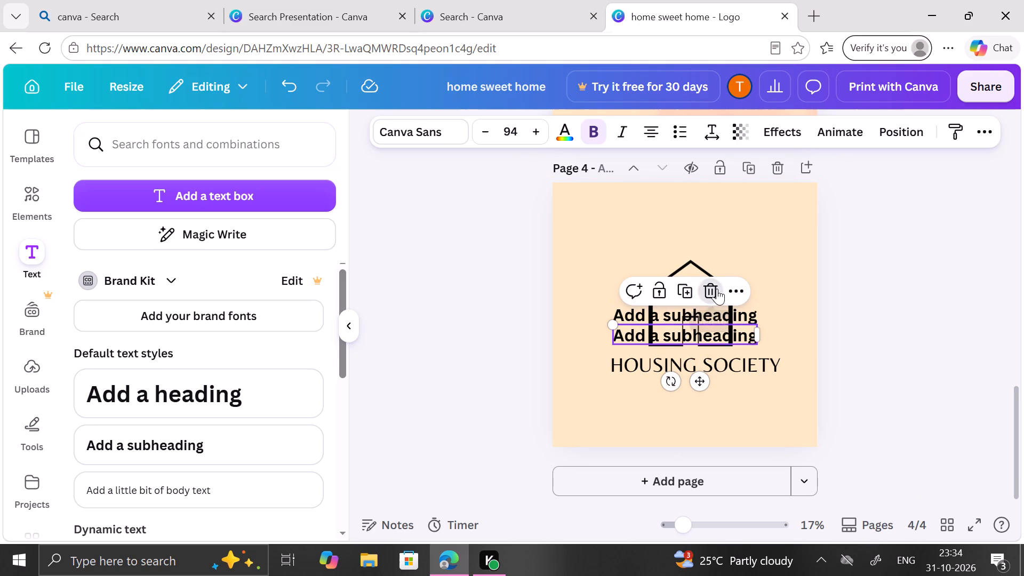
Replace the placeholder text of the fourth page's subheading with "MADE WITH MEMORIES".
click(714, 322)
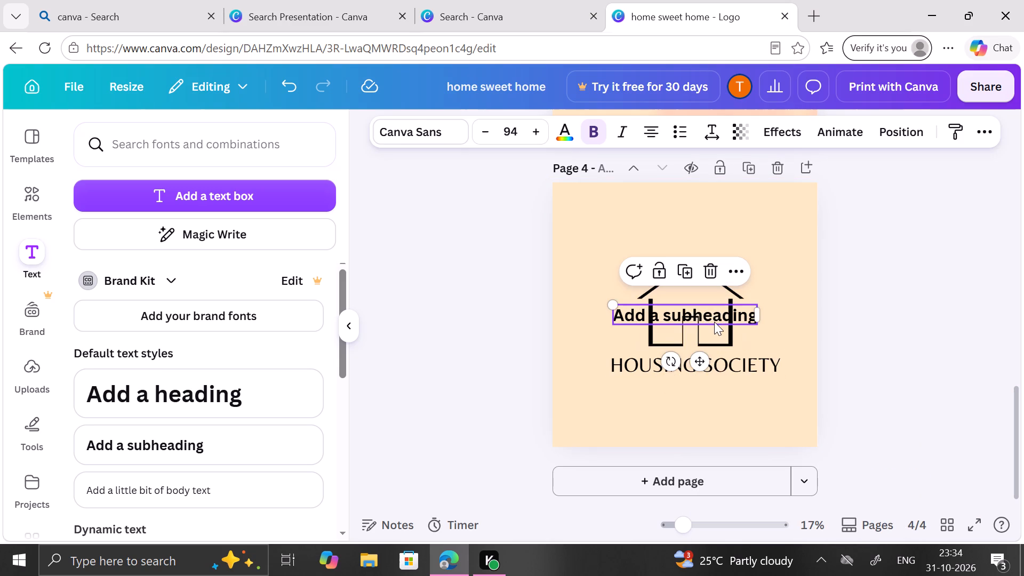
click(743, 306)
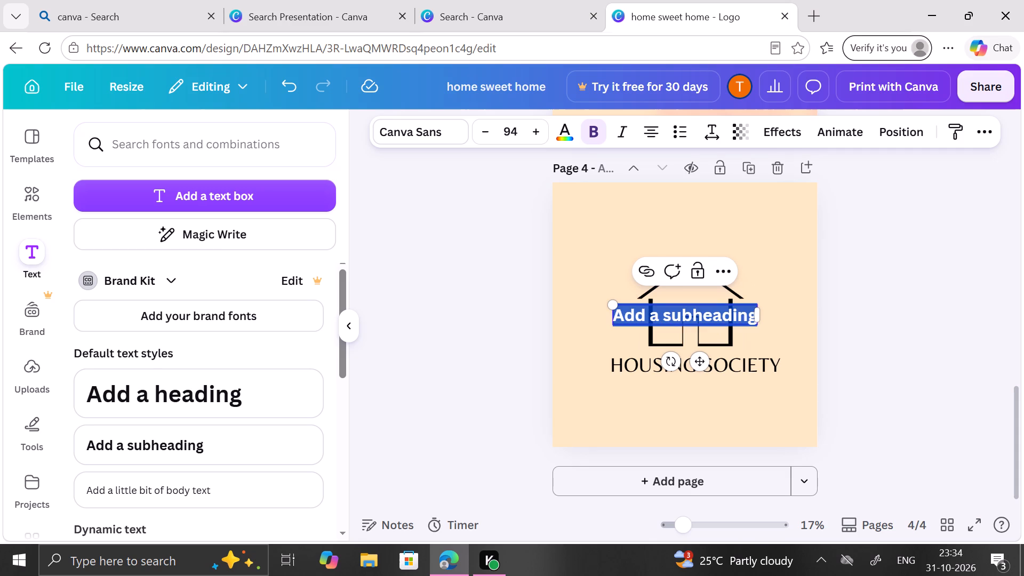
key(BackSpace)
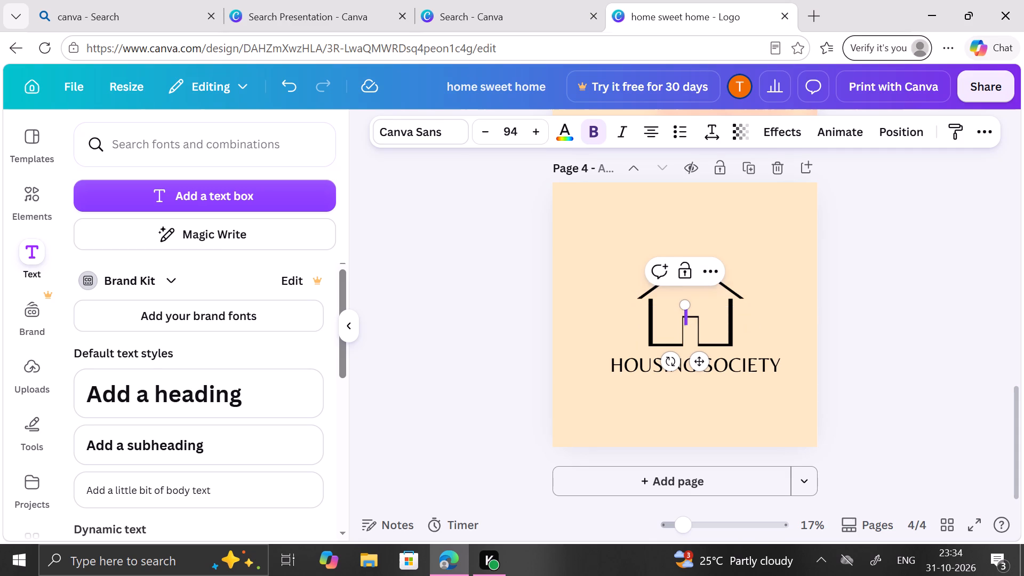
text(MADE)
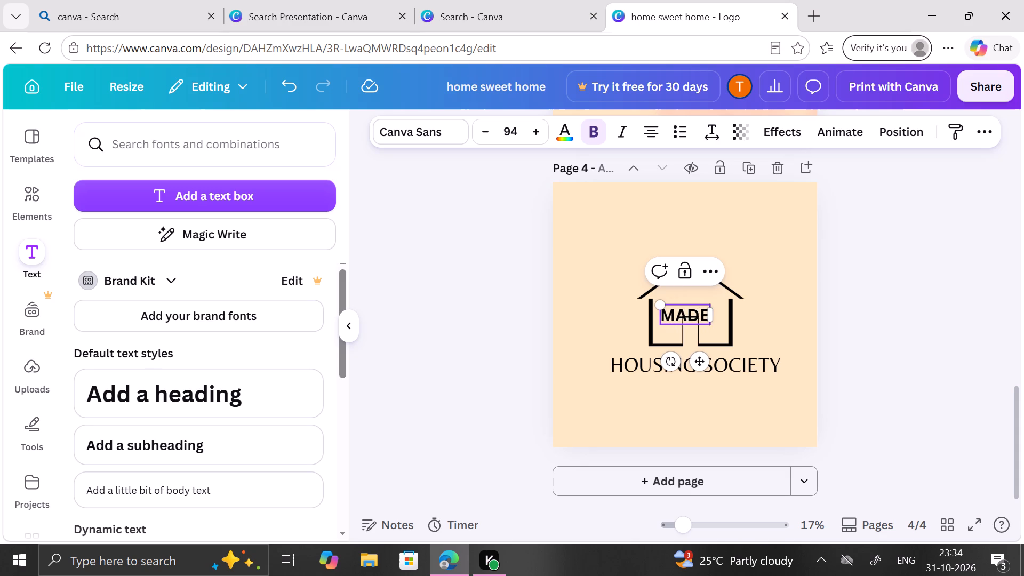
key(space)
text(WITH M)
text(EMORIES)
key(space)
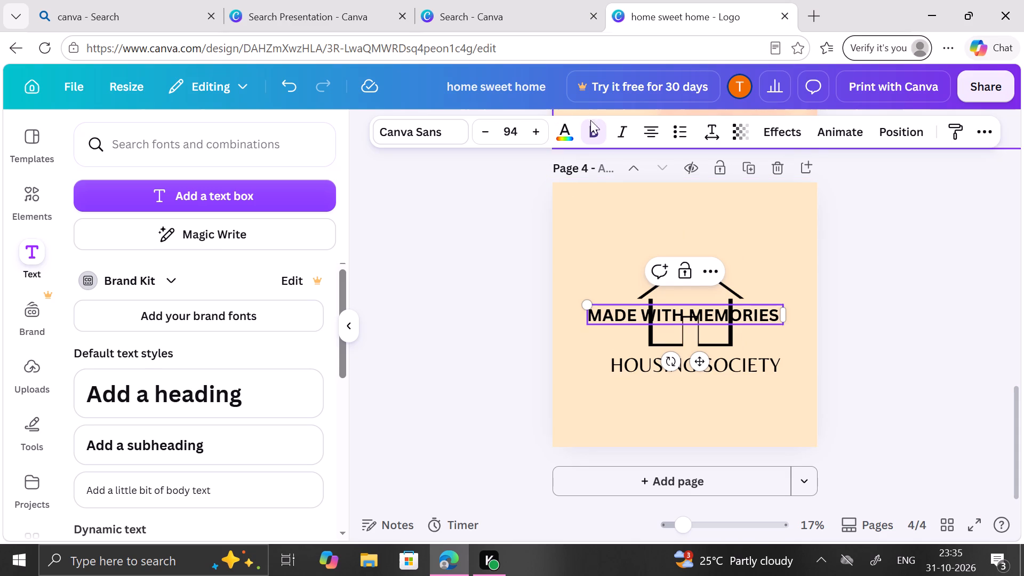
Change the font of the "MADE WITH MEMORIES" tagline on the fourth page to Belleza.
click(596, 135)
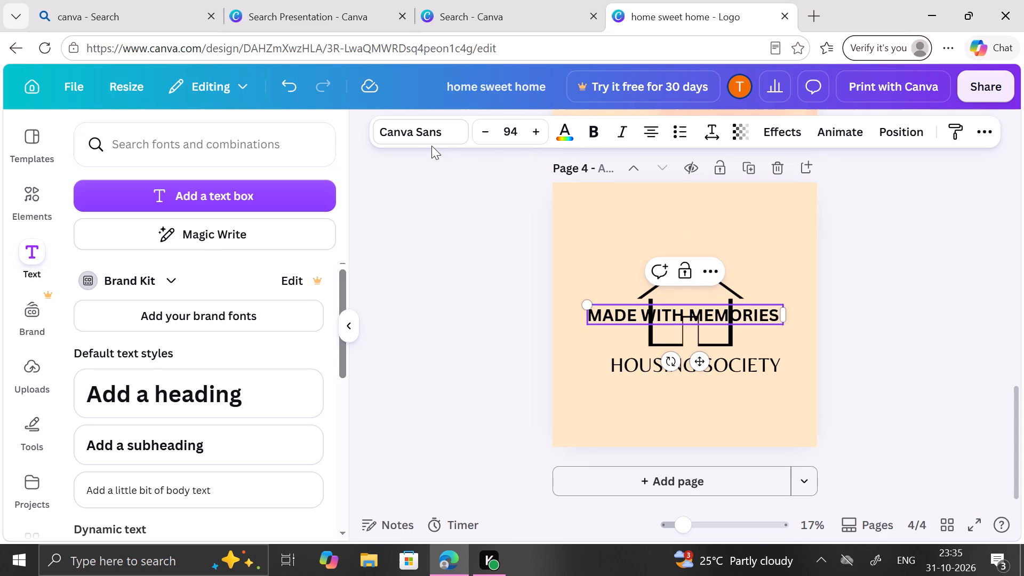
click(437, 139)
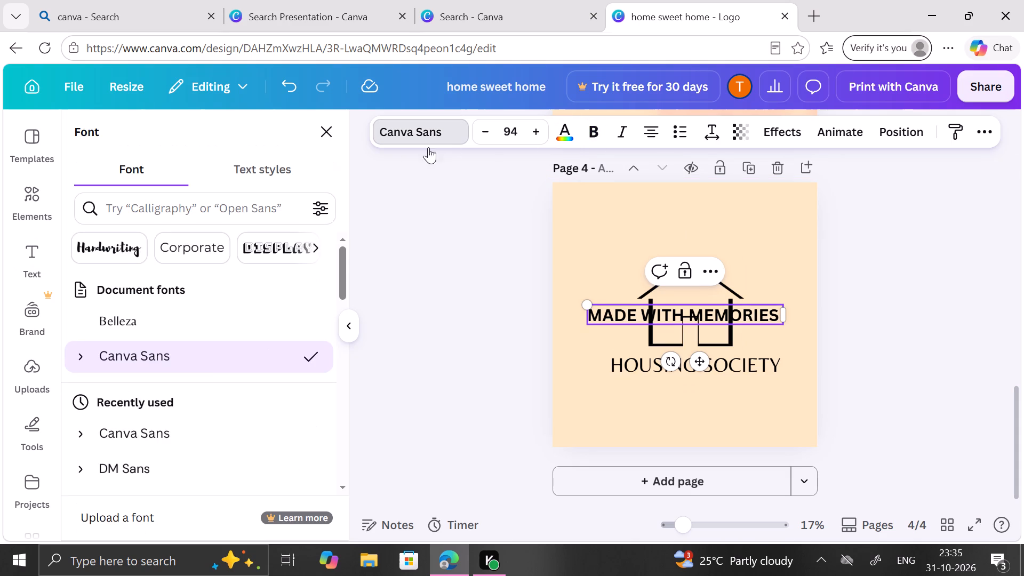
click(234, 325)
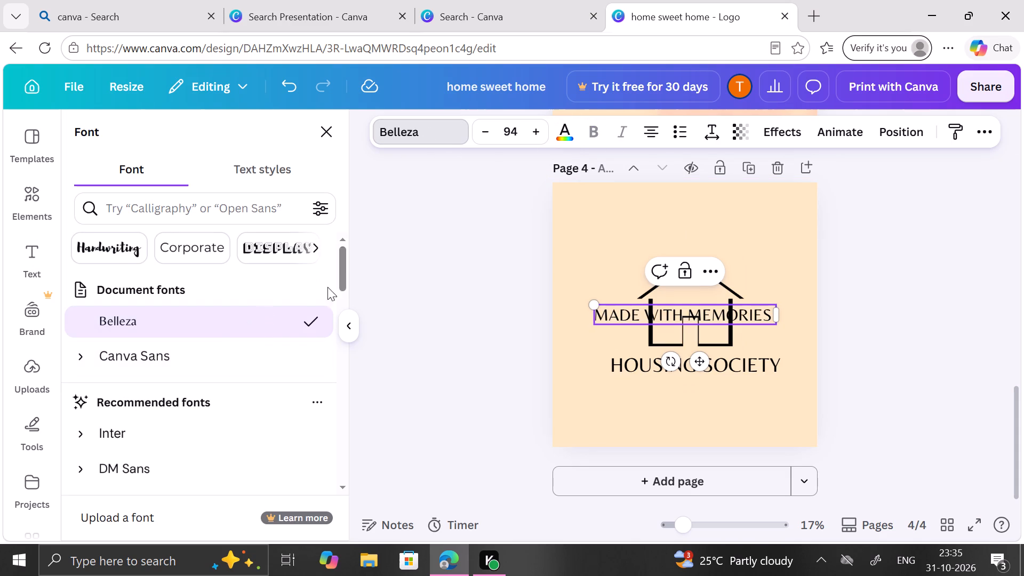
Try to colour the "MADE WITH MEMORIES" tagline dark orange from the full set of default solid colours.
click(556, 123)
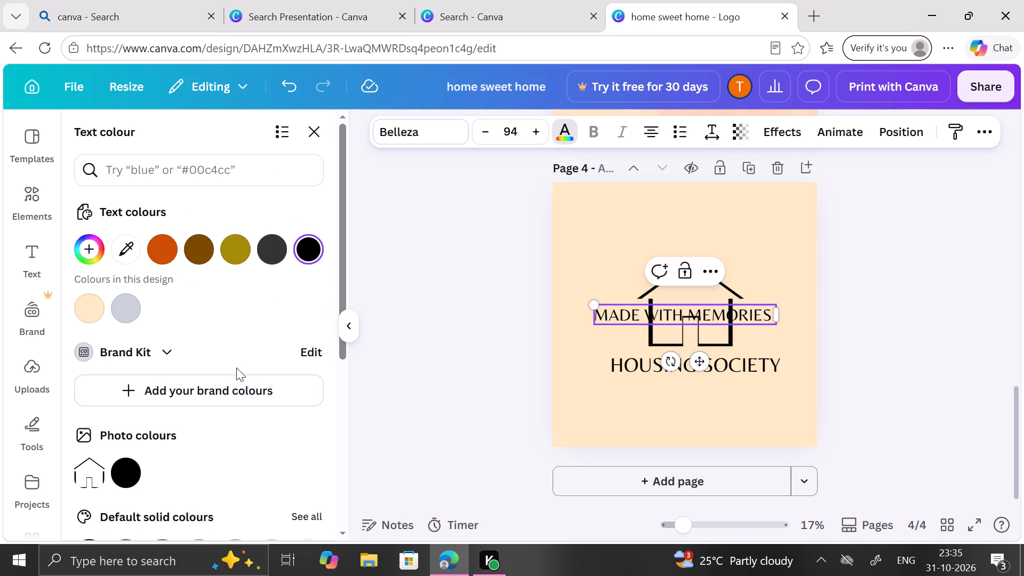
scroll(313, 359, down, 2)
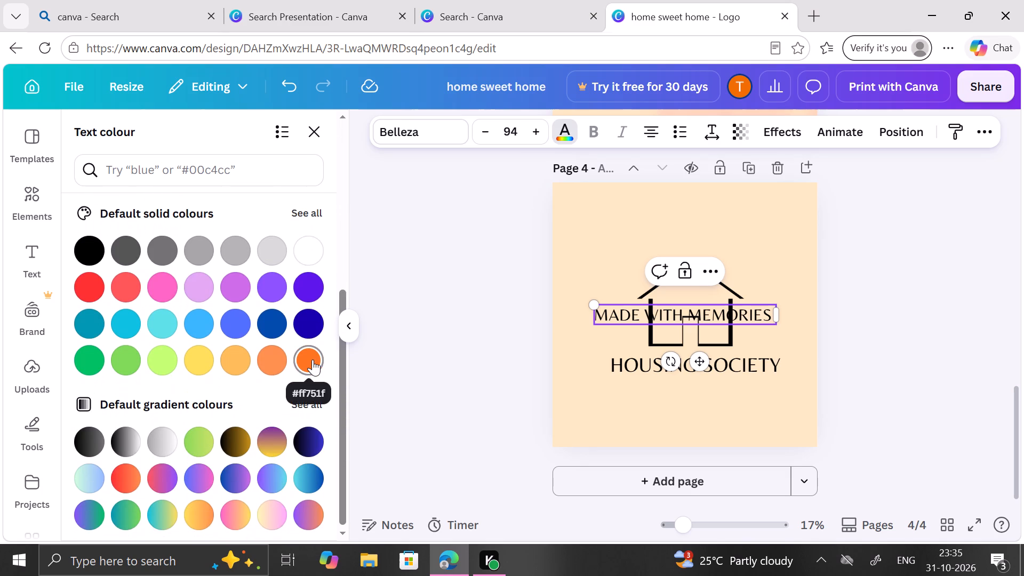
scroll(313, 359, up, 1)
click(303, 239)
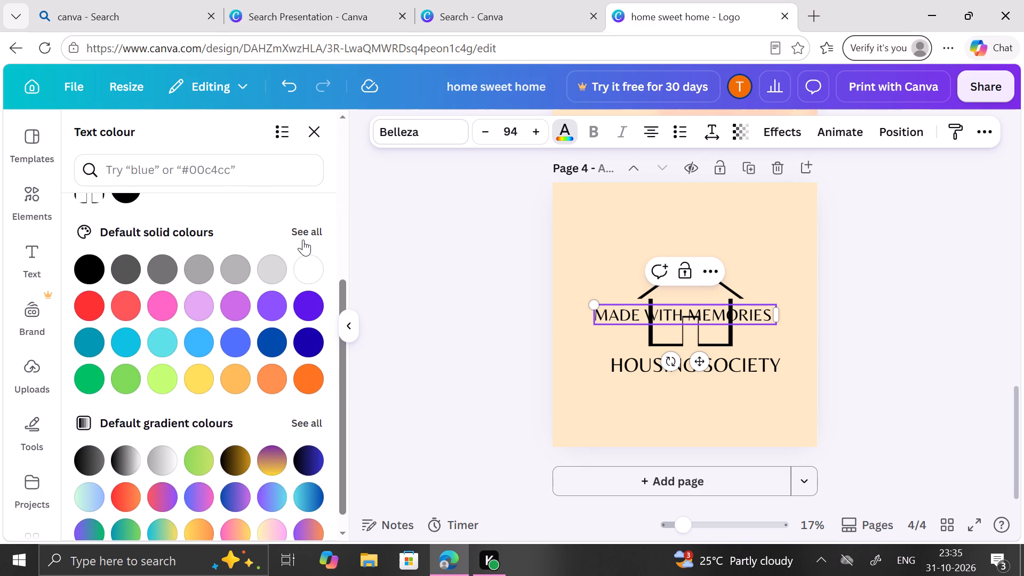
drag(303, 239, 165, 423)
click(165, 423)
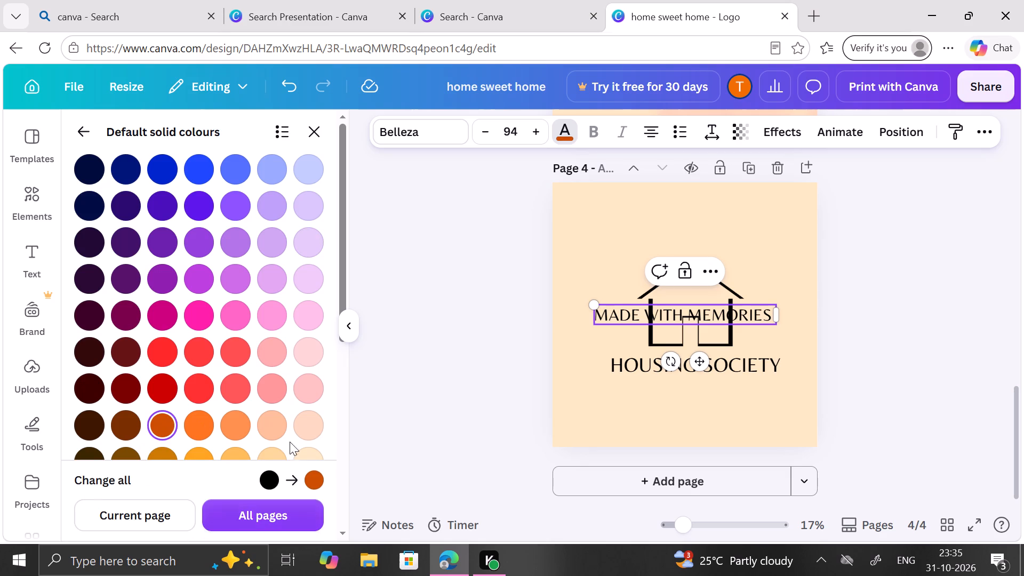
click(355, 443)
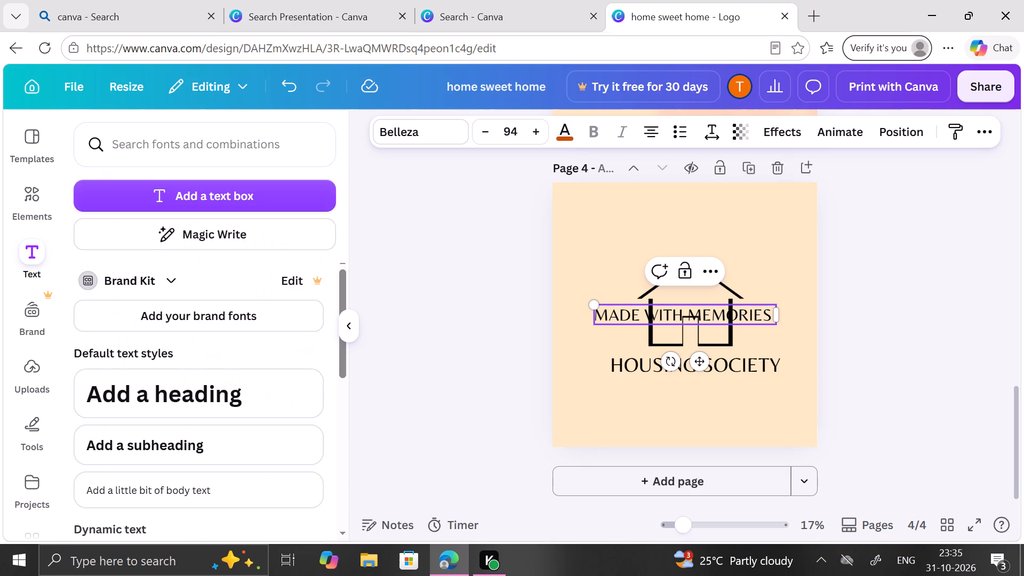
Select the whole "MADE WITH MEMORIES" text and set its text colour to dark orange.
drag(599, 315, 756, 321)
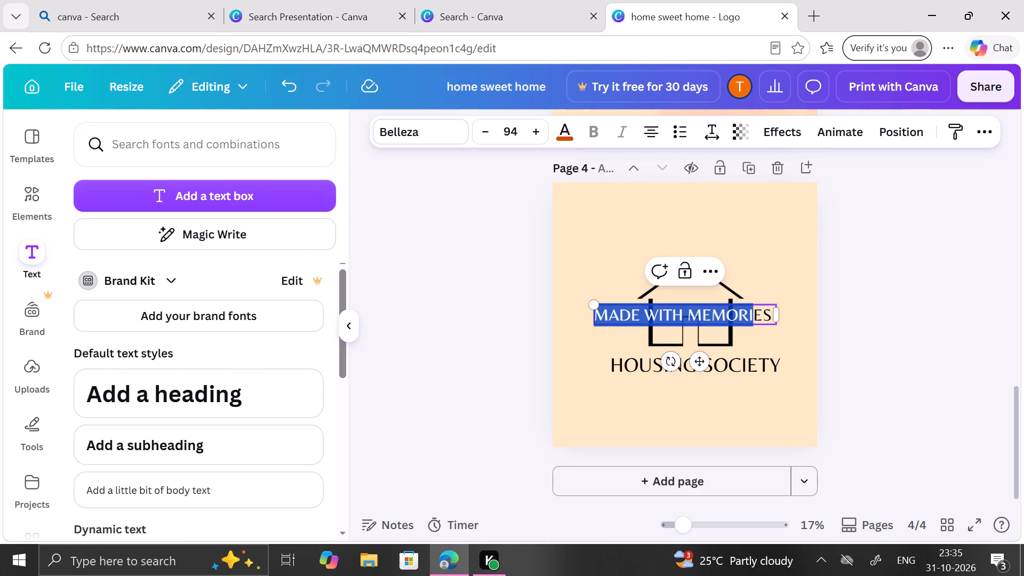
drag(756, 321, 769, 324)
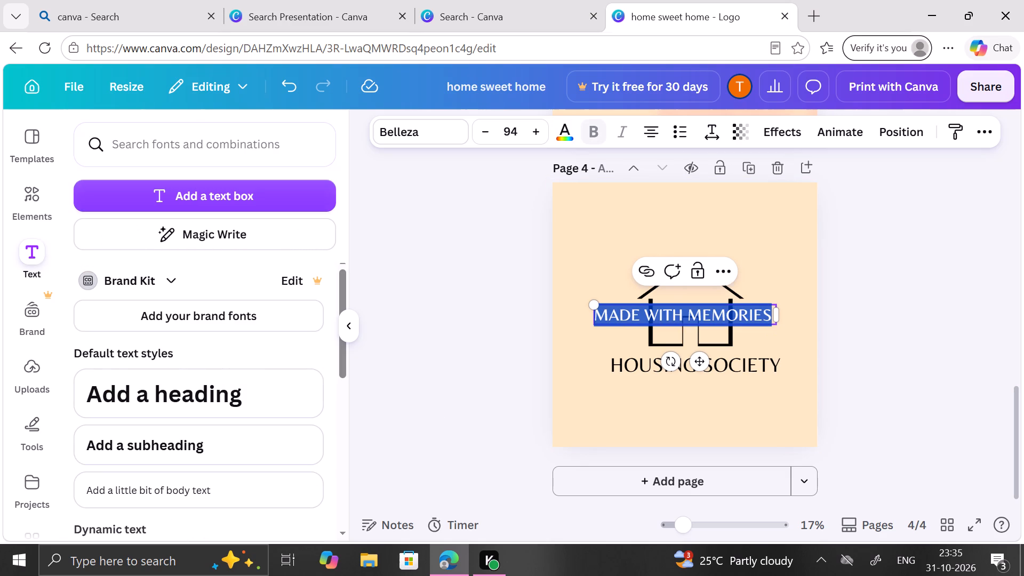
click(563, 124)
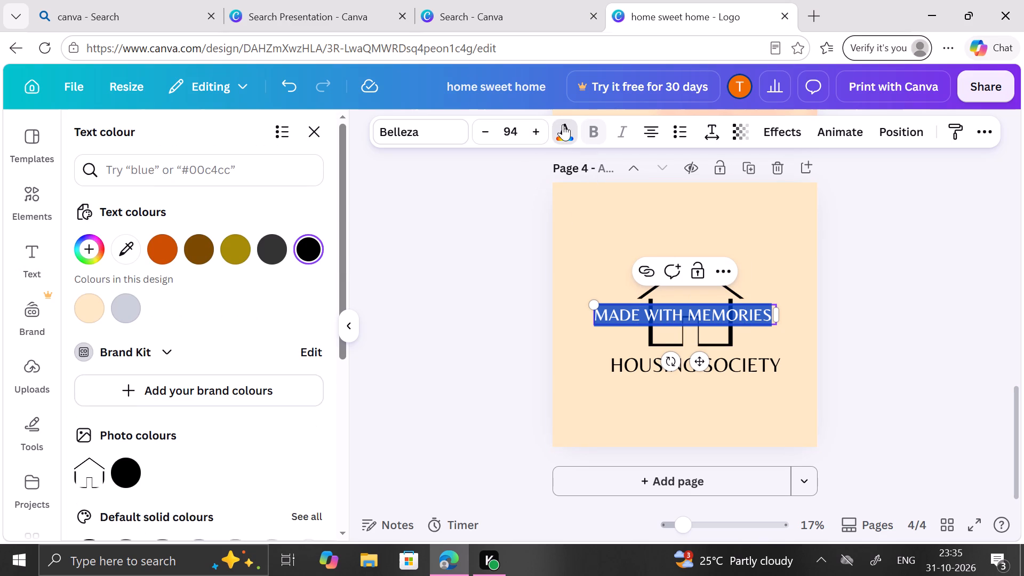
click(178, 247)
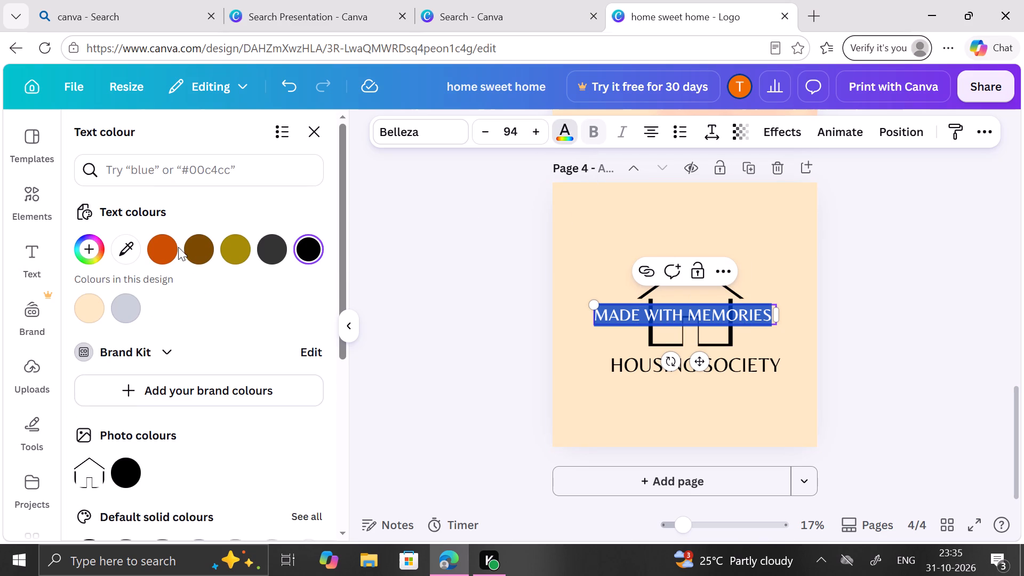
click(173, 247)
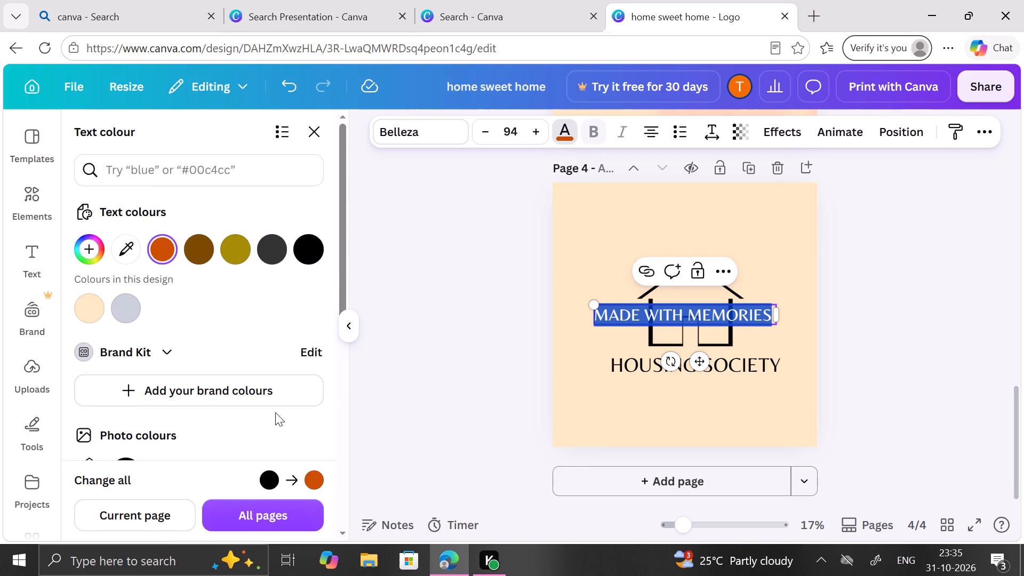
click(411, 386)
Reduce the whole "MADE WITH MEMORIES" tagline to font size 71.
drag(681, 314, 687, 351)
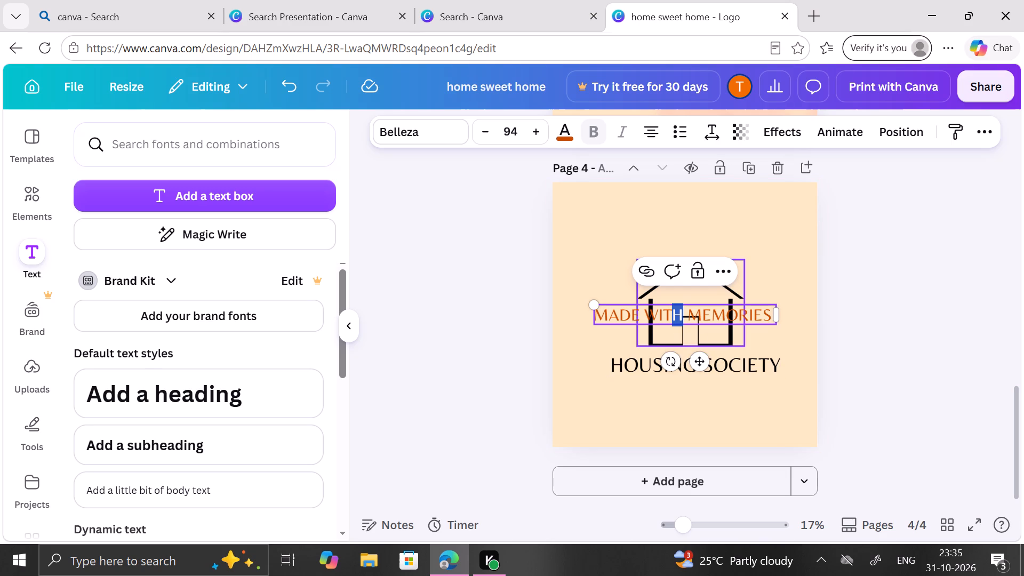
drag(597, 315, 727, 321)
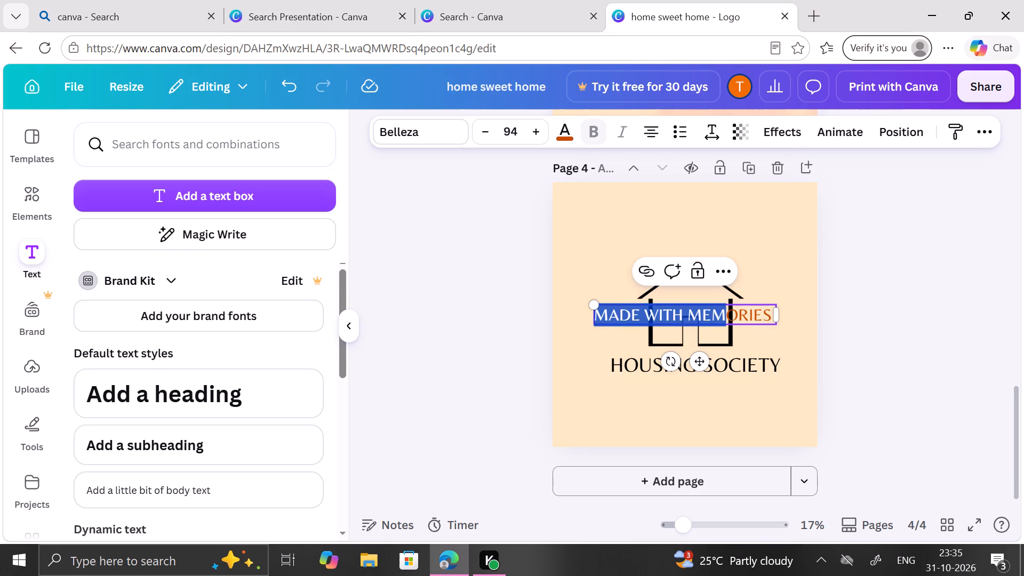
drag(727, 321, 770, 319)
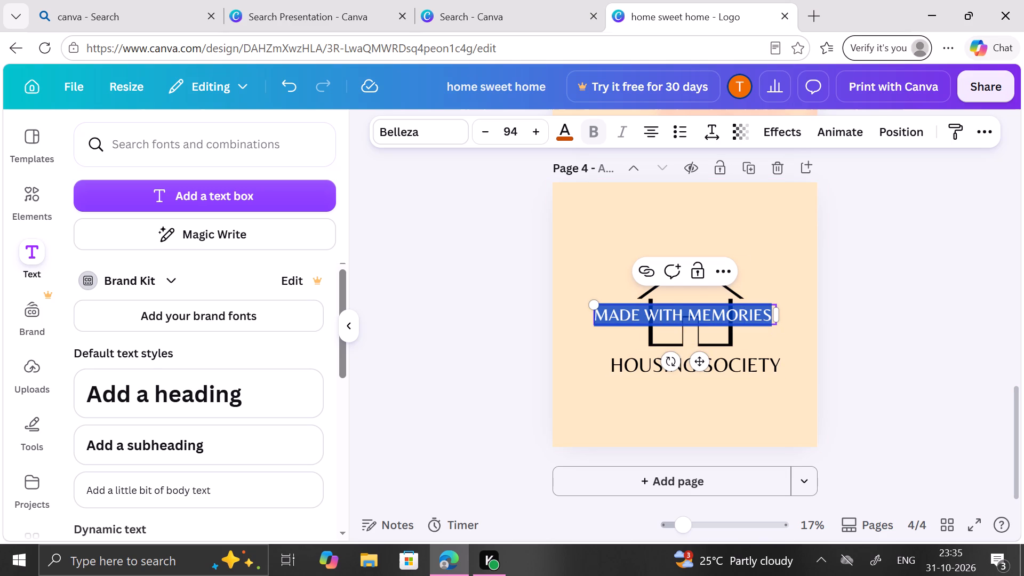
triple_click(494, 137)
triple_click(494, 137)
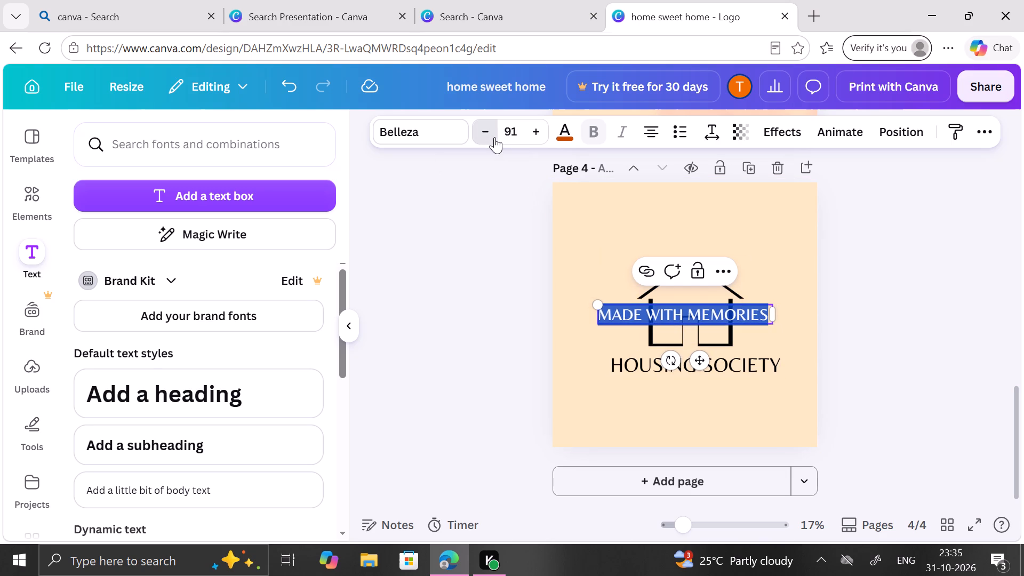
triple_click(494, 137)
triple_click(494, 137)
triple_click(494, 137)
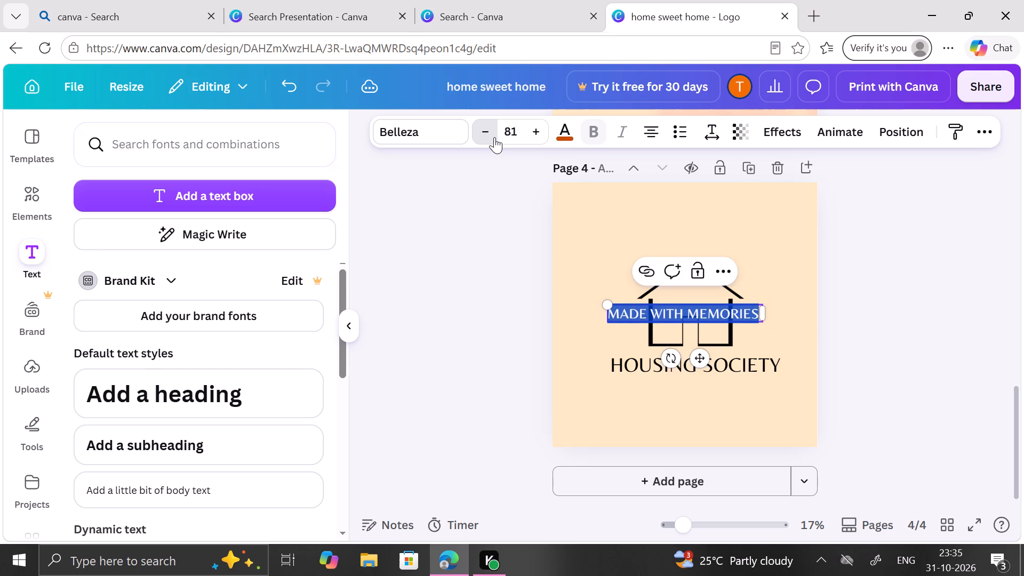
triple_click(494, 137)
triple_click(494, 137)
double_click(494, 137)
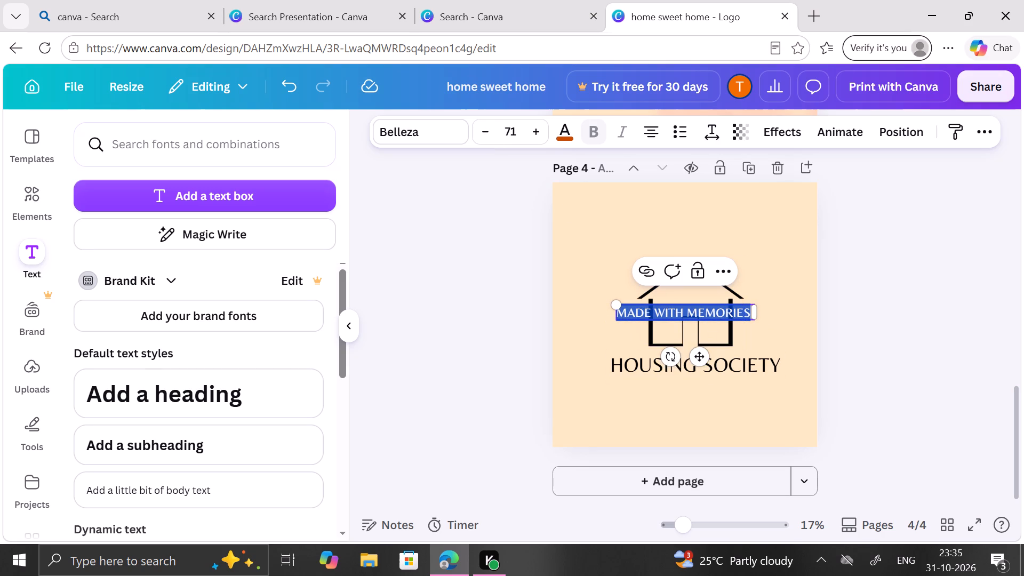
Move the "MADE WITH MEMORIES" tagline directly beneath the "HOUSING SOCIETY" heading, roughly centred under it.
drag(710, 316, 711, 339)
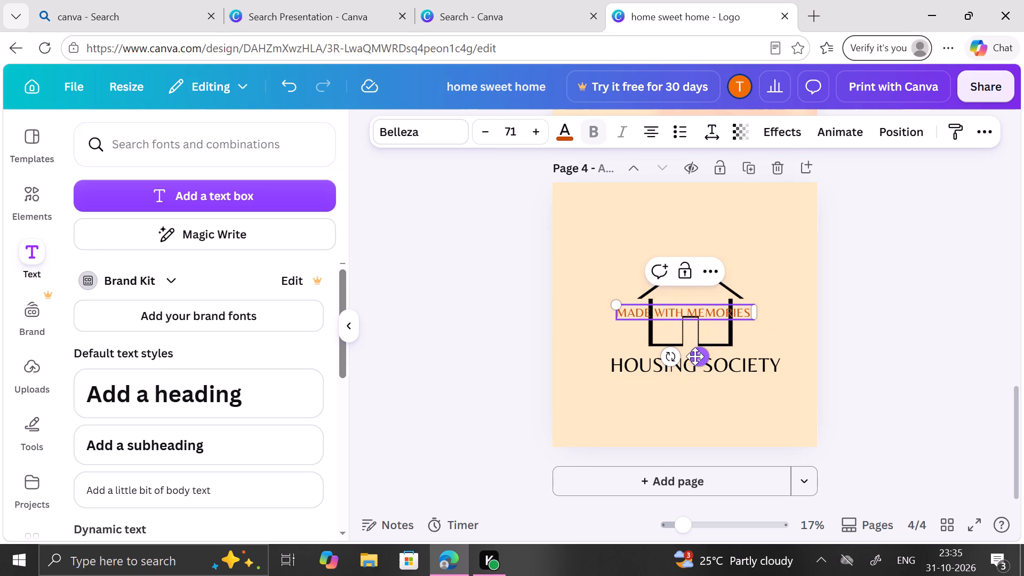
click(717, 307)
click(786, 310)
drag(741, 311, 752, 380)
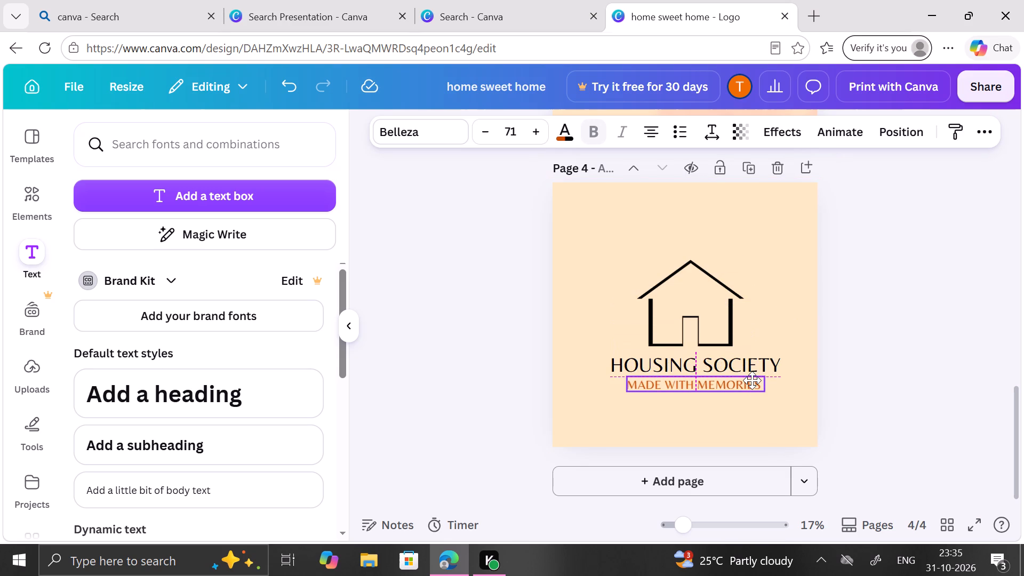
drag(752, 380, 752, 377)
click(737, 377)
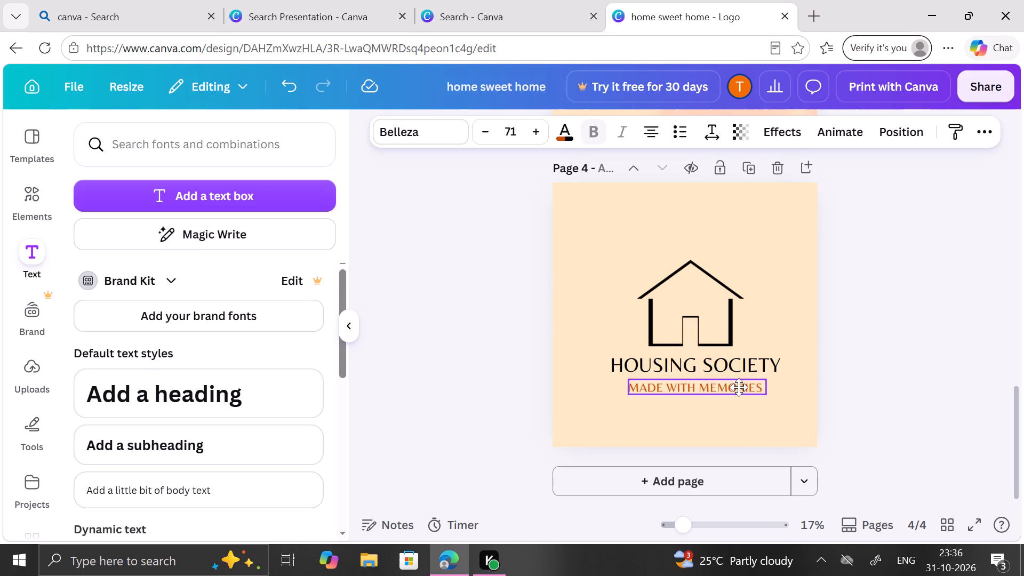
click(773, 325)
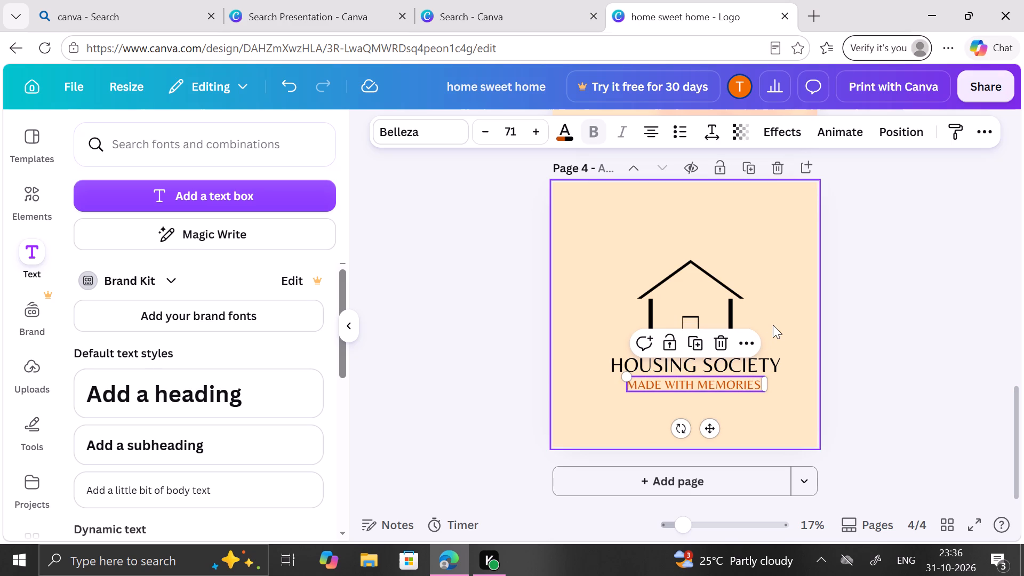
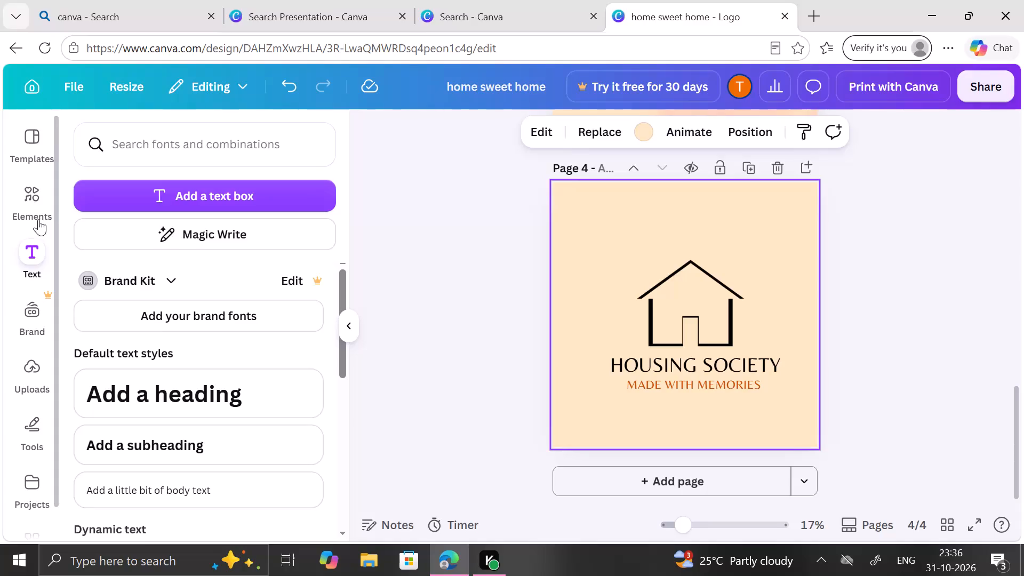
Search the elements for "pinks" and list all the matching graphics.
click(38, 219)
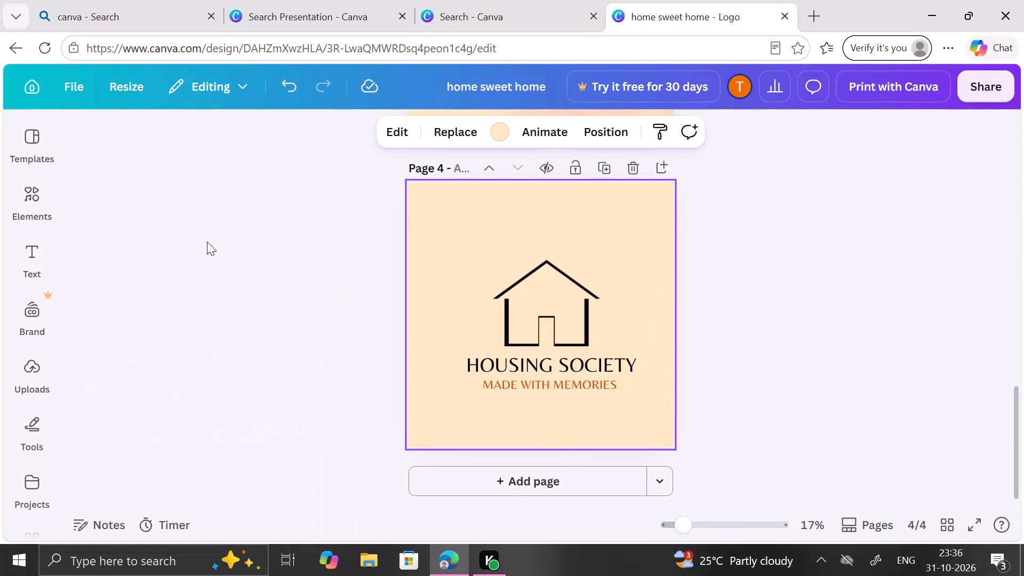
scroll(270, 225, up, 5)
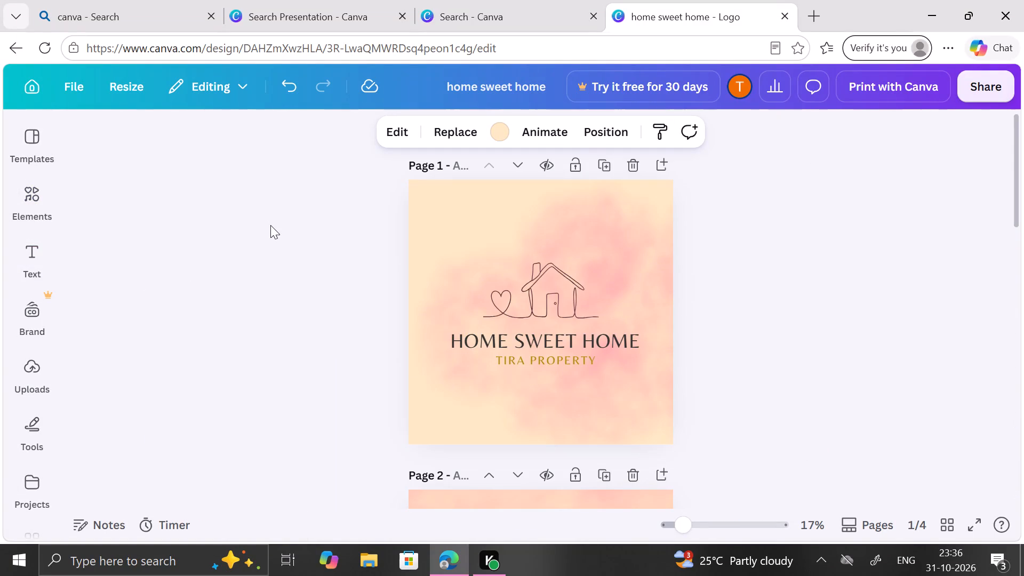
scroll(270, 225, down, 5)
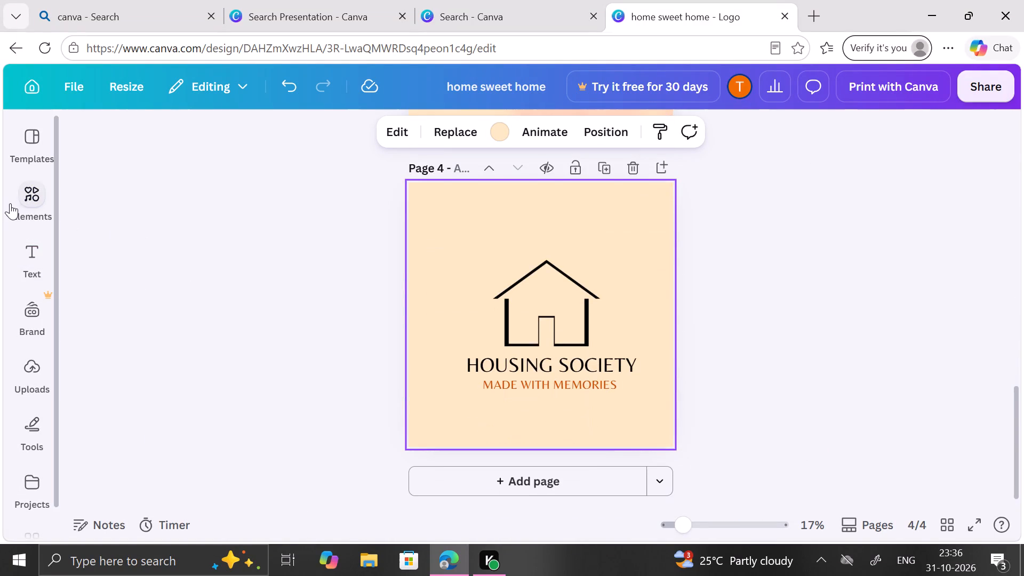
click(10, 203)
scroll(234, 200, right, 1)
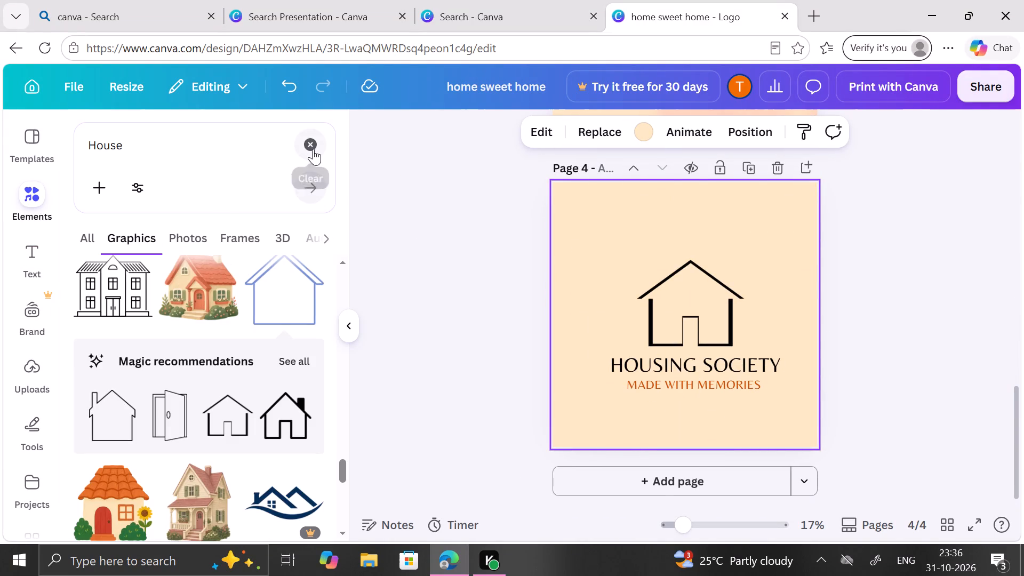
click(312, 149)
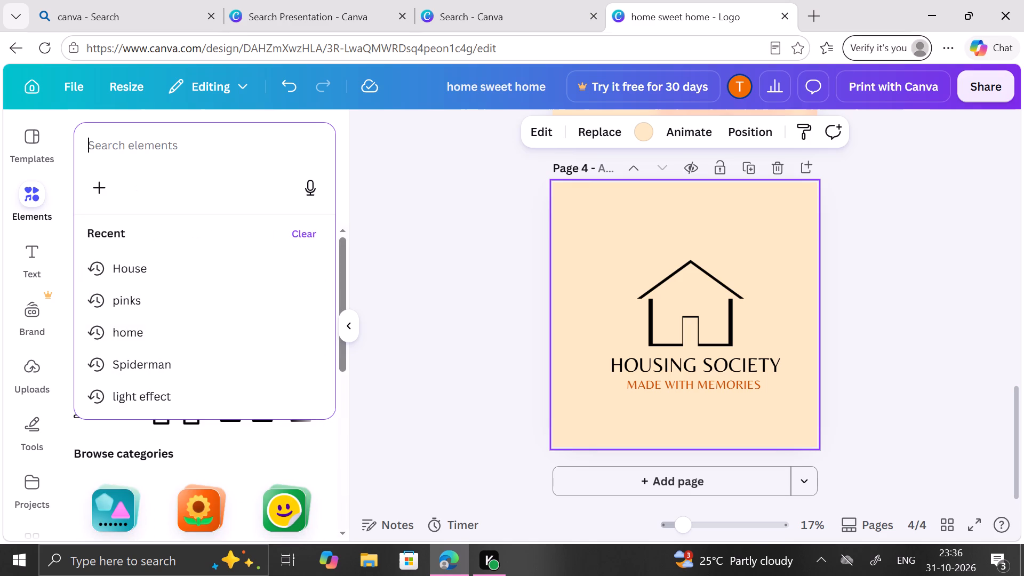
click(178, 309)
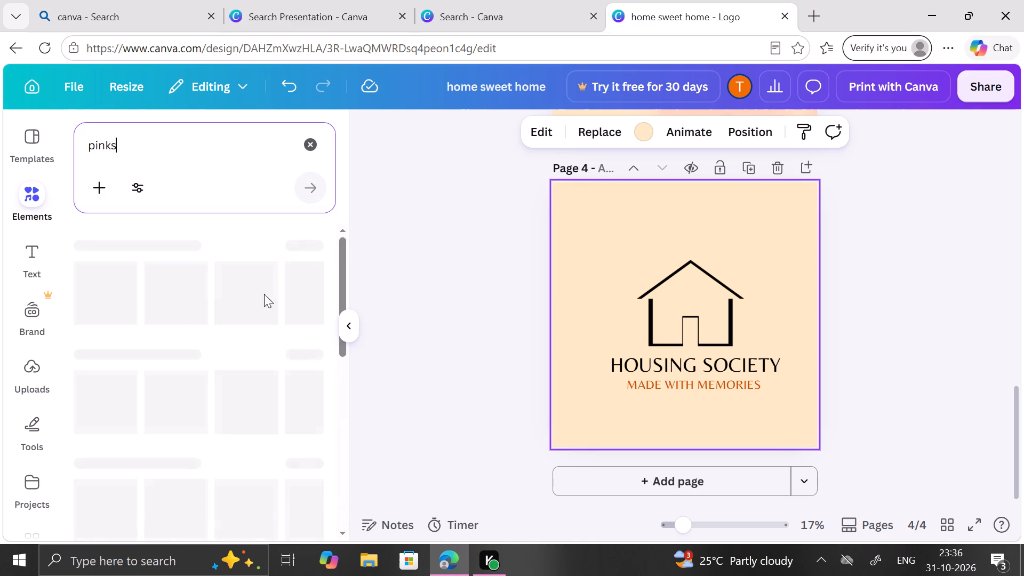
scroll(335, 420, down, 1)
scroll(335, 420, up, 1)
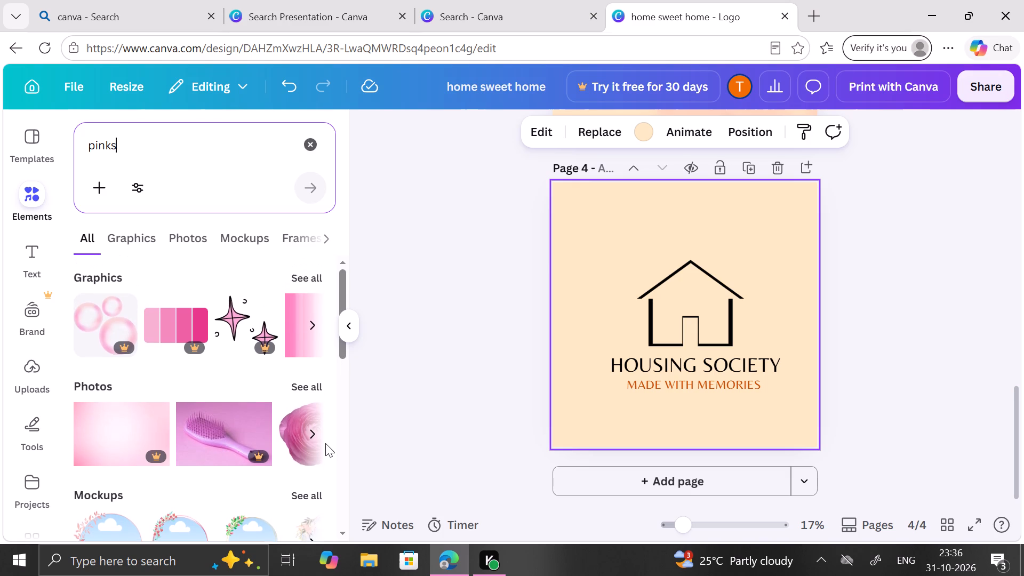
click(317, 281)
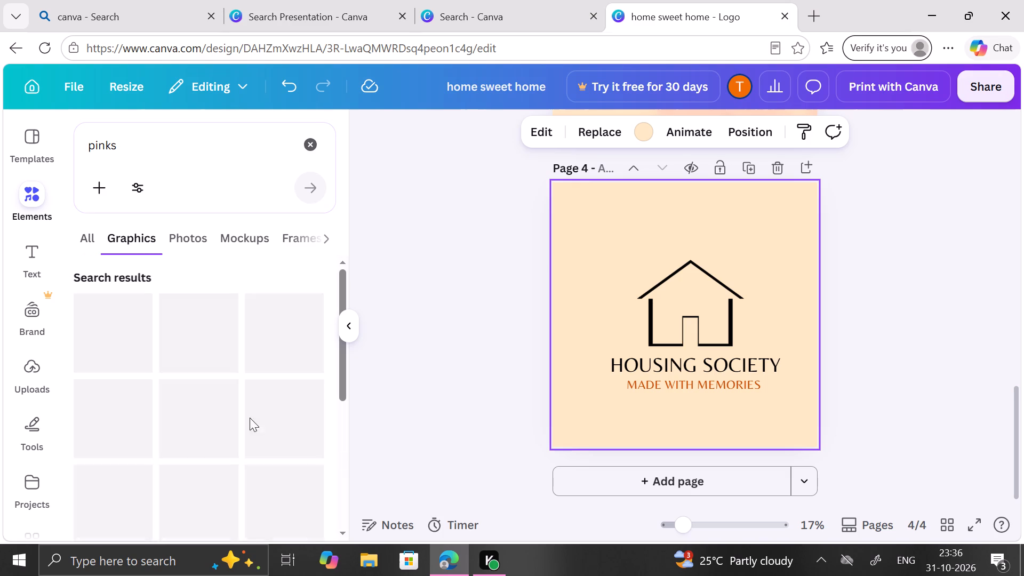
Add the soft pink watercolour cloud graphic over the house on page 4.
scroll(248, 424, down, 4)
scroll(248, 424, up, 1)
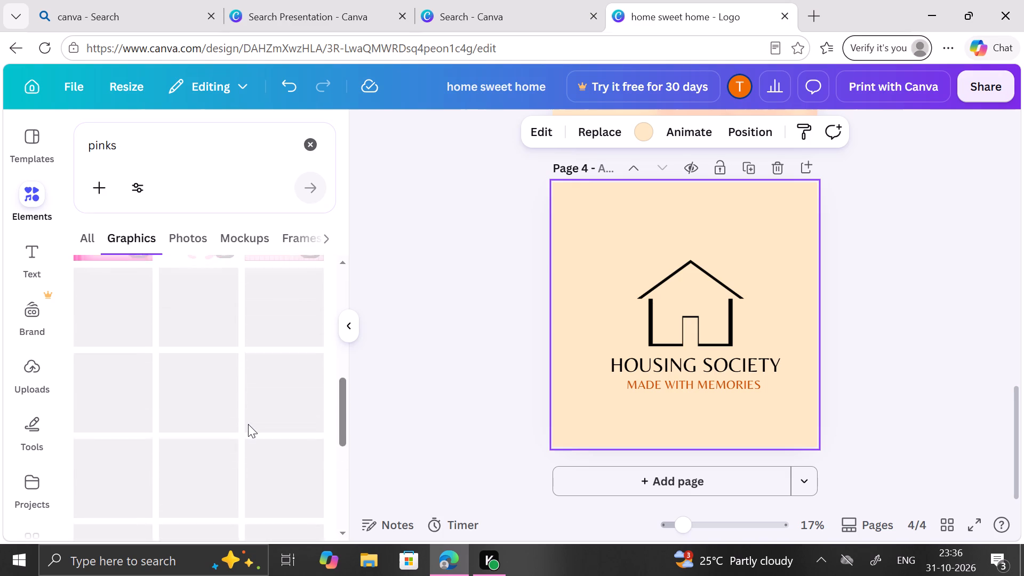
scroll(248, 424, down, 1)
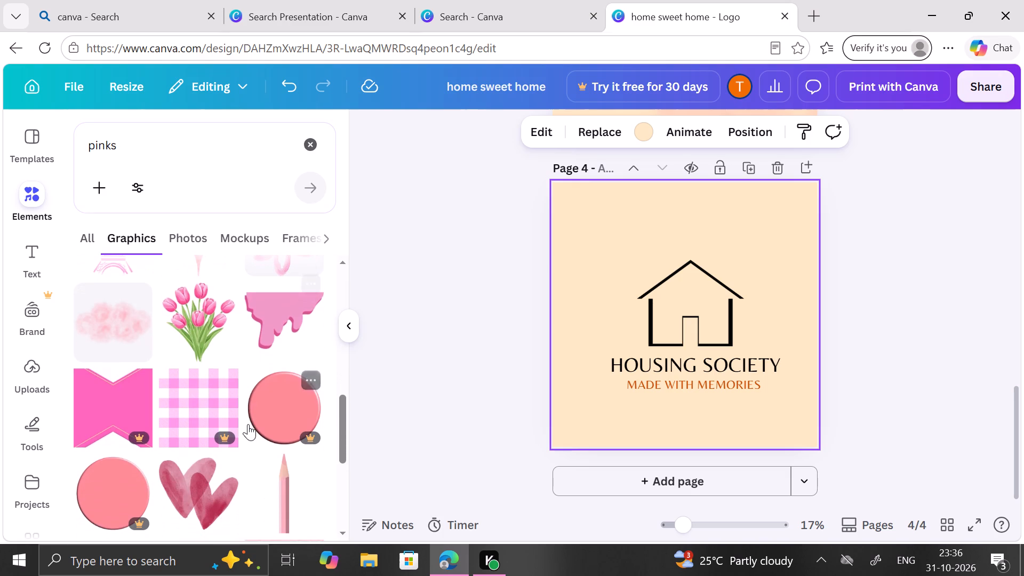
click(127, 343)
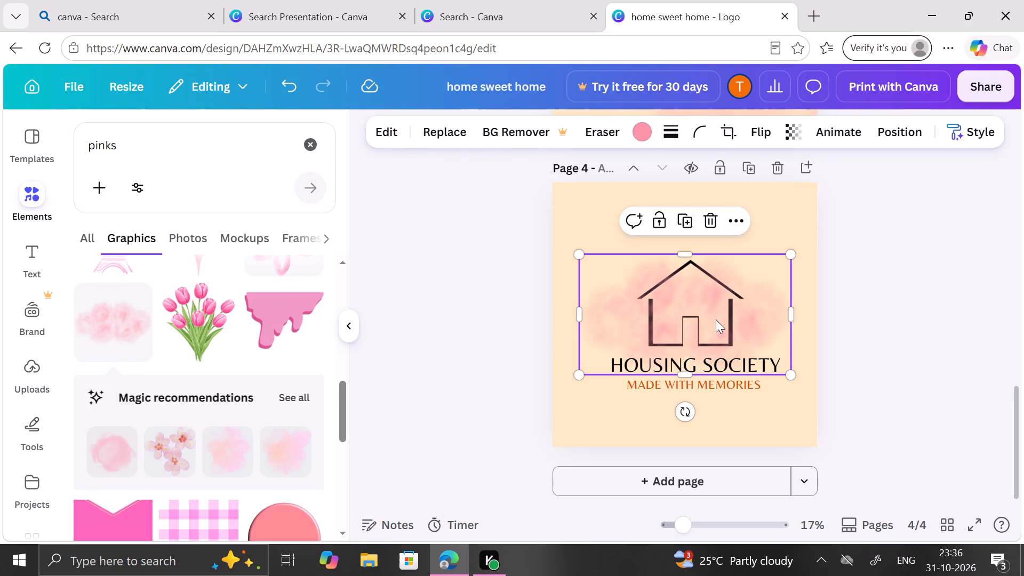
click(732, 413)
Add the two overlapping pink watercolour hearts to page 4 and shrink them to about 420 by 380.
scroll(292, 443, down, 2)
click(209, 407)
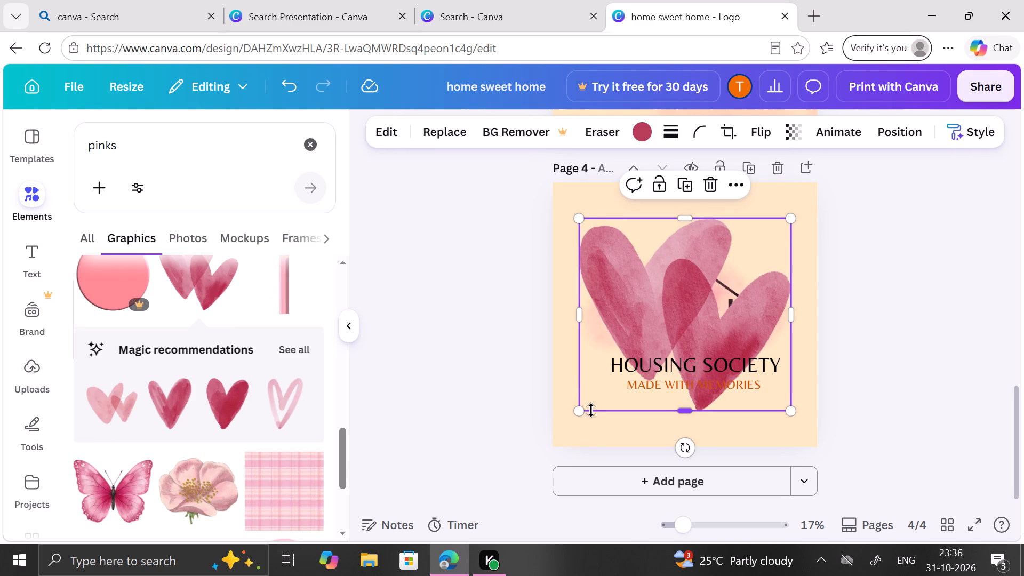
drag(581, 410, 649, 339)
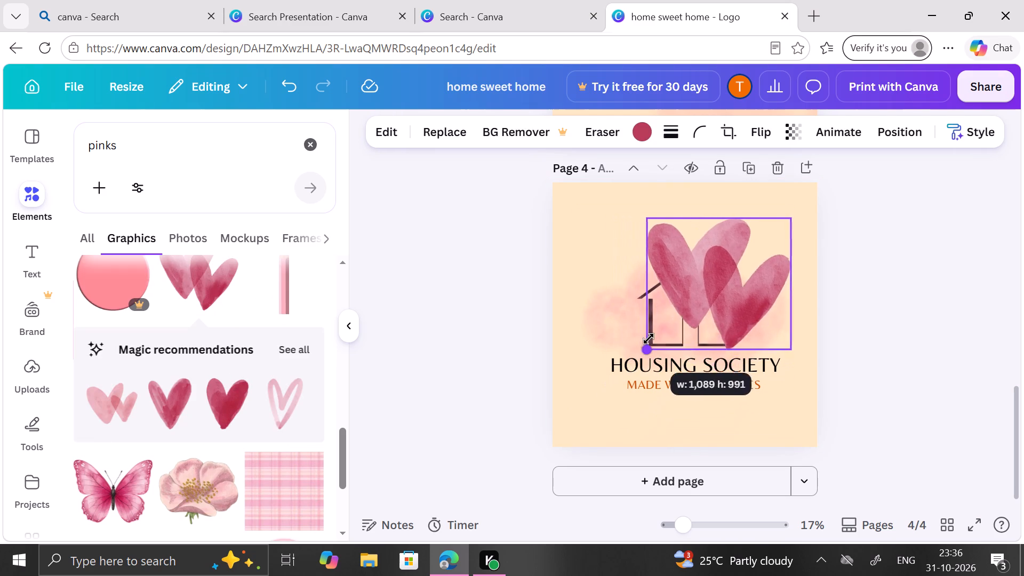
drag(649, 339, 725, 254)
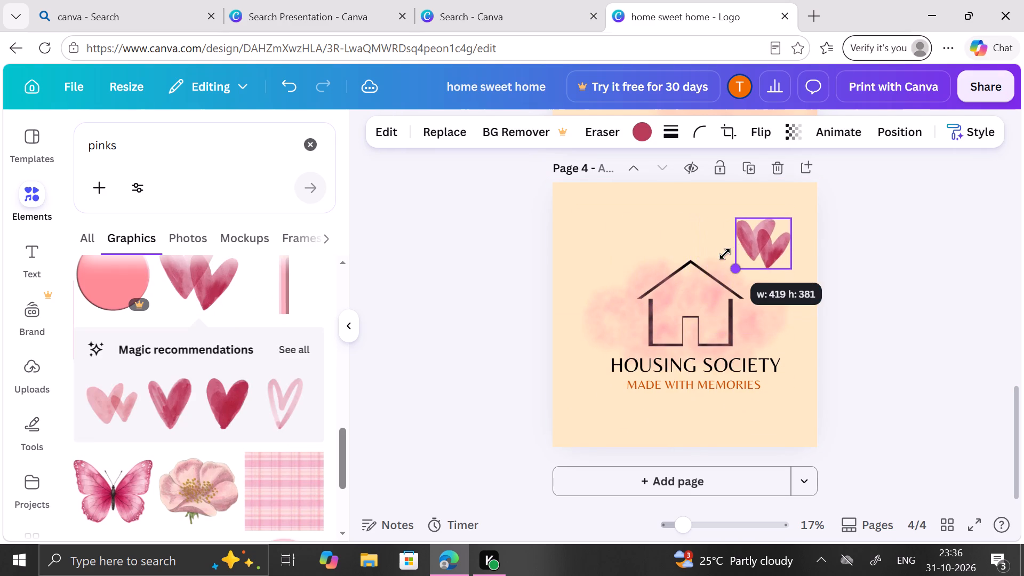
drag(725, 254, 727, 256)
Shrink the double hearts slightly more and place them just above the right slope of the house roof on page 4.
drag(757, 246, 752, 250)
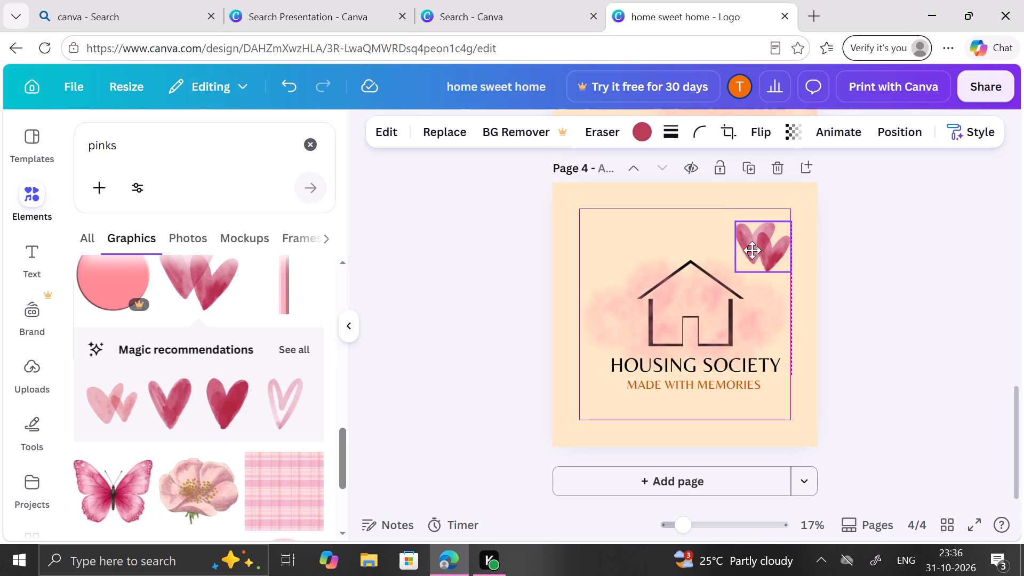
drag(752, 250, 746, 250)
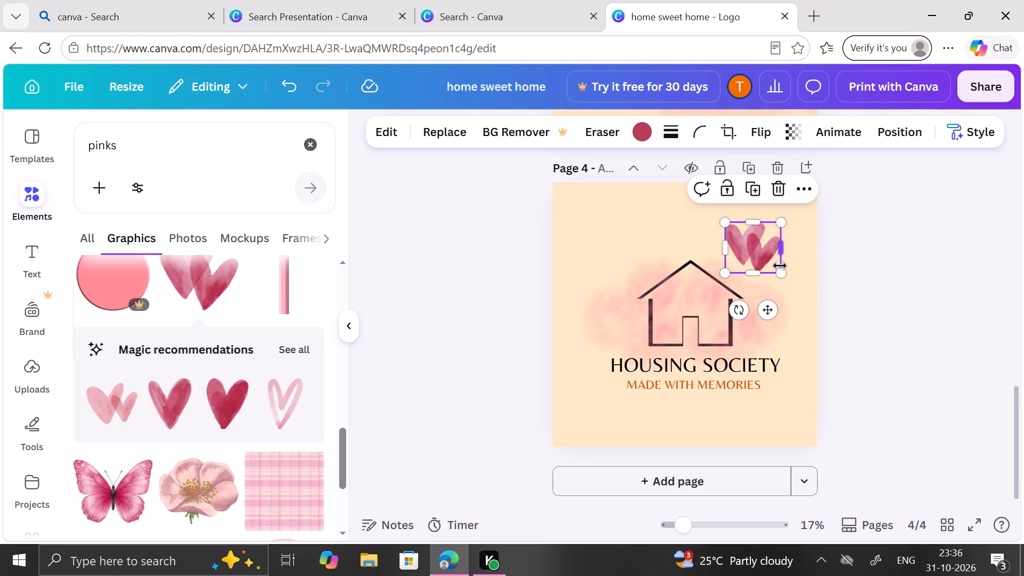
drag(781, 275, 779, 267)
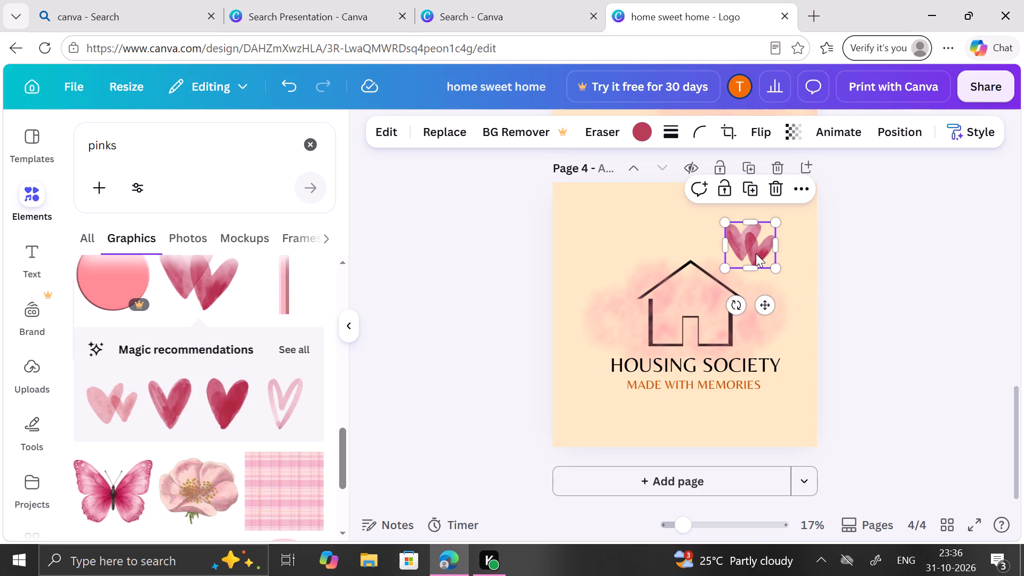
drag(755, 253, 759, 261)
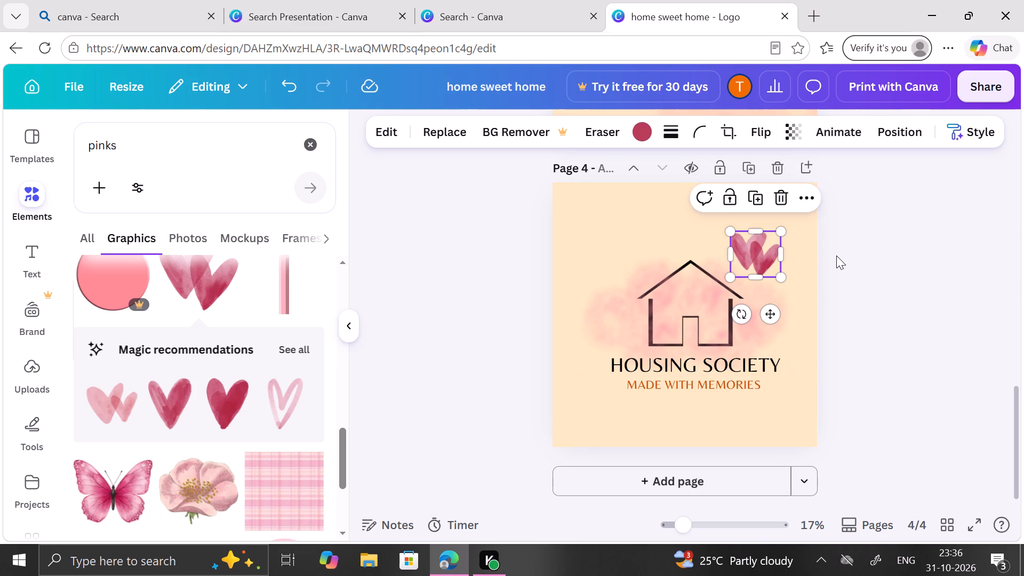
click(837, 255)
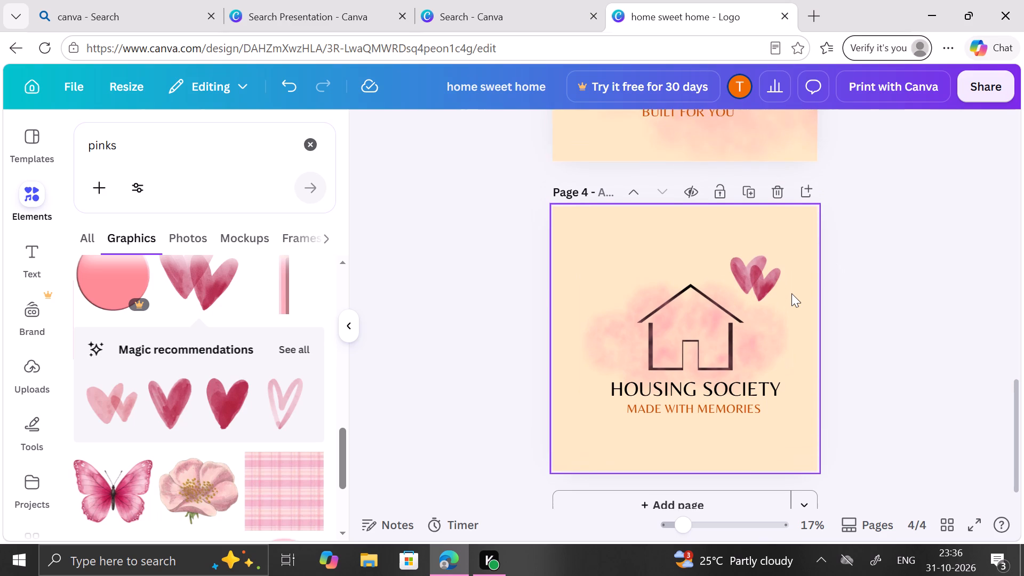
scroll(791, 293, down, 1)
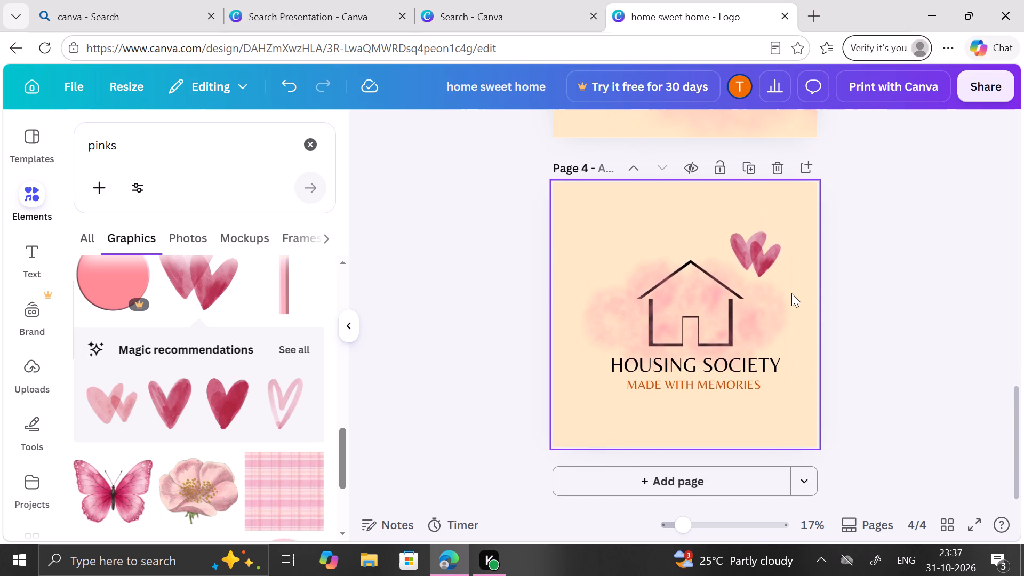
scroll(791, 293, up, 2)
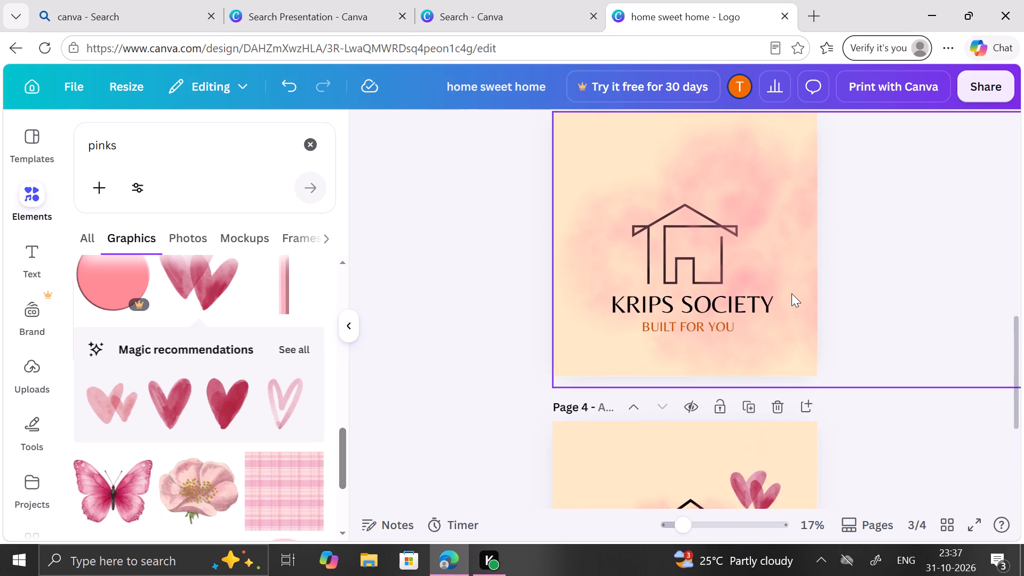
scroll(748, 310, down, 2)
drag(761, 263, 761, 270)
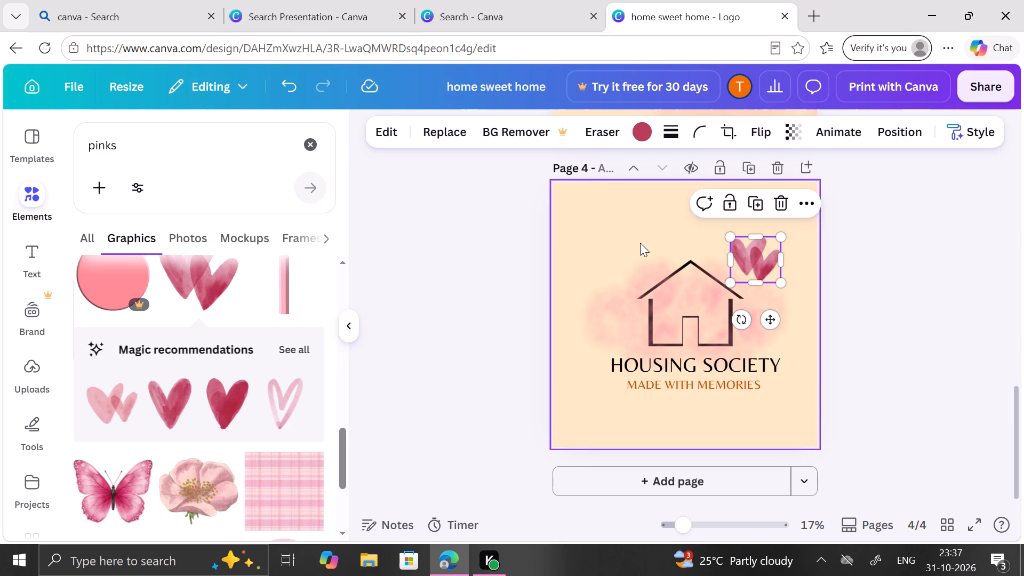
click(640, 243)
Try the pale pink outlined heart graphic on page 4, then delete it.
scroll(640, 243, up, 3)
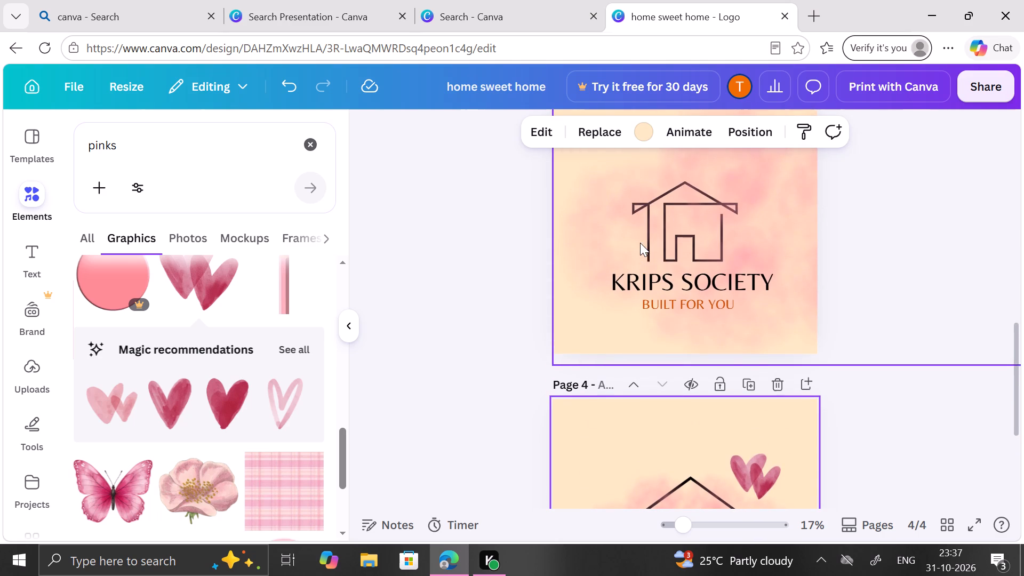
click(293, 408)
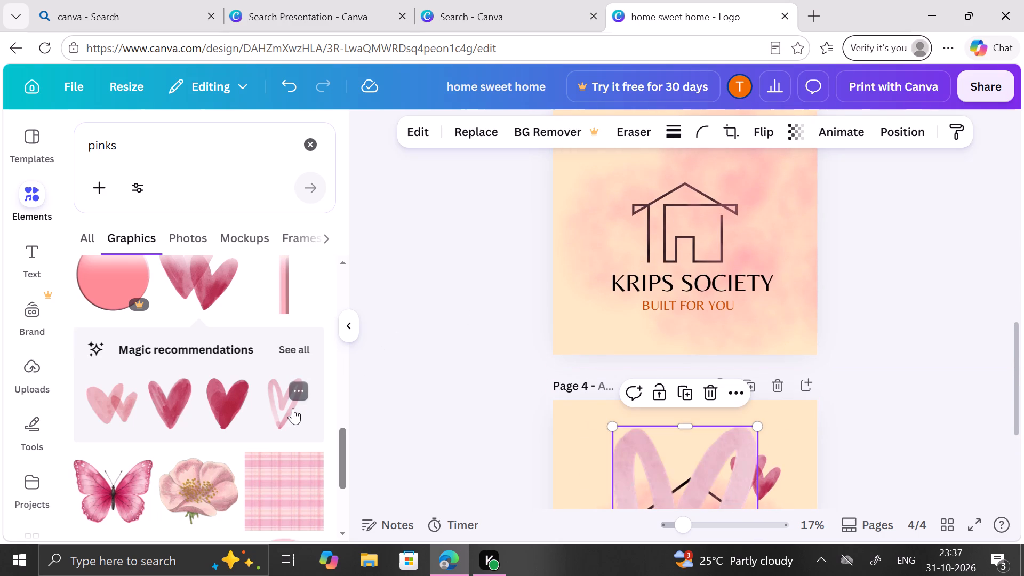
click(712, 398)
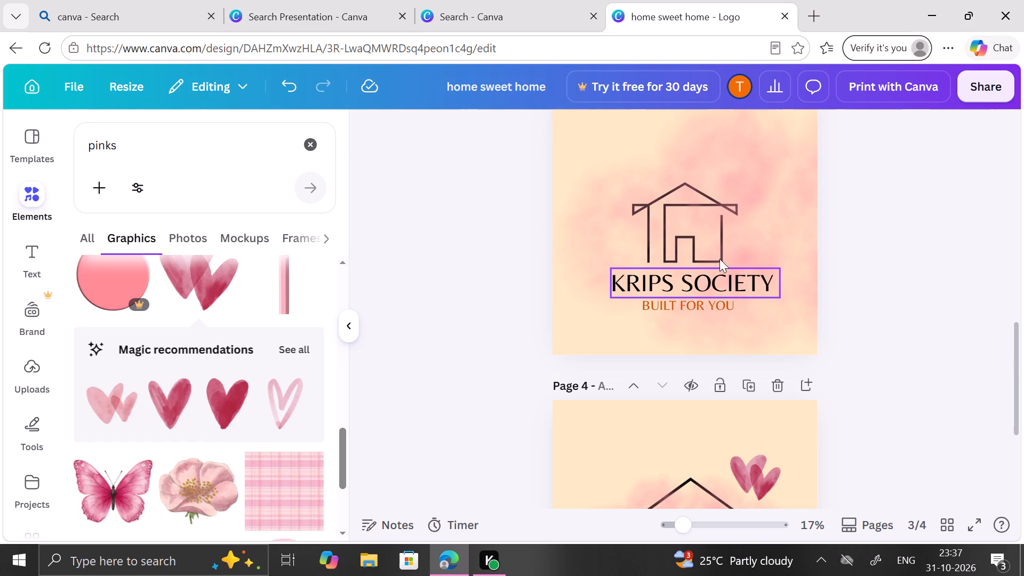
Add the pale pink outlined heart to the "KRIPS SOCIETY" logo on page 3 and shrink it to about 270 by 390.
click(738, 203)
scroll(738, 203, up, 2)
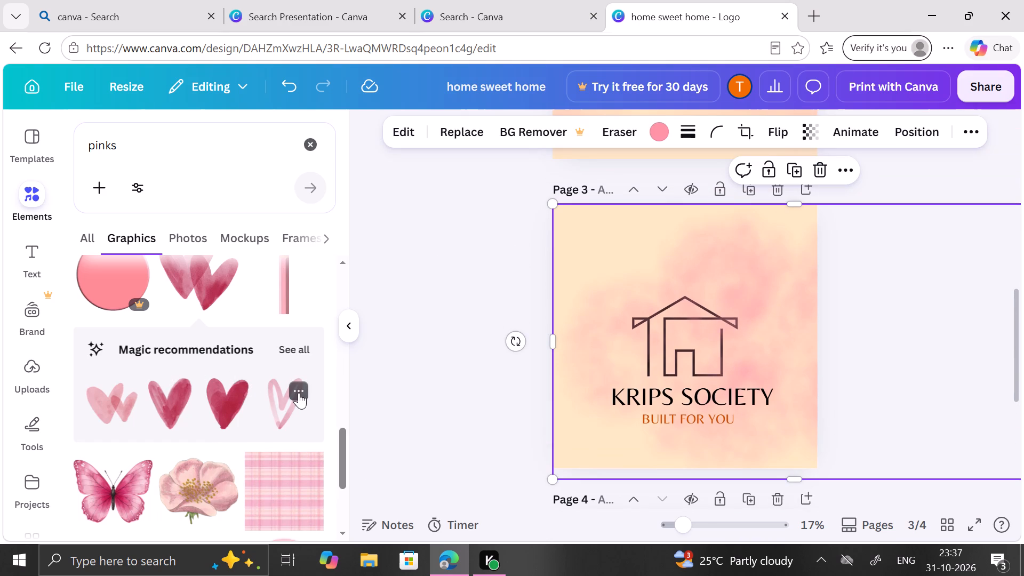
click(299, 393)
click(290, 411)
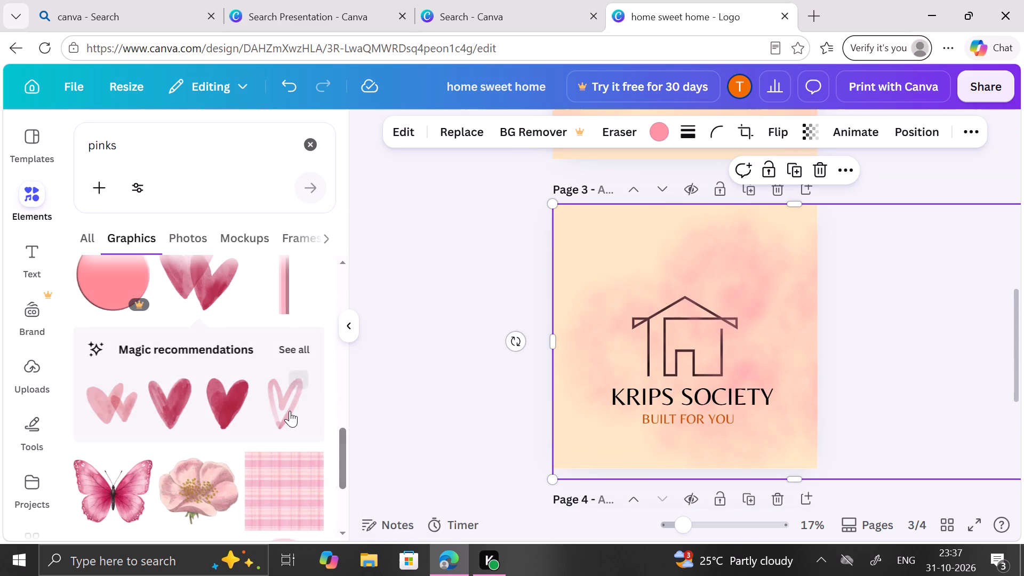
click(290, 411)
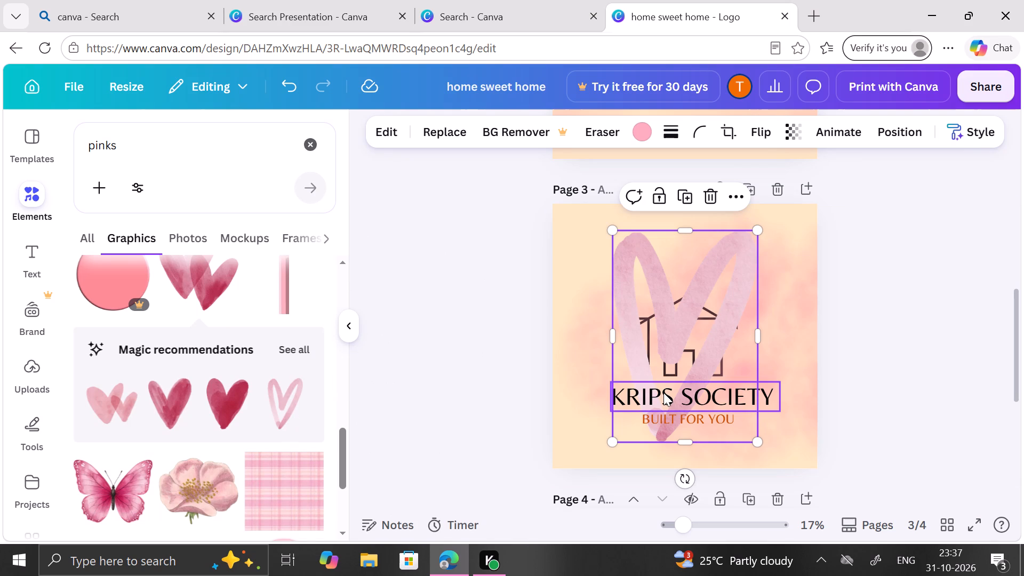
drag(757, 446, 715, 411)
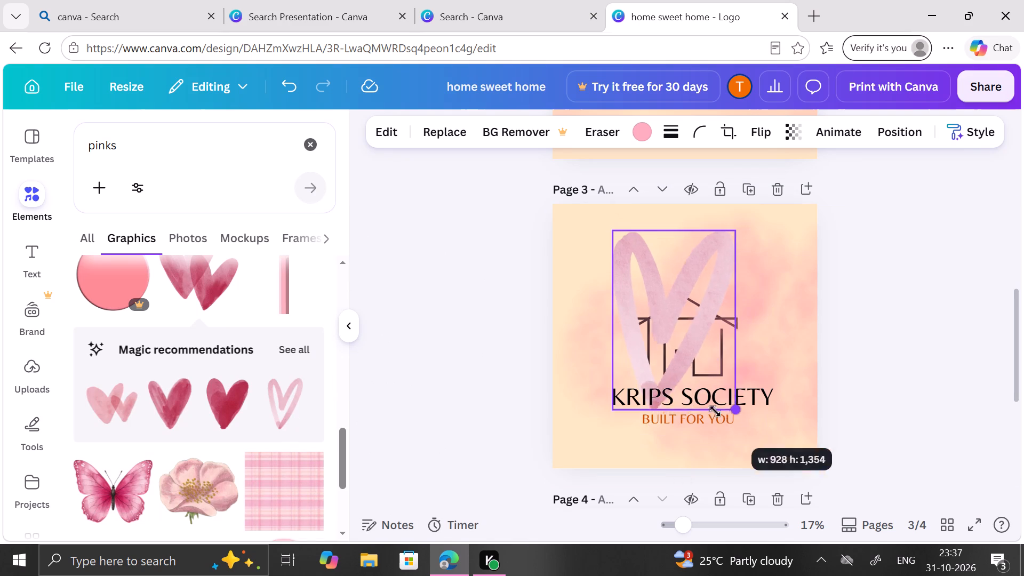
drag(715, 411, 602, 317)
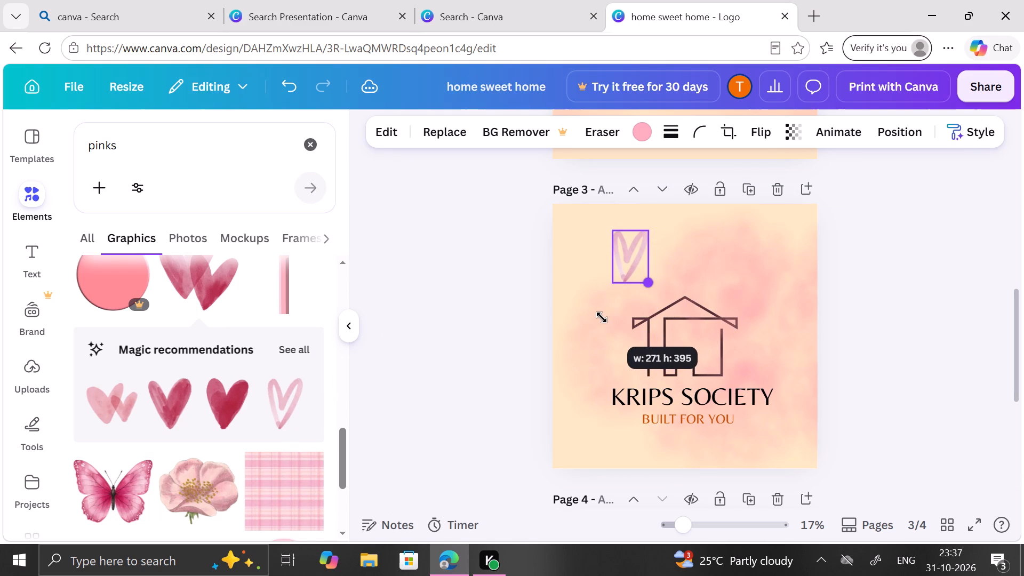
drag(602, 317, 602, 316)
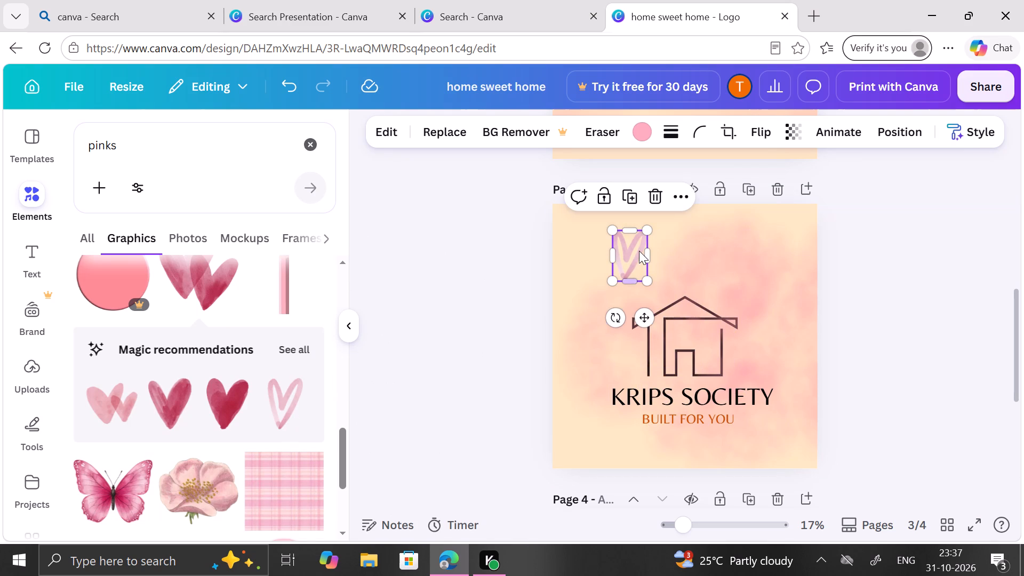
Move the outlined heart into the lower-right corner of the "KRIPS SOCIETY" logo on page 3.
drag(639, 251, 804, 429)
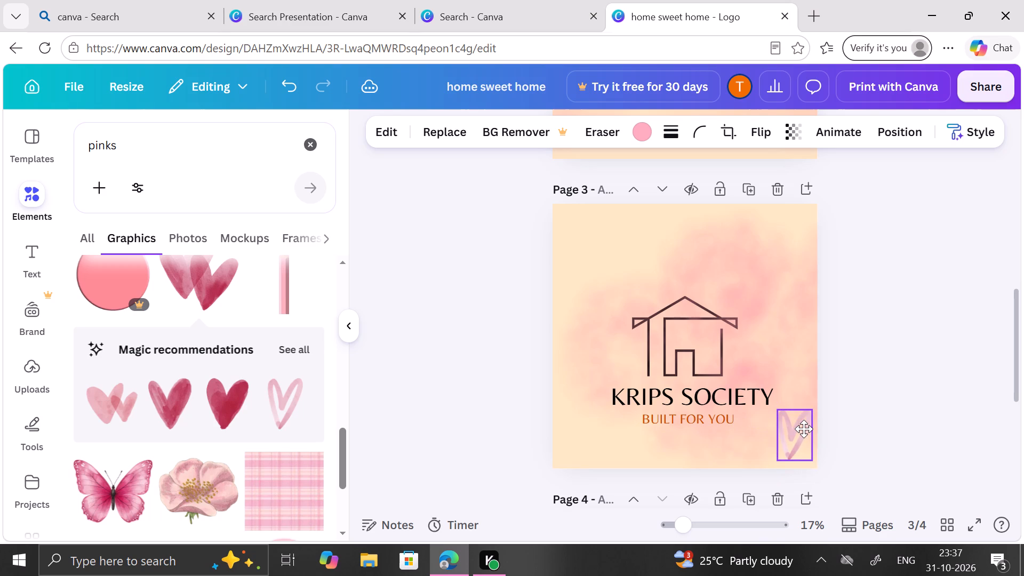
drag(804, 429, 804, 429)
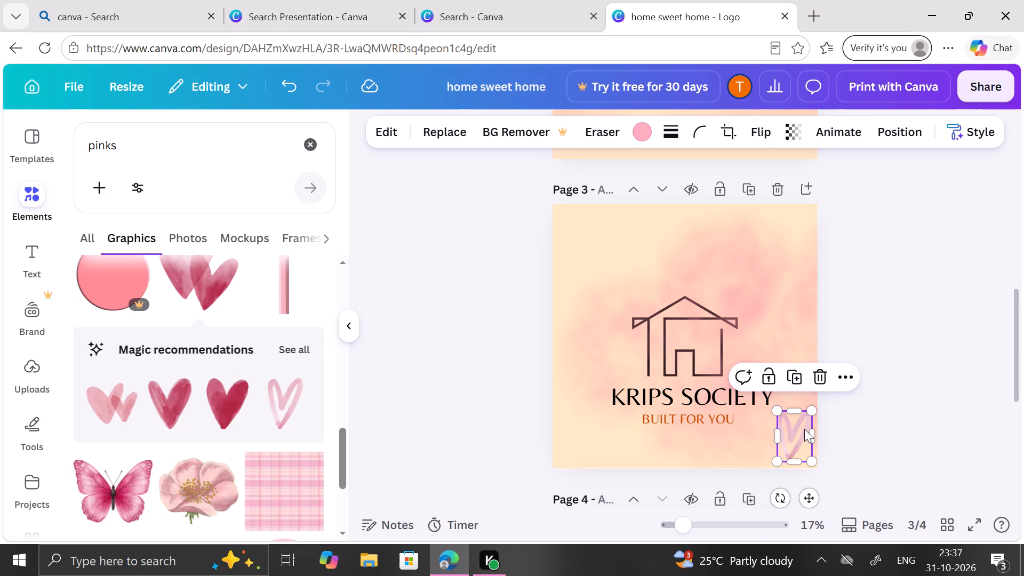
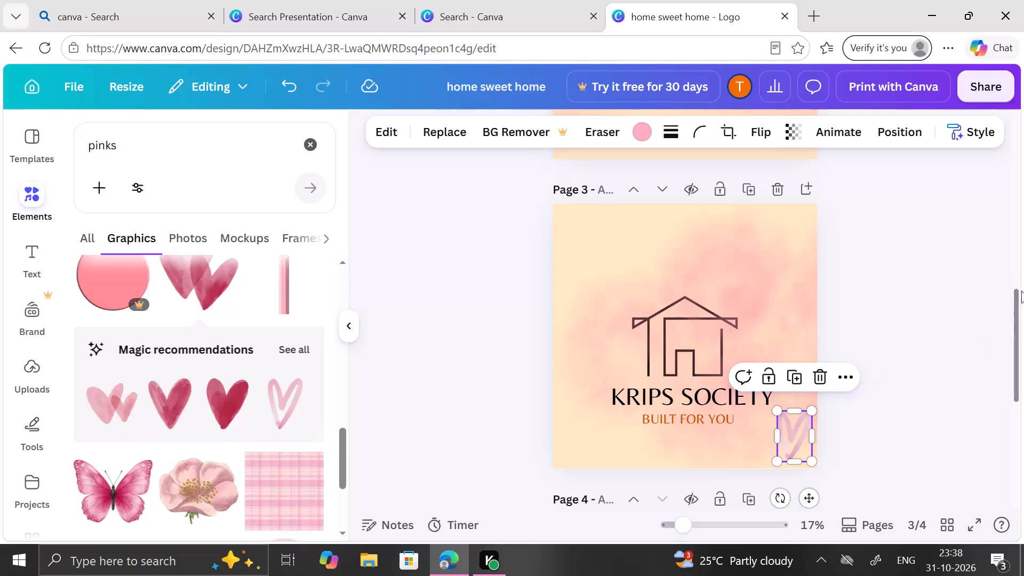
Add the pale pink double hearts to the "LODHA INDUSTRIAL" logo on page 2, shrunk to a small accent at the building's upper left.
scroll(838, 286, up, 3)
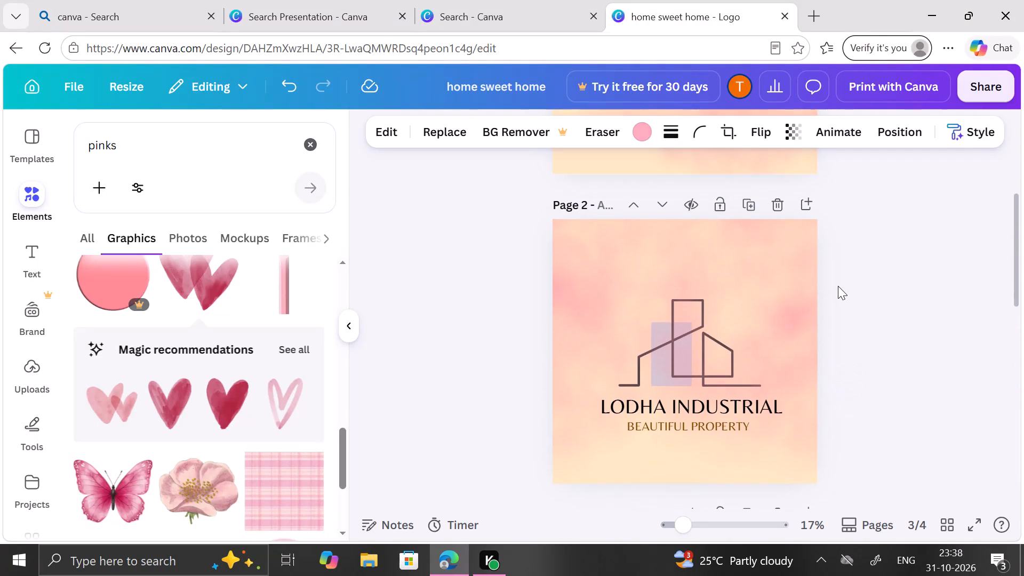
scroll(838, 286, up, 1)
click(123, 416)
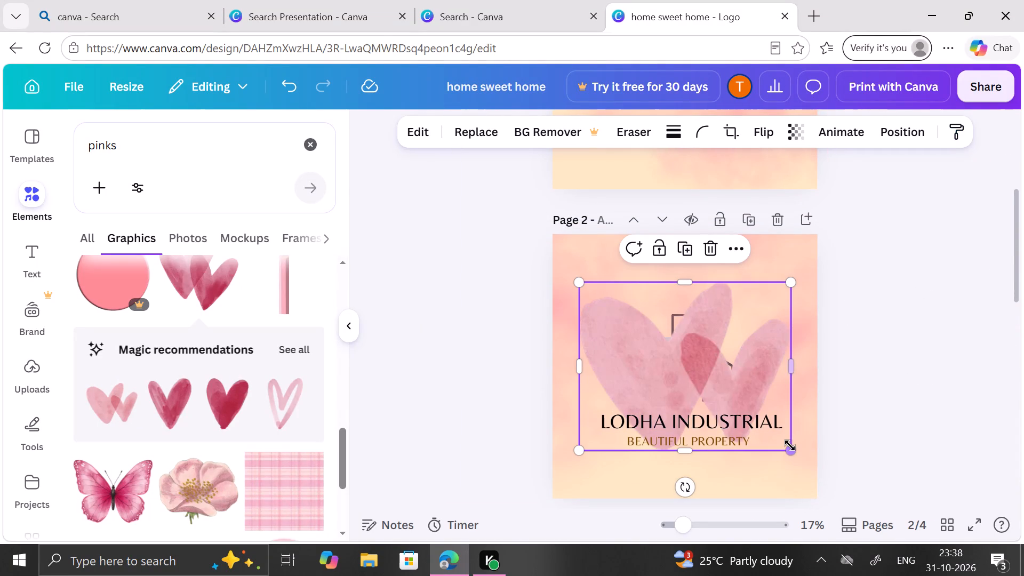
drag(791, 447, 635, 347)
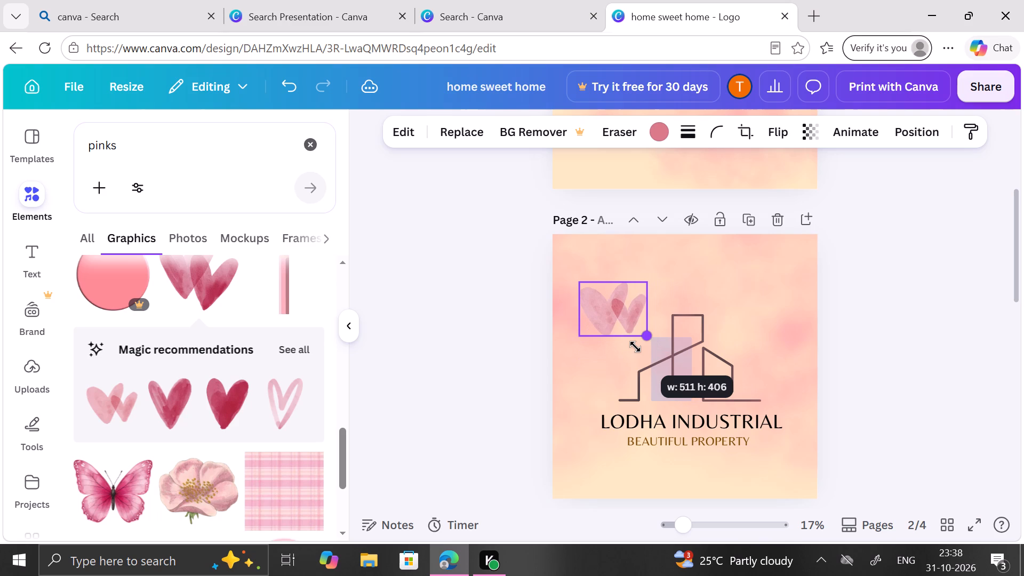
drag(635, 347, 631, 345)
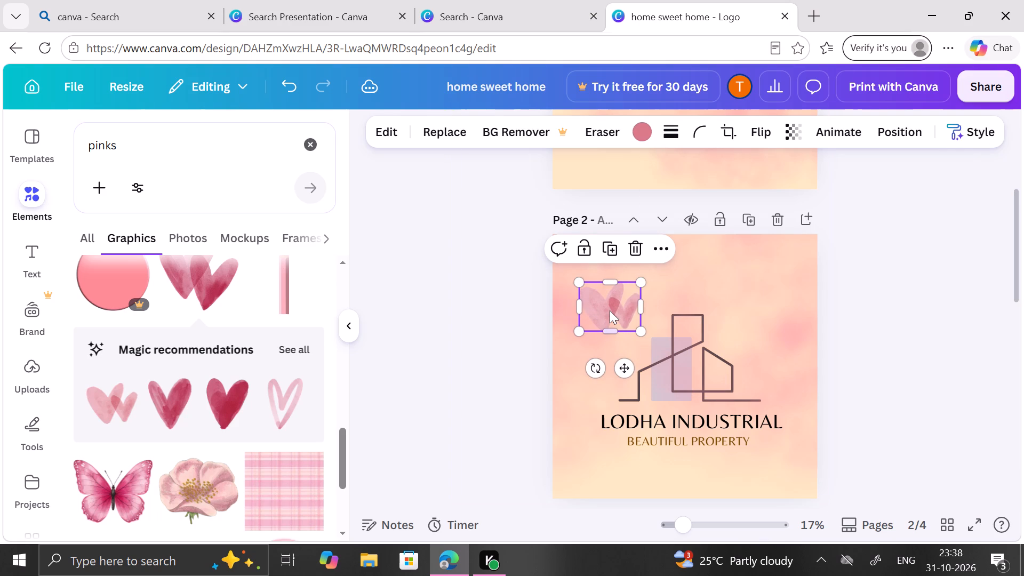
drag(610, 310, 624, 308)
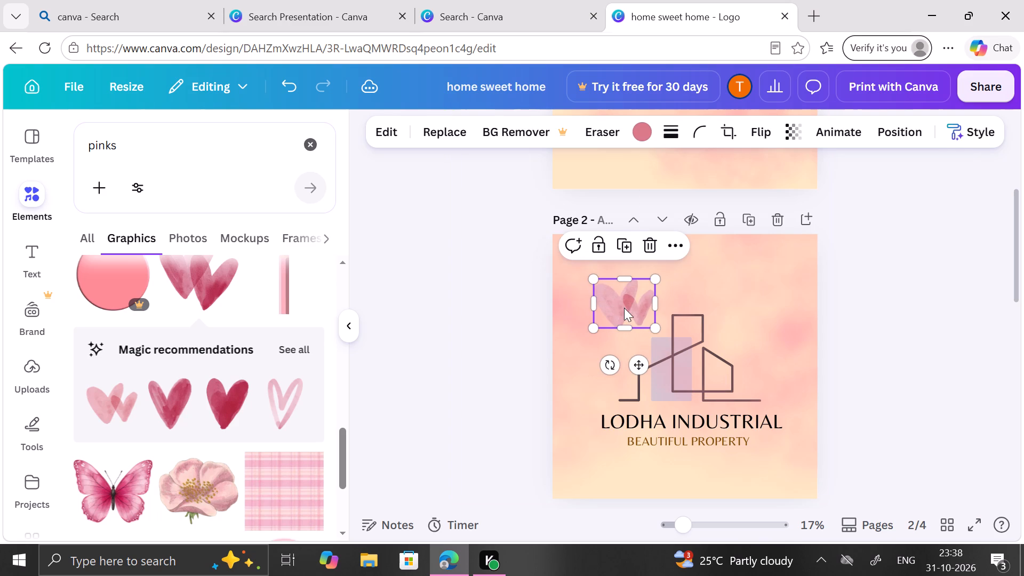
Tilt the double hearts counter-clockwise on page 2, shrink them slightly and place them just above the building's left roof slope.
drag(619, 366, 625, 363)
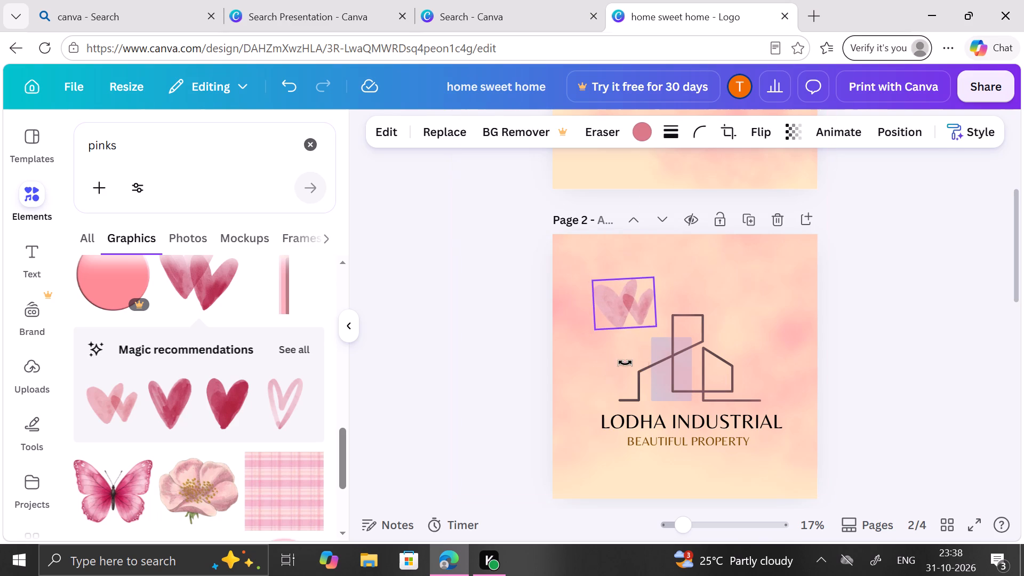
drag(625, 363, 635, 354)
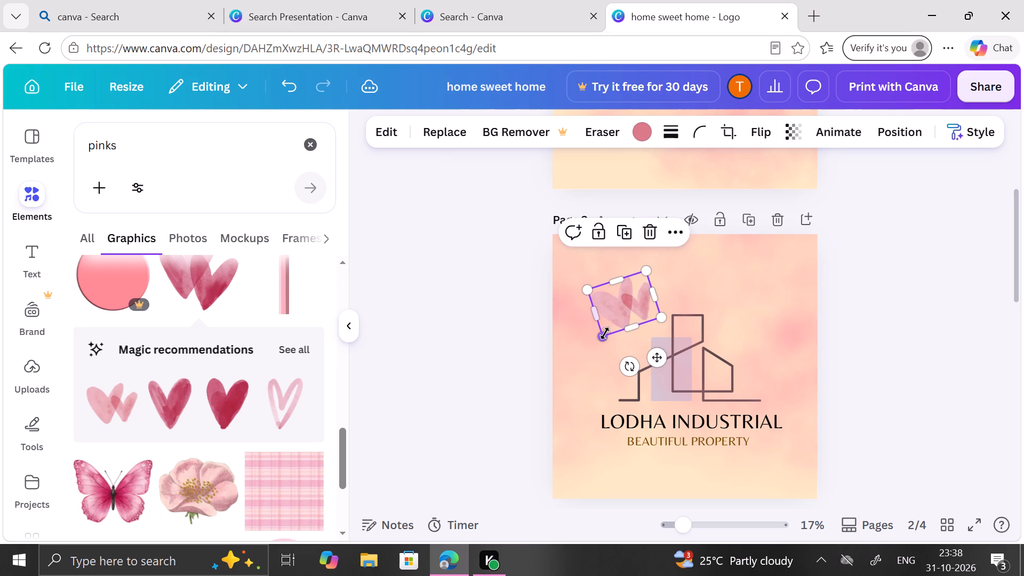
drag(602, 337, 611, 330)
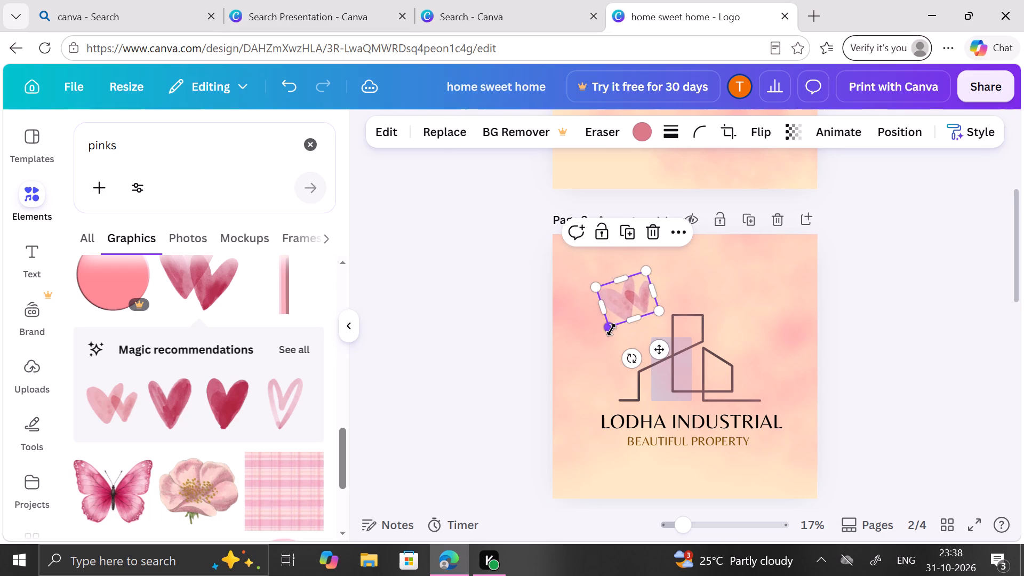
drag(617, 316, 625, 323)
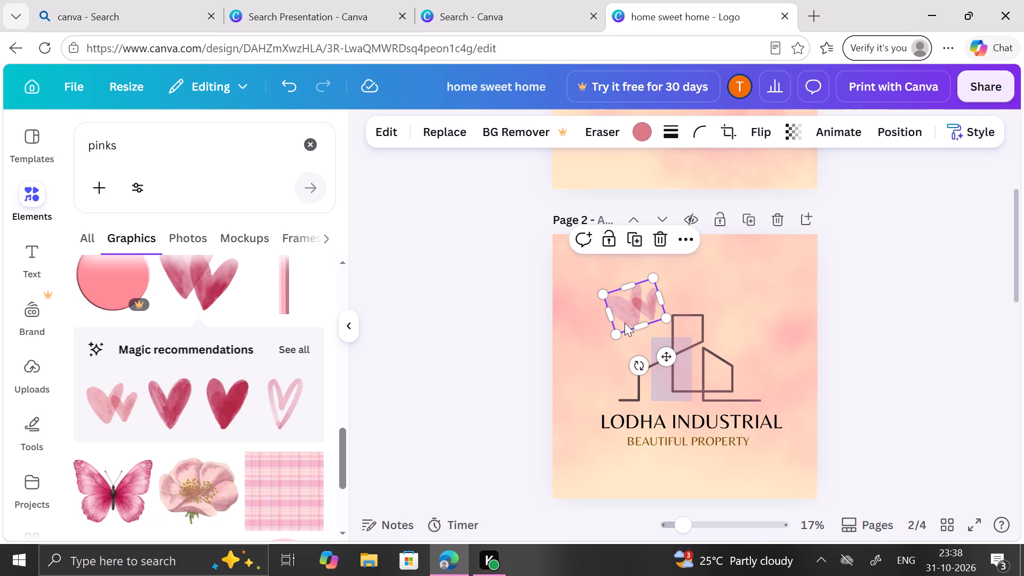
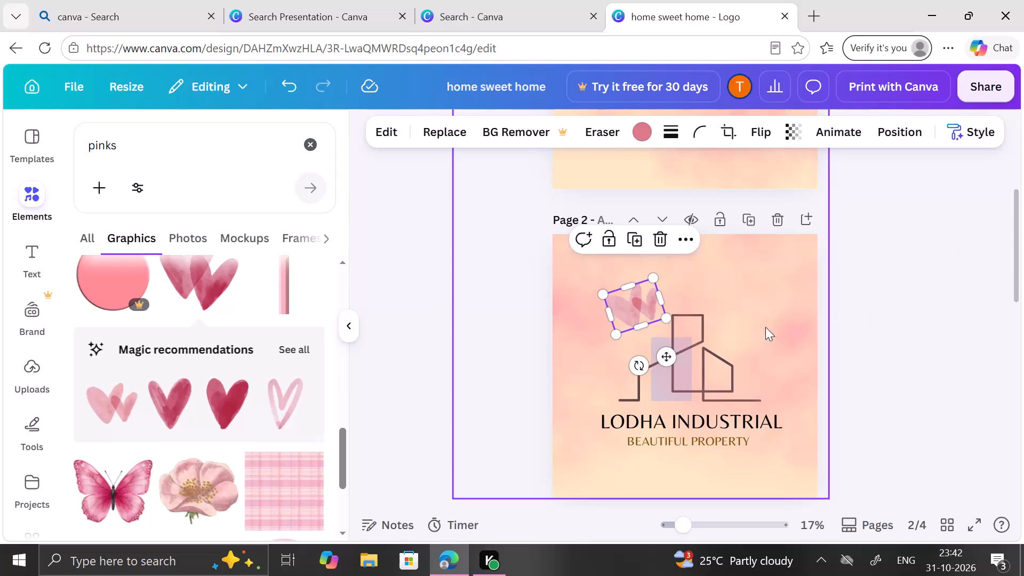
Look over the logo pages from "HOME SWEET HOME" on page 1 to "HOUSING SOCIETY" on page 4.
scroll(755, 340, up, 6)
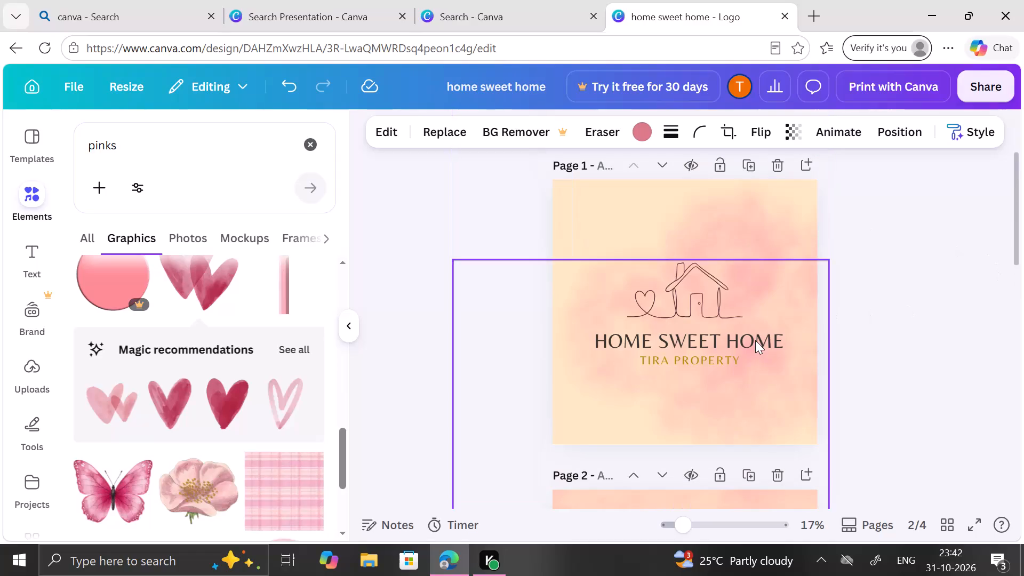
scroll(755, 340, up, 1)
scroll(755, 340, down, 2)
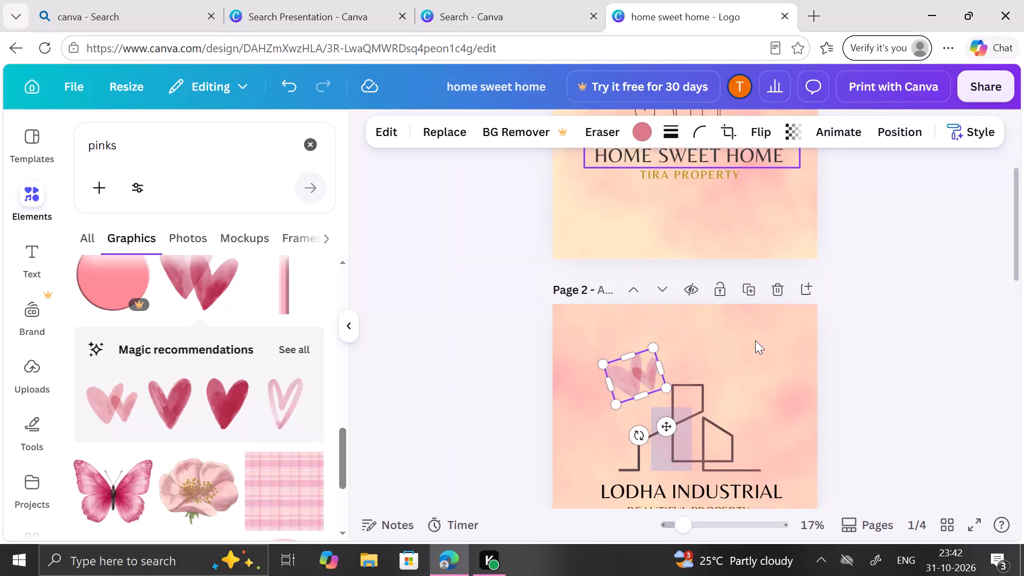
scroll(755, 340, down, 5)
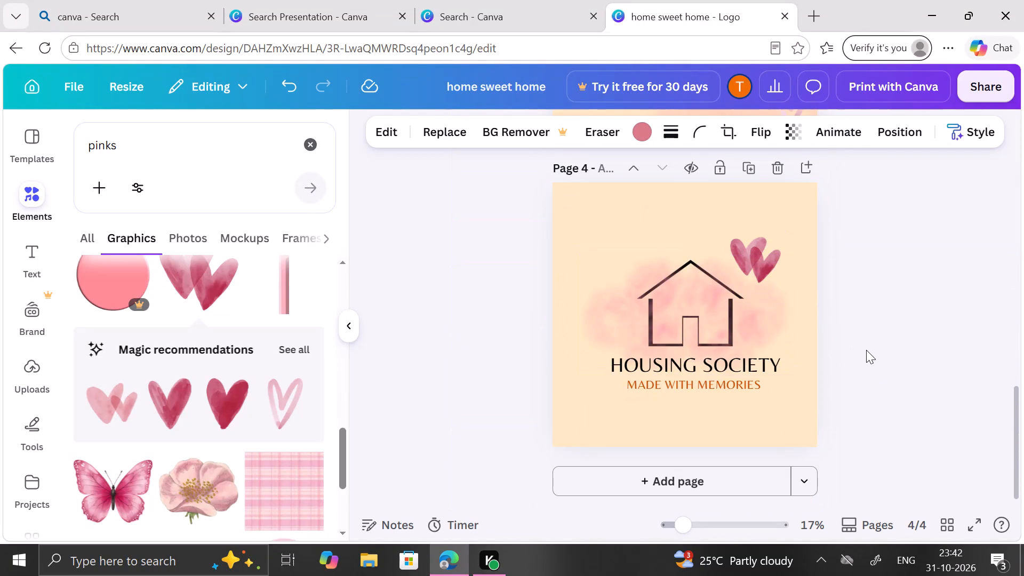
click(869, 350)
Browse further through the "pinks" graphics results for more decorative elements.
scroll(299, 452, down, 2)
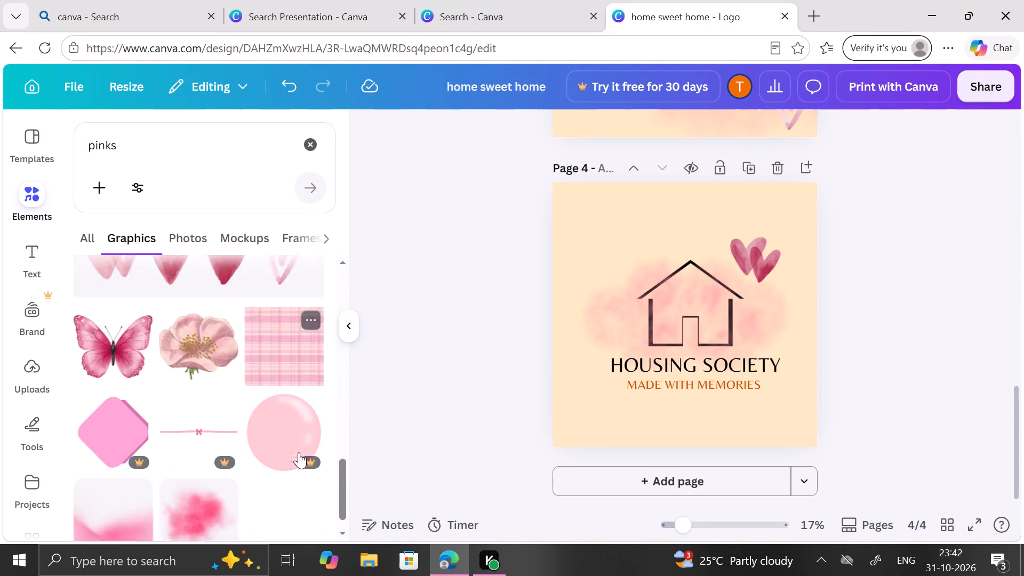
scroll(299, 452, down, 1)
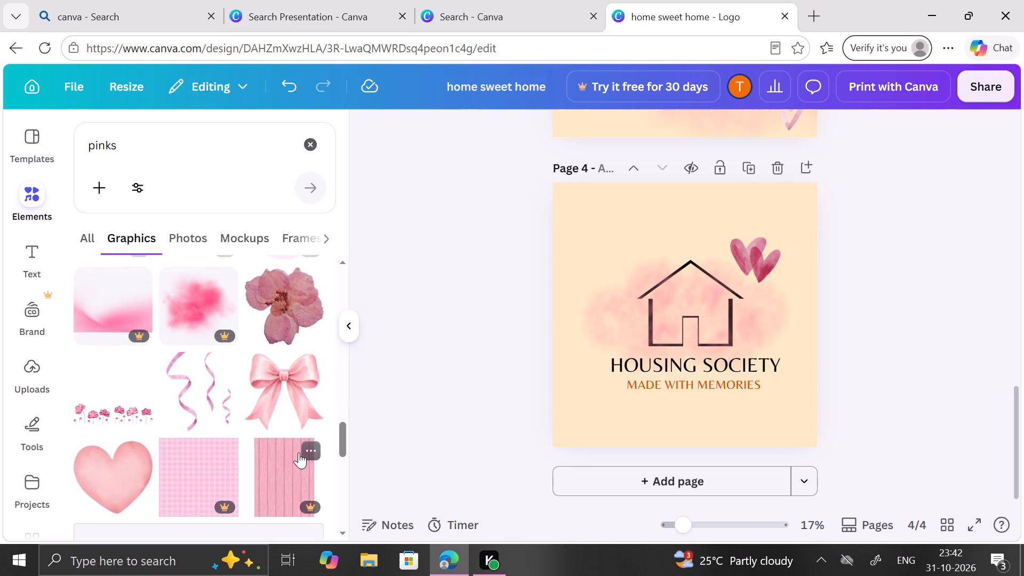
scroll(299, 452, down, 3)
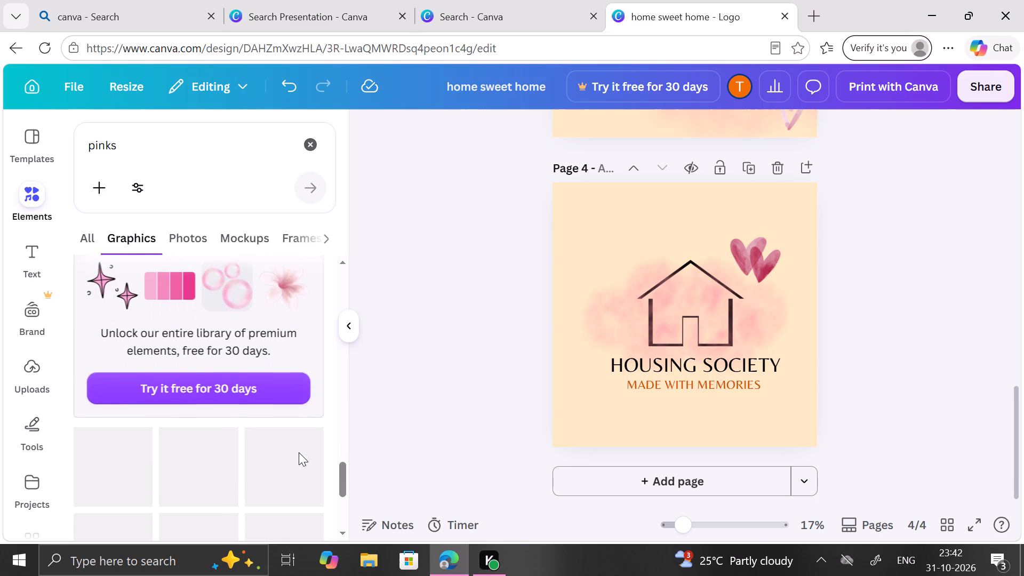
scroll(299, 452, up, 1)
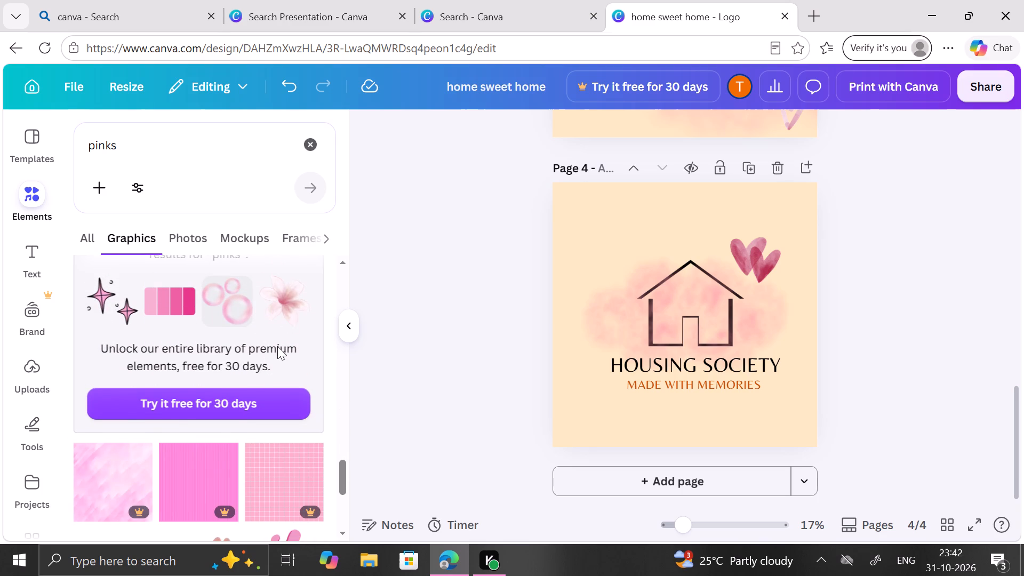
scroll(277, 346, down, 2)
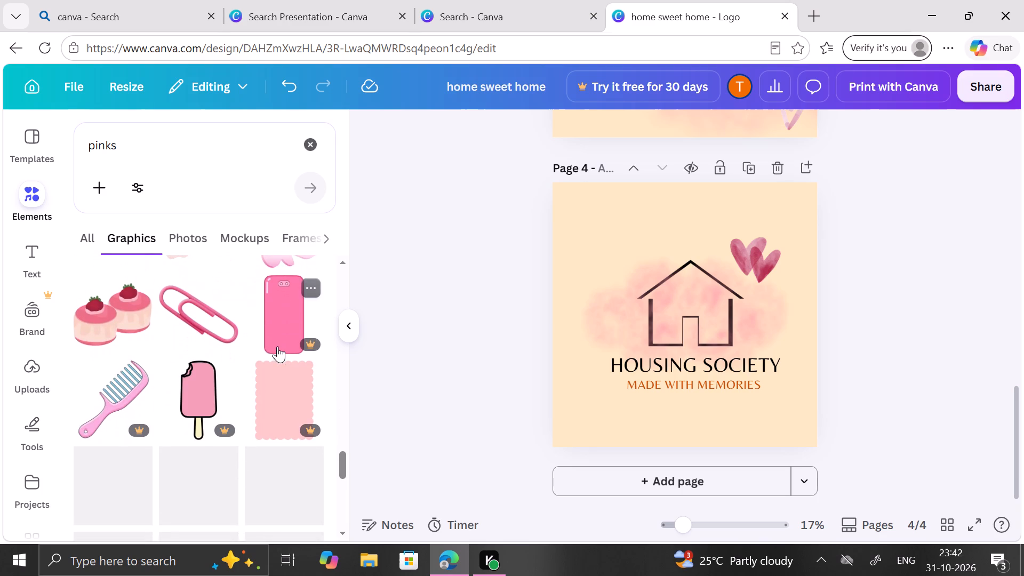
scroll(277, 389, down, 2)
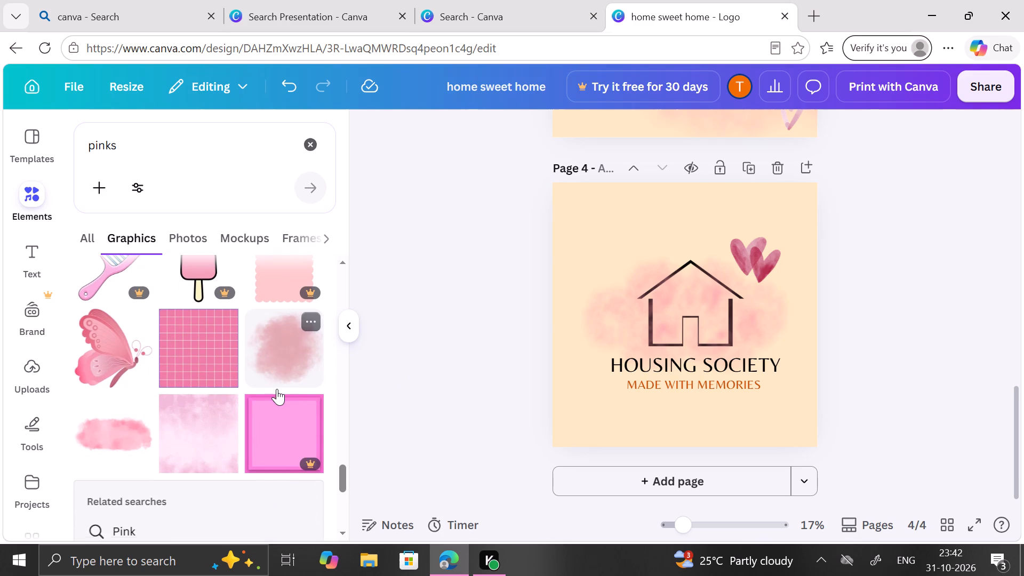
scroll(277, 389, down, 2)
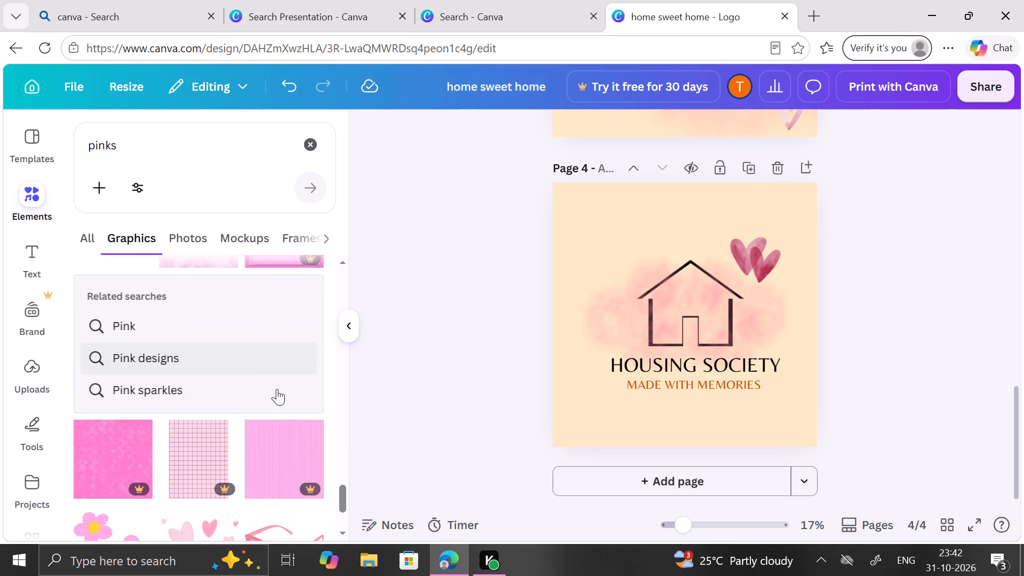
scroll(277, 389, down, 4)
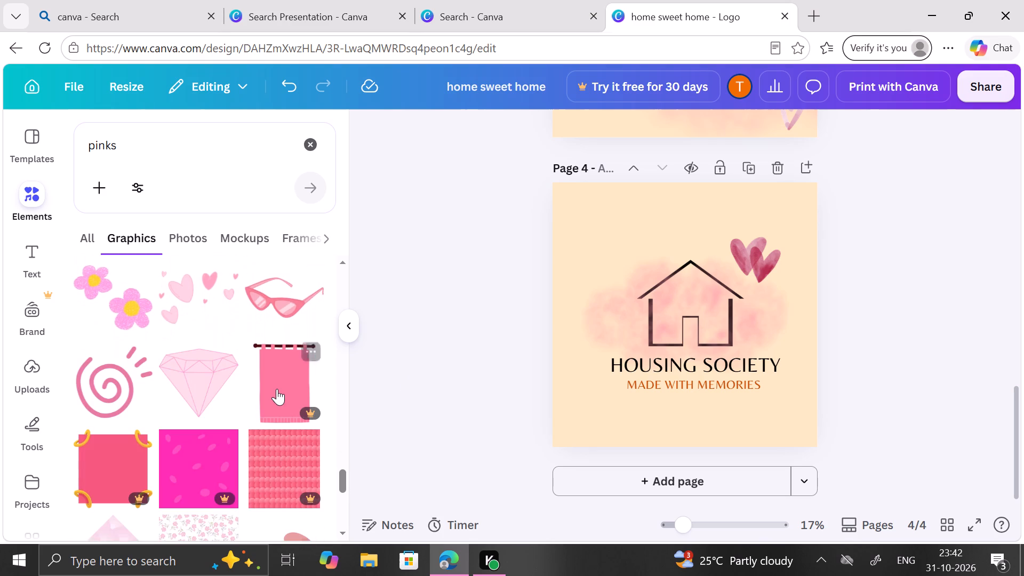
Add a new blank page 5 after the "HOUSING SOCIETY" logo.
click(600, 491)
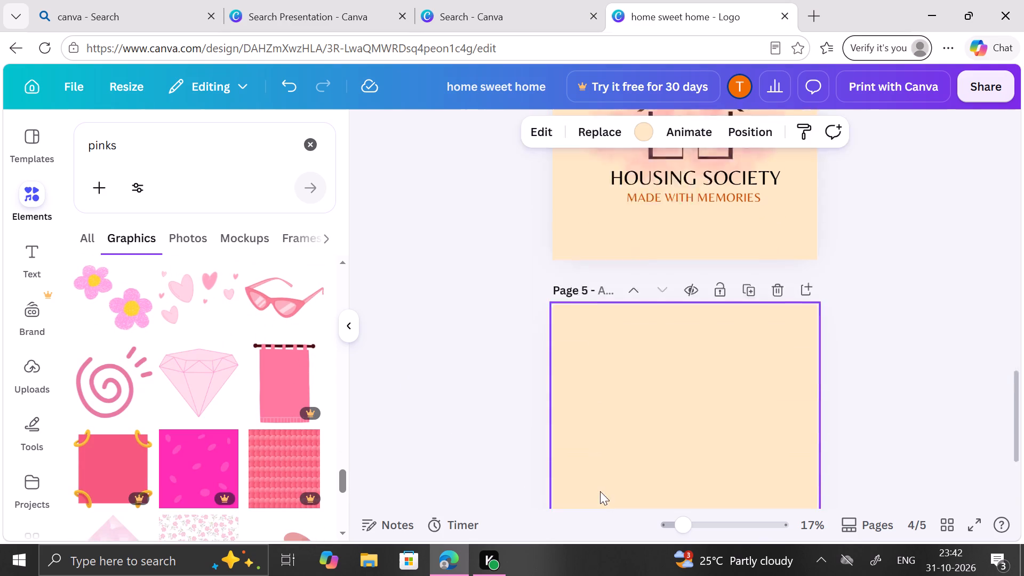
scroll(239, 489, down, 1)
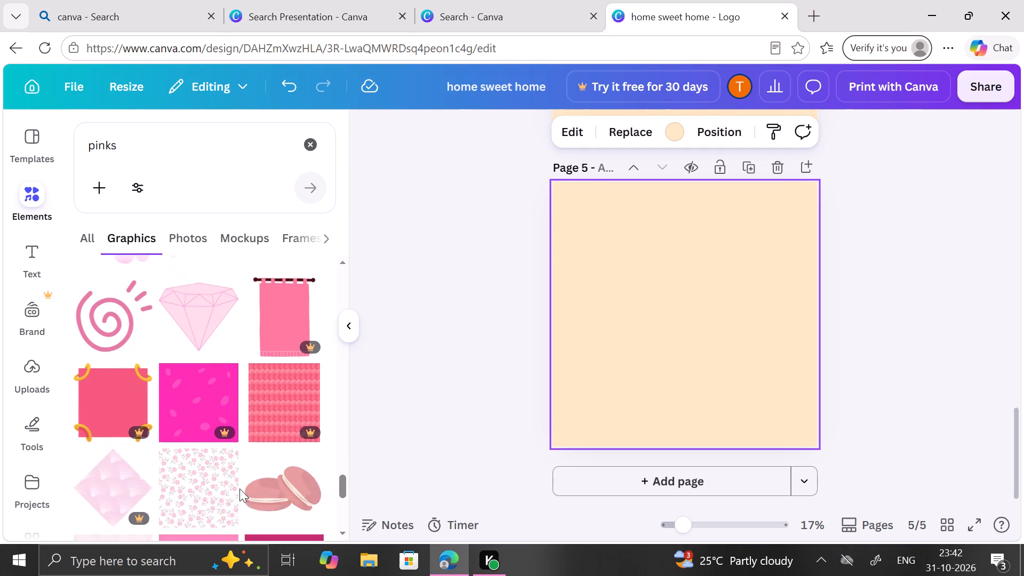
Browse the "pinks" graphics results again for an element to use on the blank page 5.
scroll(239, 489, down, 2)
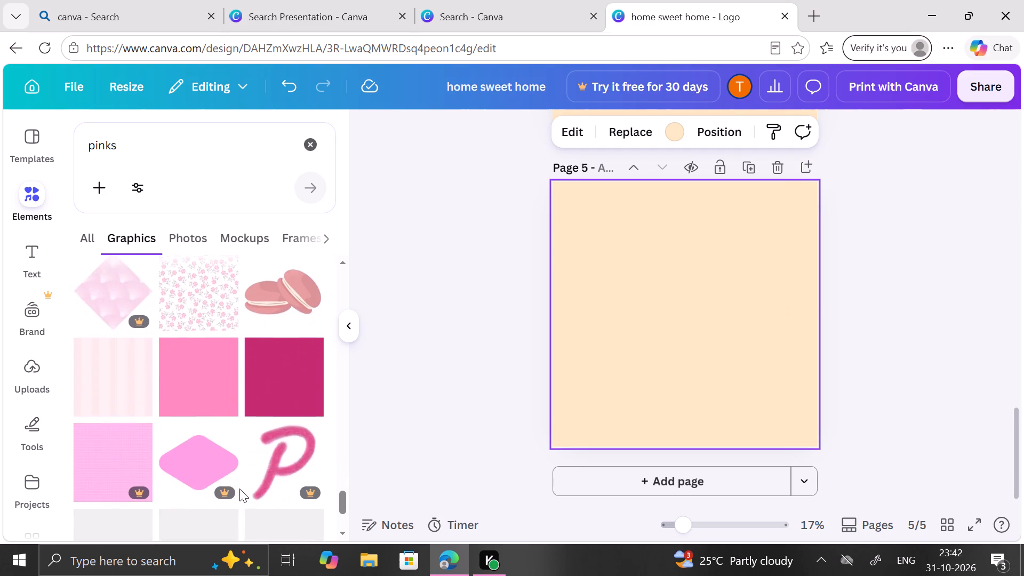
scroll(239, 489, up, 7)
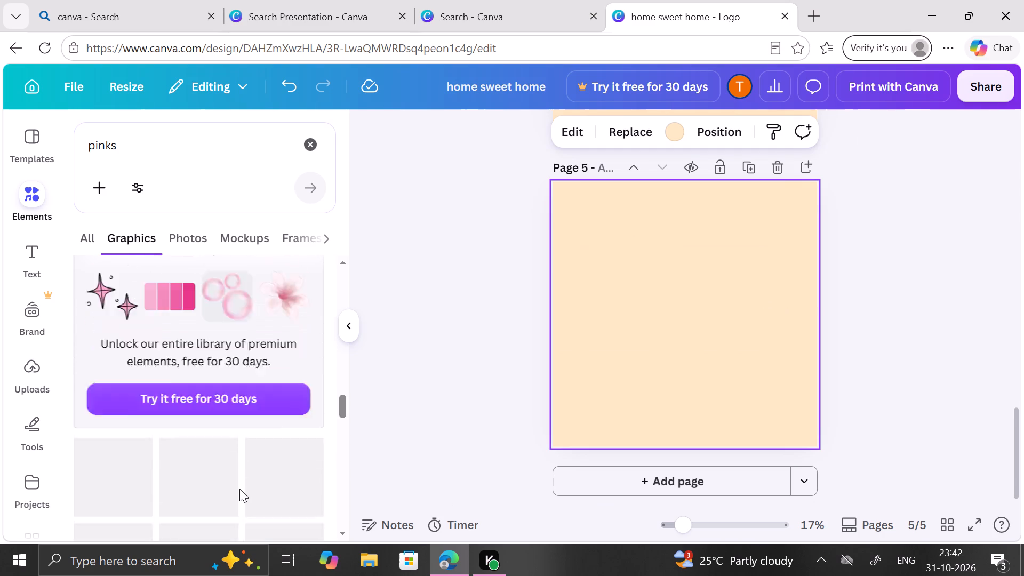
scroll(239, 489, up, 2)
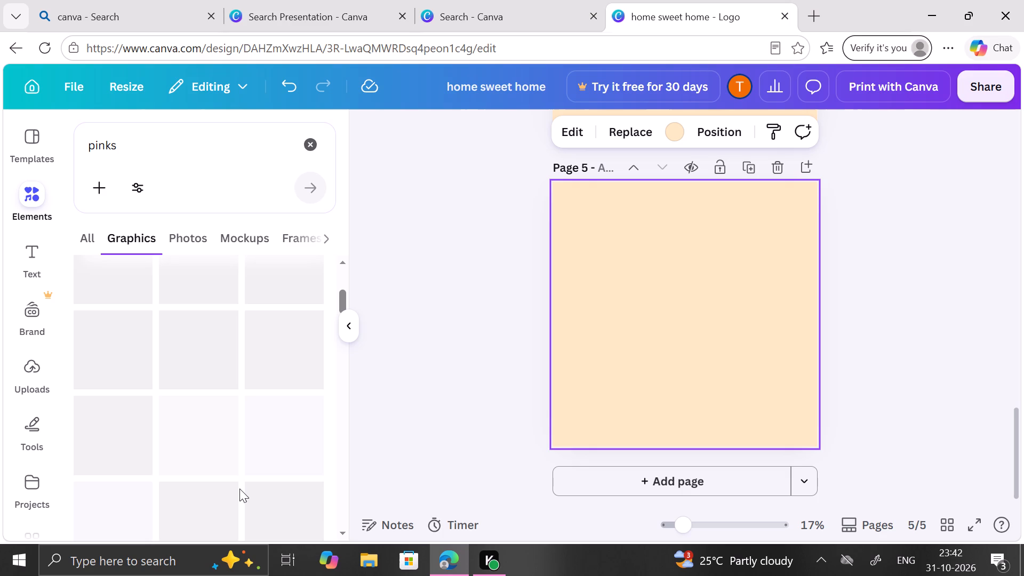
scroll(78, 508, down, 3)
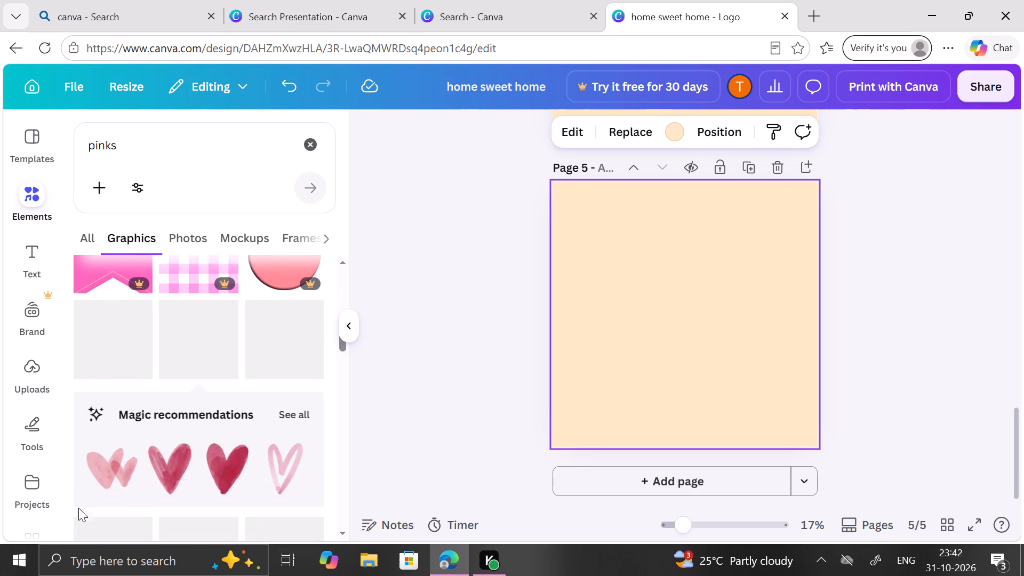
scroll(78, 508, down, 1)
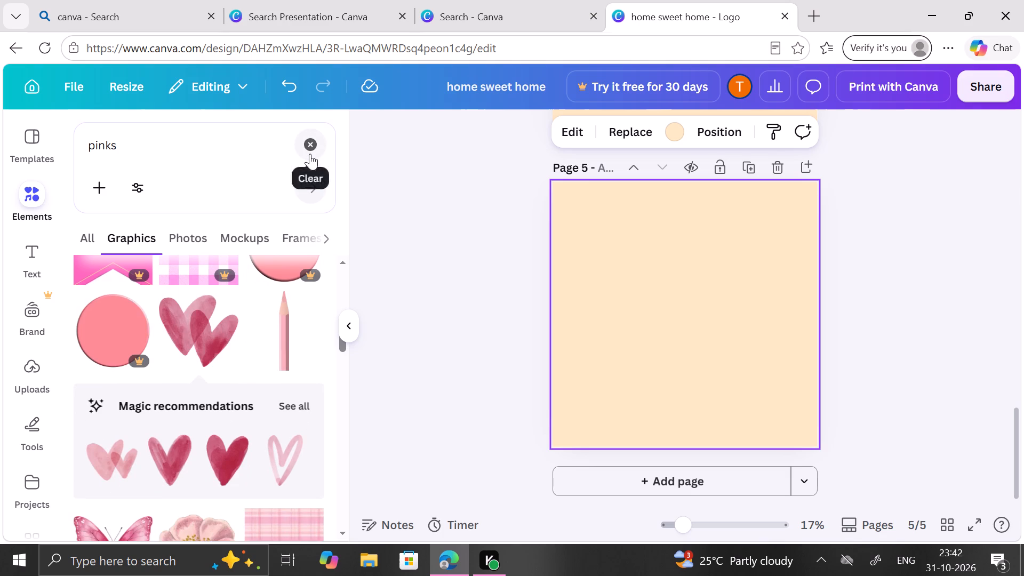
Search the elements for "House" and browse the full set of graphics for a building illustration.
click(310, 154)
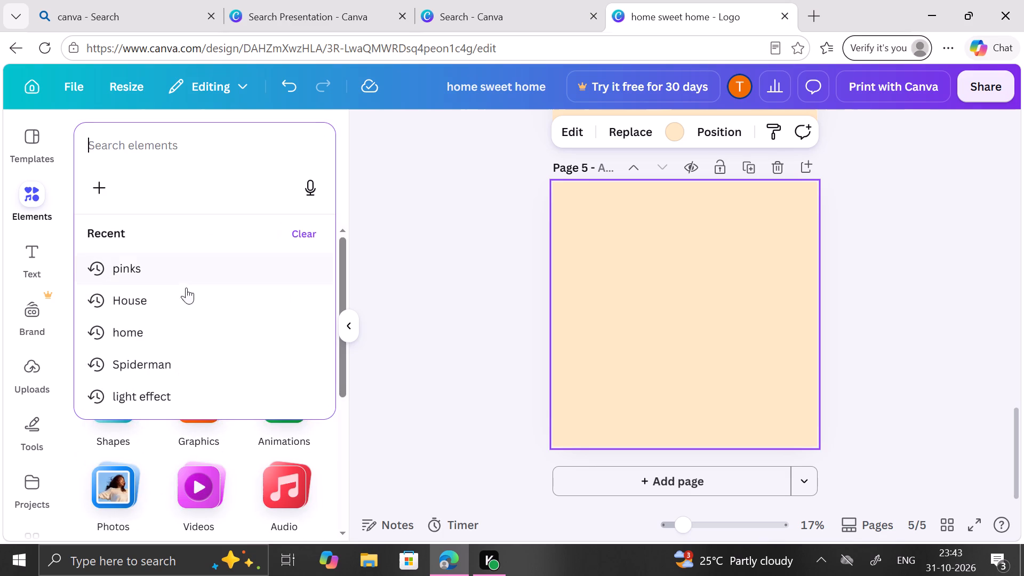
click(170, 311)
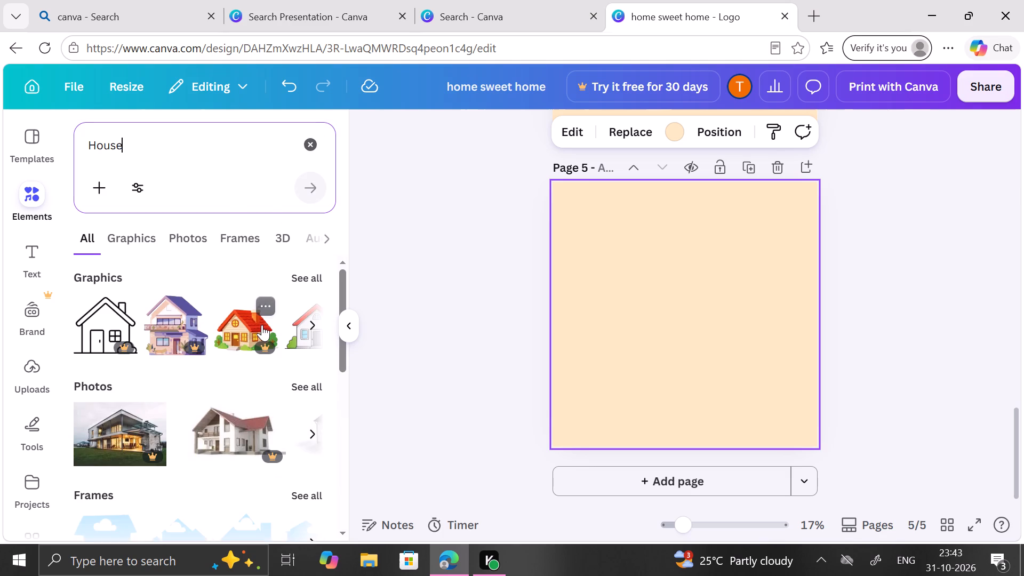
scroll(262, 325, down, 2)
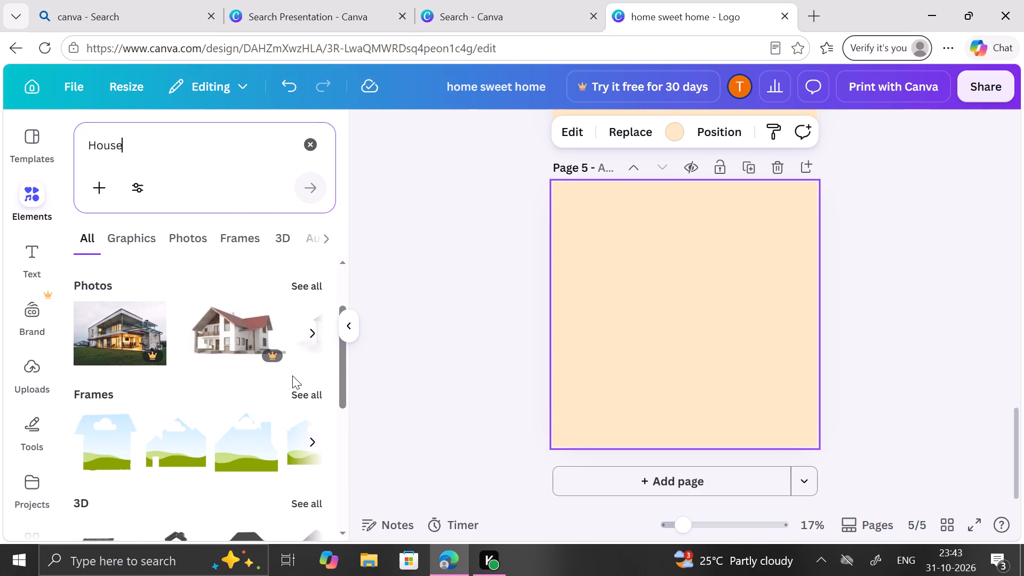
scroll(292, 375, down, 3)
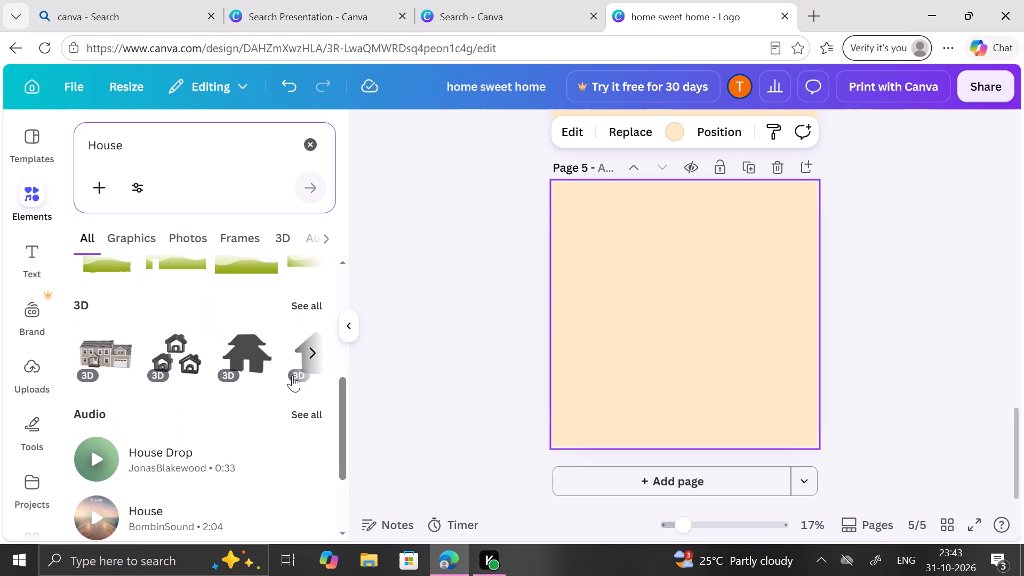
scroll(292, 375, down, 1)
scroll(213, 331, up, 3)
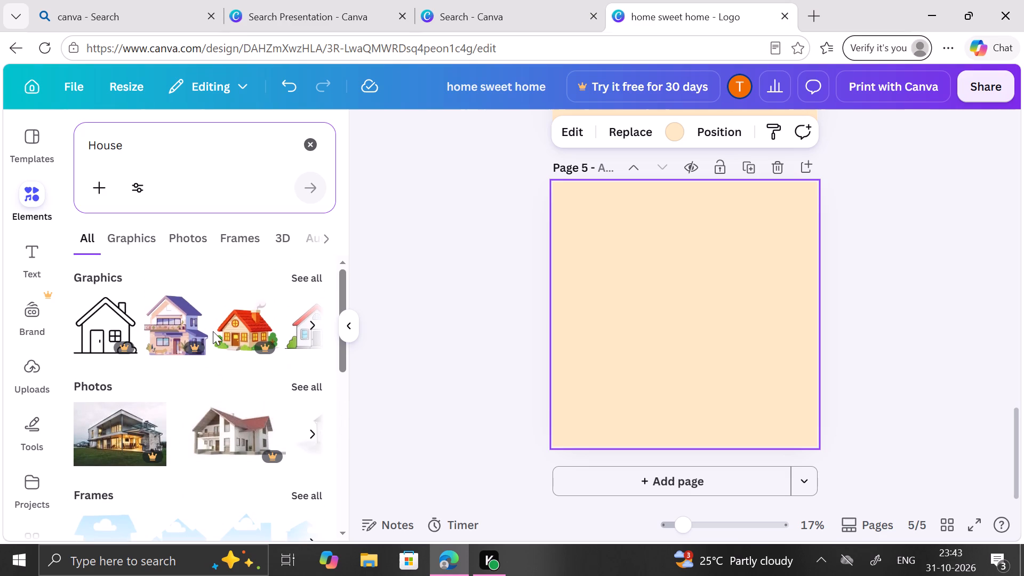
click(302, 279)
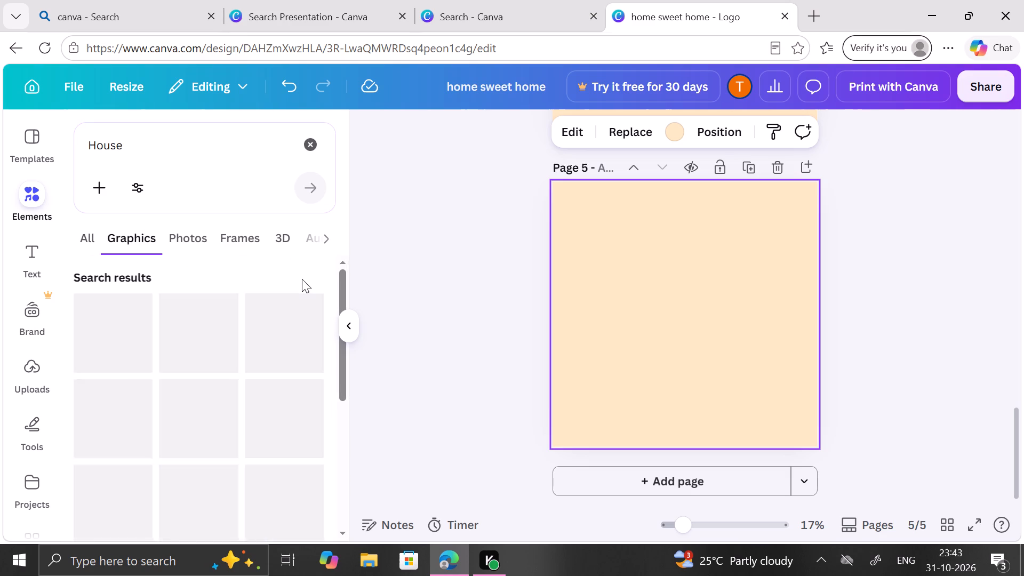
scroll(302, 279, down, 2)
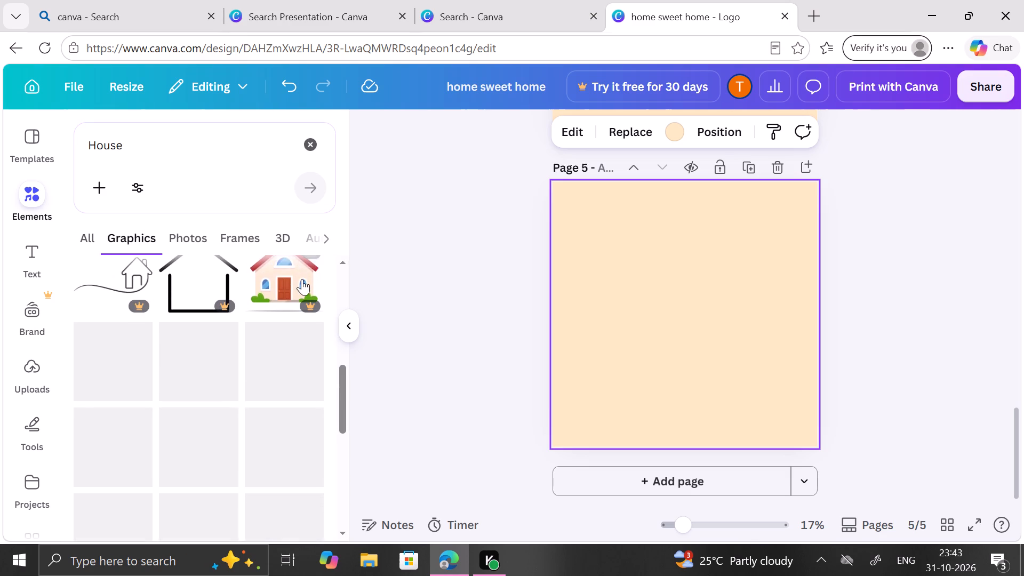
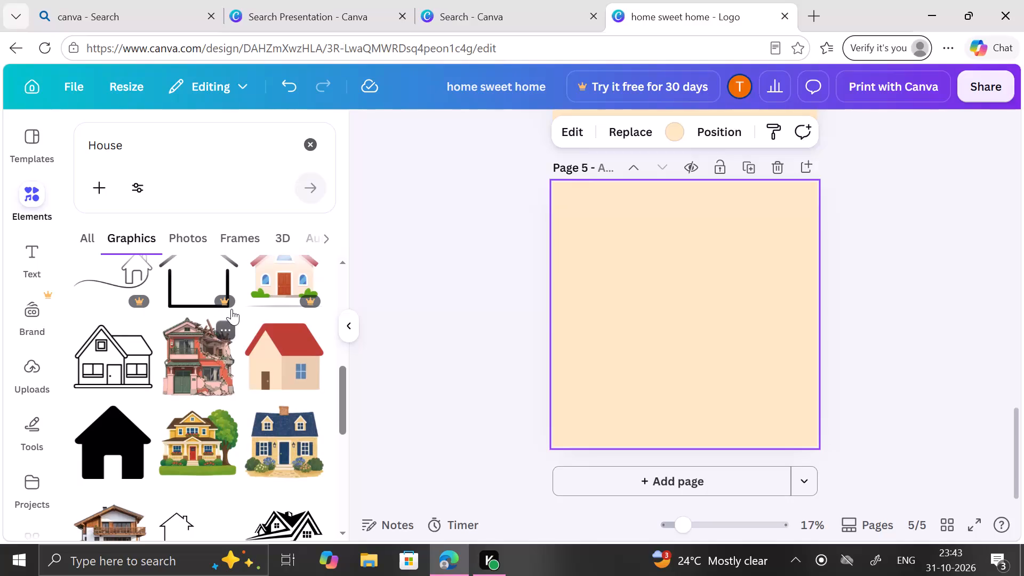
Find the thin peach roofline outline with a chimney among the "House" graphics and add it to page 5.
scroll(41, 443, down, 2)
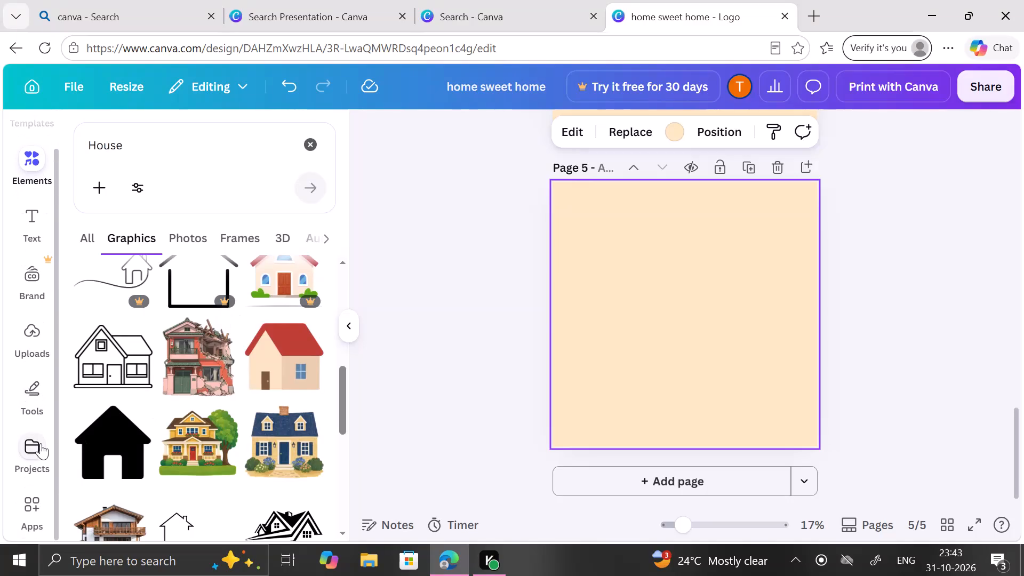
scroll(176, 447, down, 5)
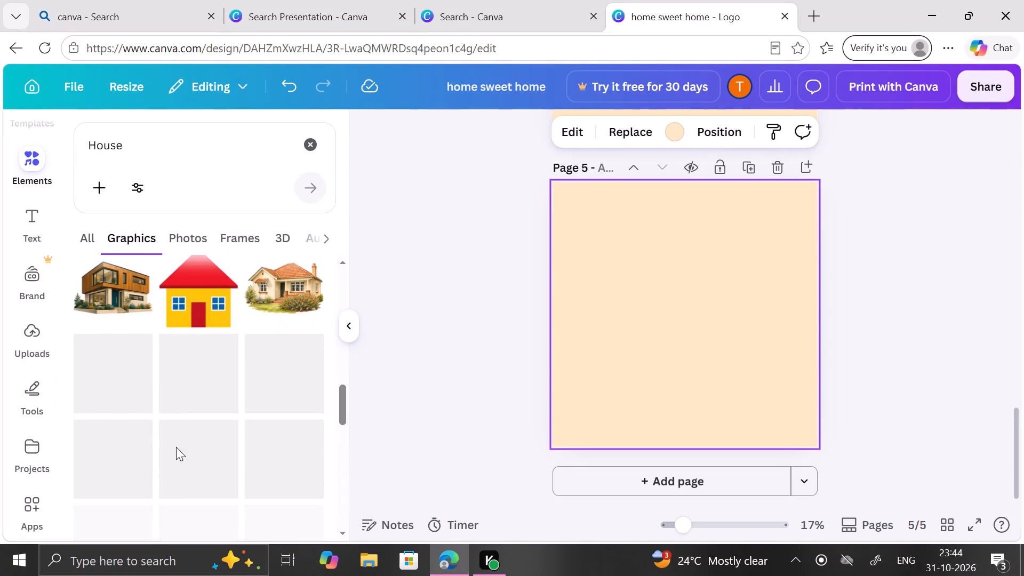
scroll(176, 447, down, 4)
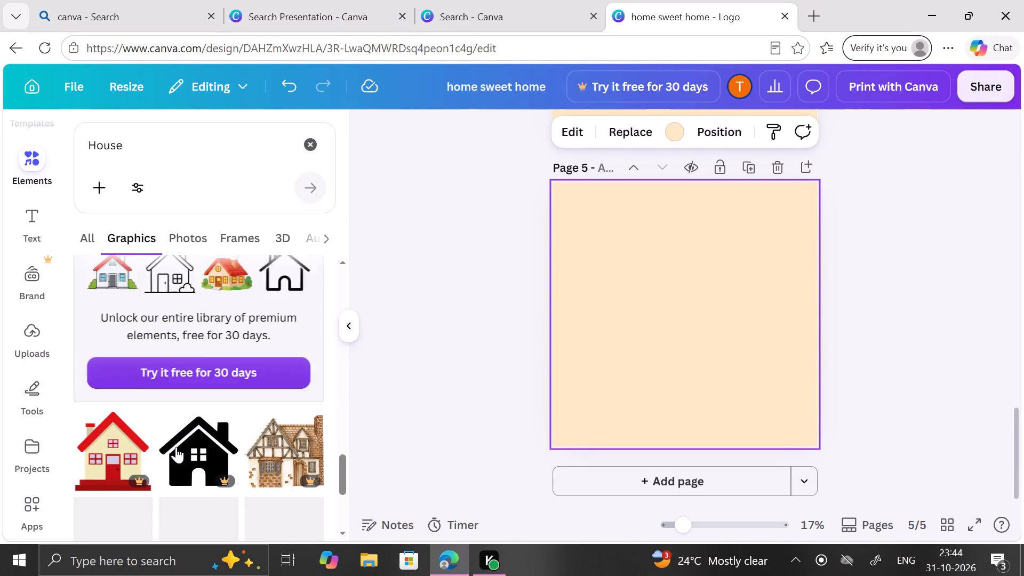
scroll(176, 447, down, 4)
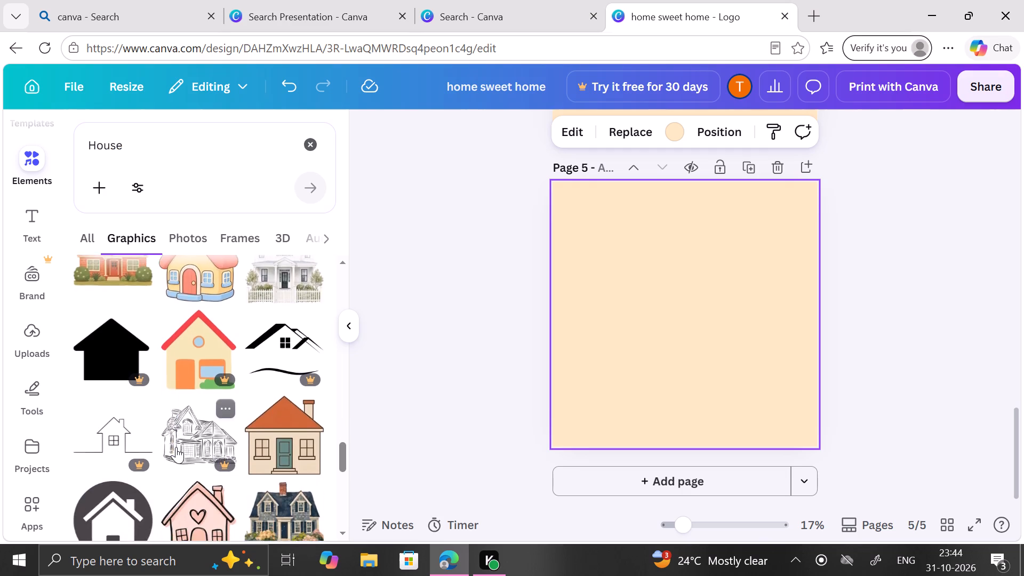
scroll(176, 447, down, 4)
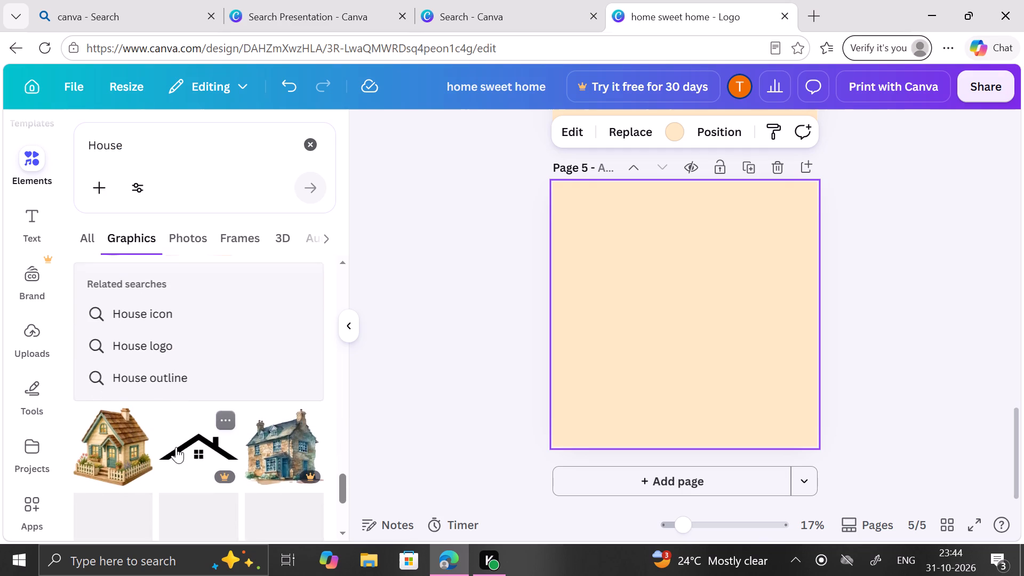
scroll(176, 447, down, 4)
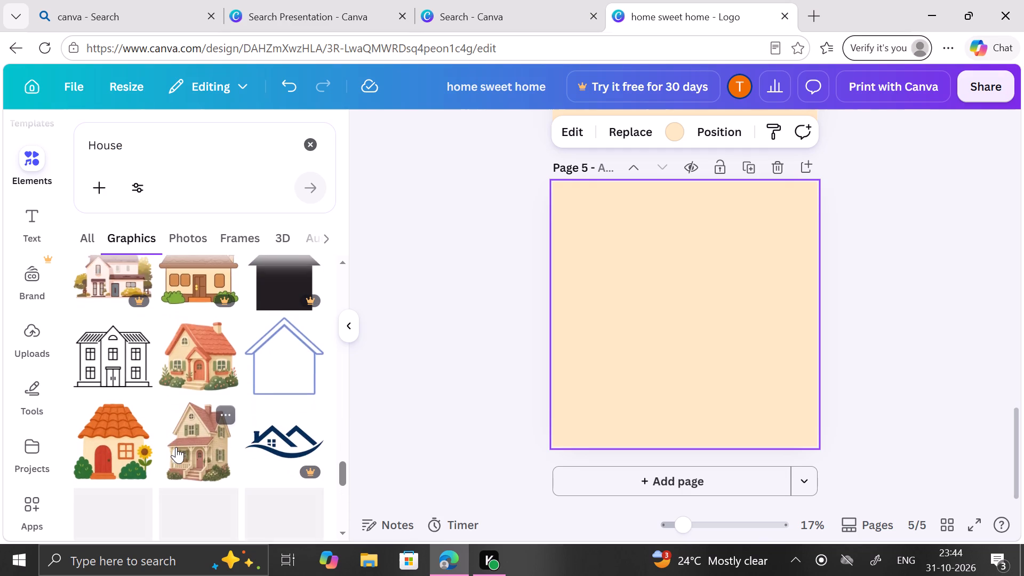
scroll(176, 447, down, 1)
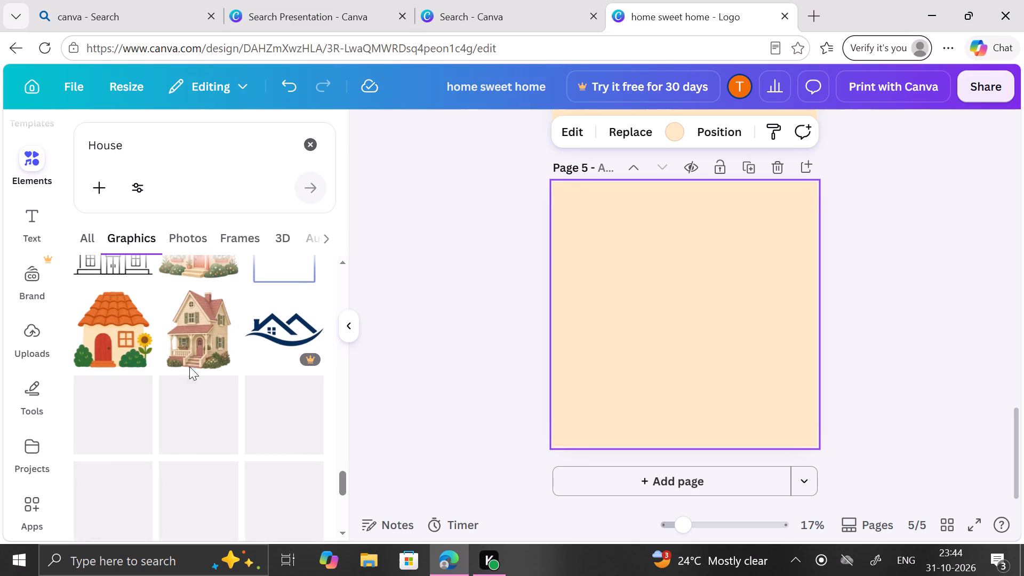
scroll(209, 322, down, 2)
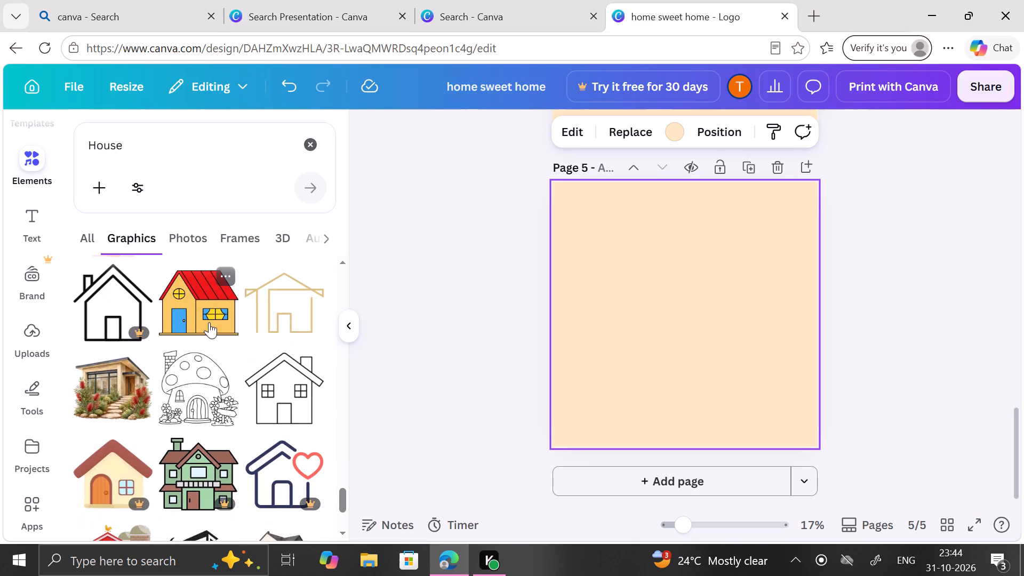
scroll(209, 322, down, 3)
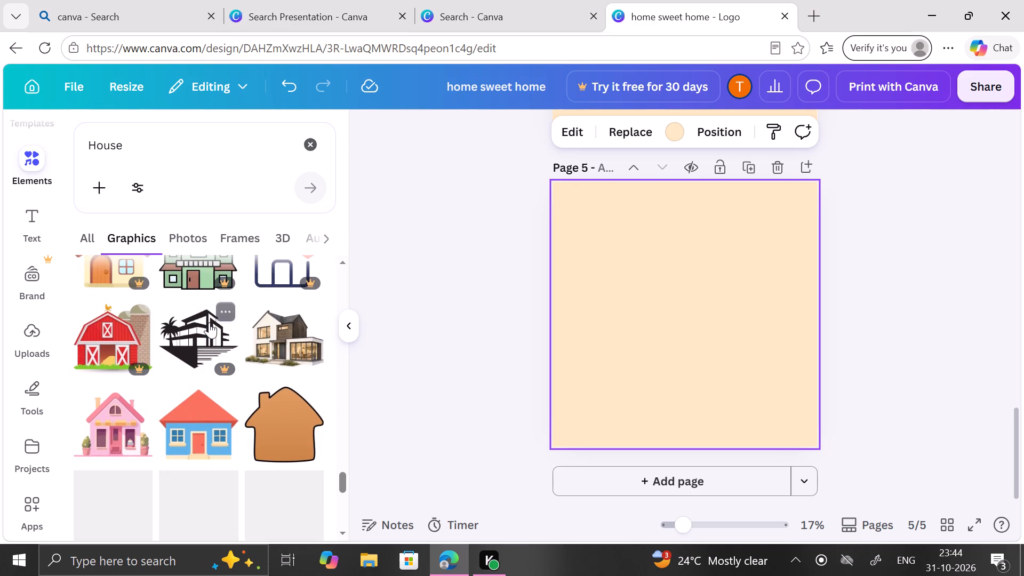
scroll(209, 322, down, 2)
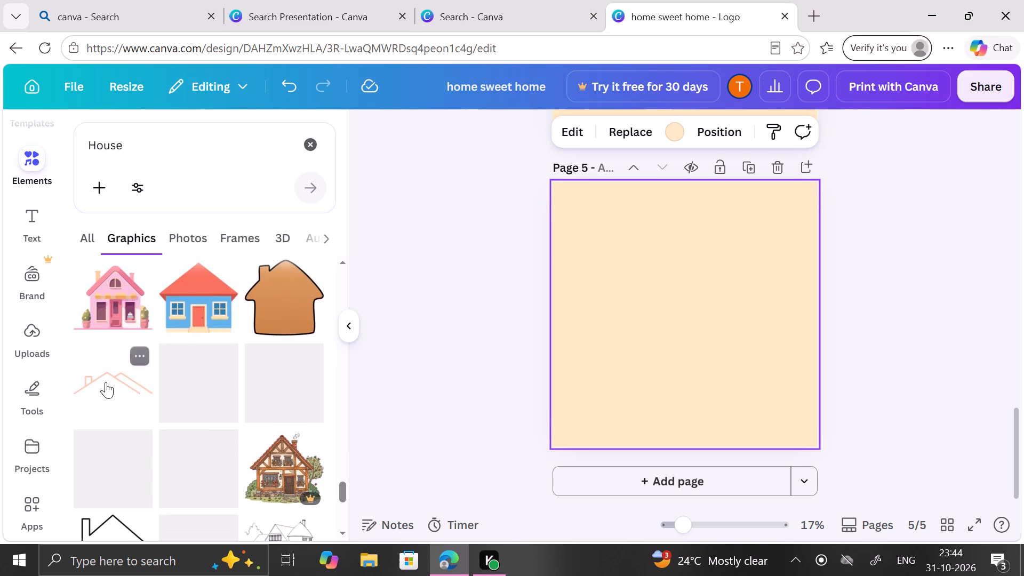
scroll(106, 382, right, 1)
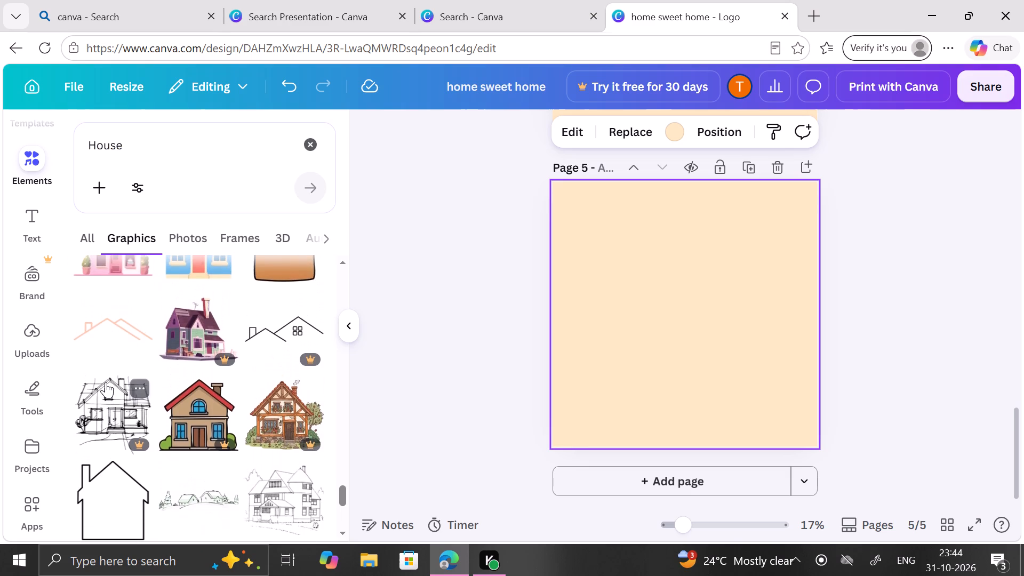
click(115, 327)
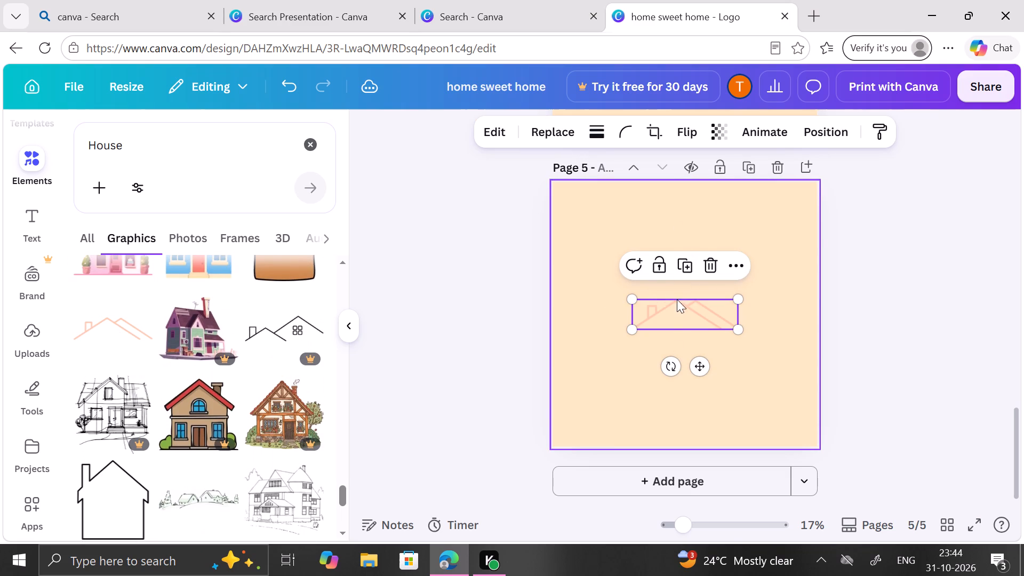
Recolour the roofline graphic on page 5 to black (#000000).
click(677, 308)
click(662, 307)
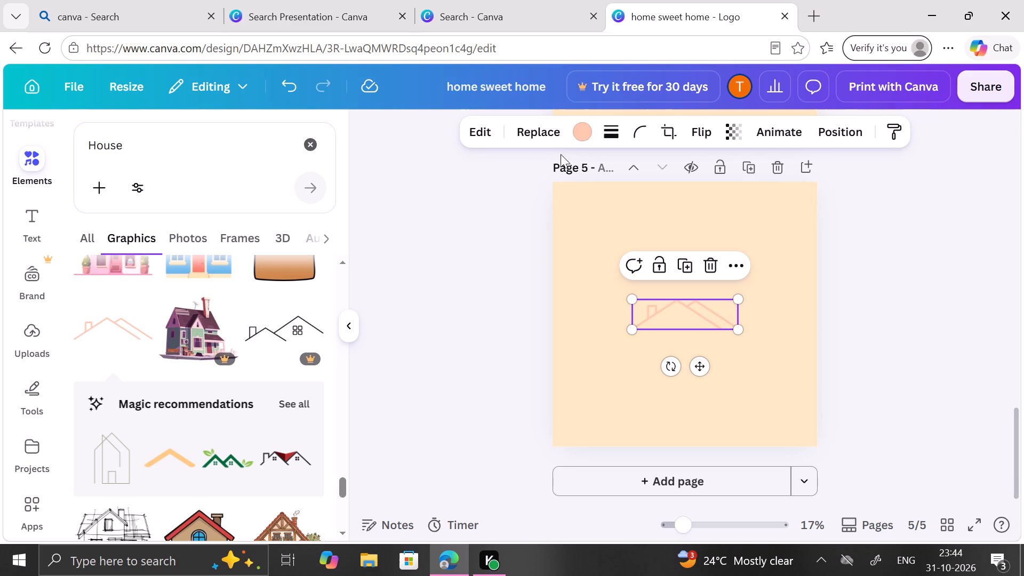
click(563, 130)
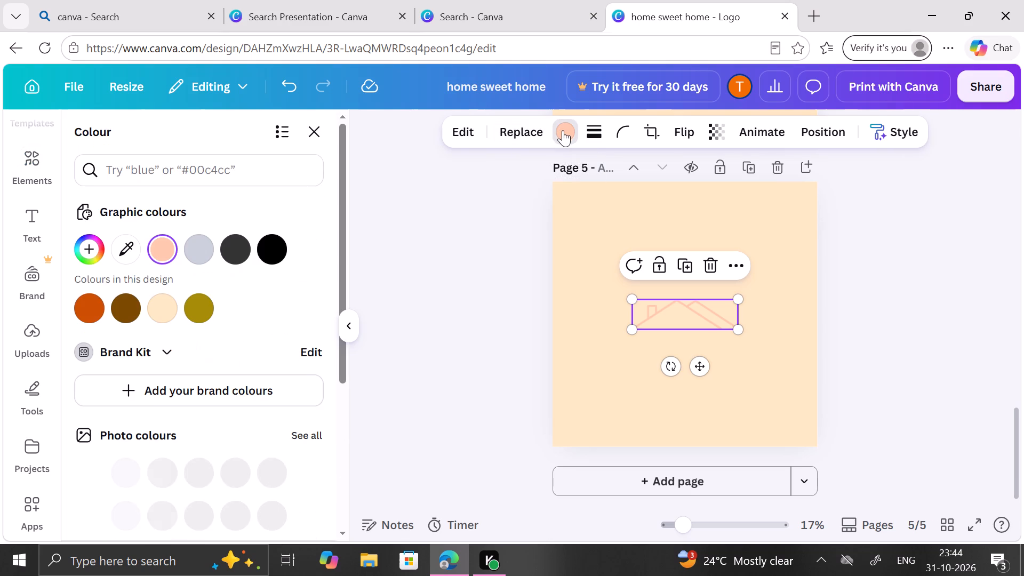
click(278, 255)
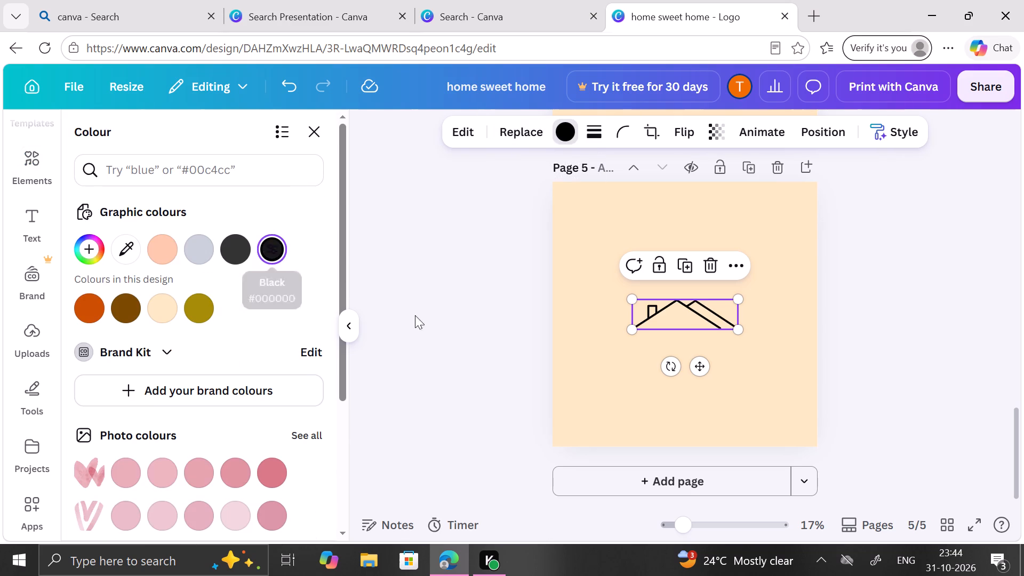
Enlarge the black roofline graphic and centre it horizontally, near the middle of page 5.
drag(631, 326, 617, 342)
drag(653, 314, 670, 309)
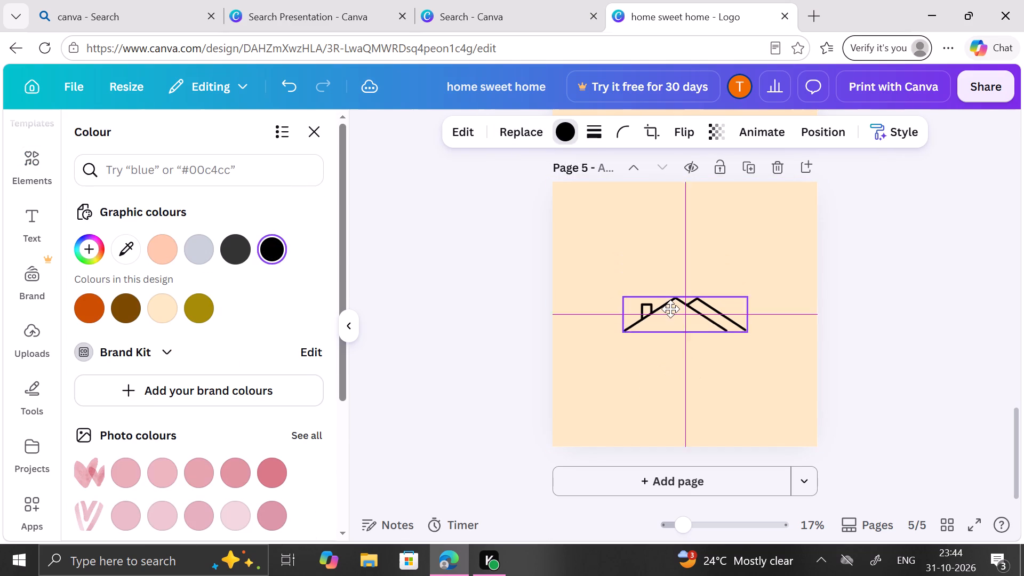
drag(670, 309, 664, 306)
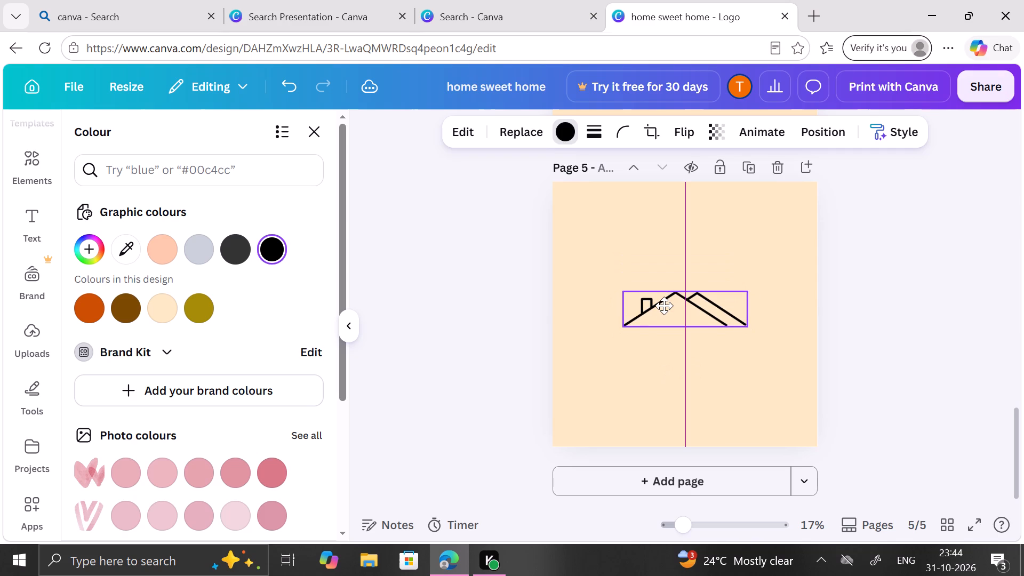
drag(664, 306, 662, 305)
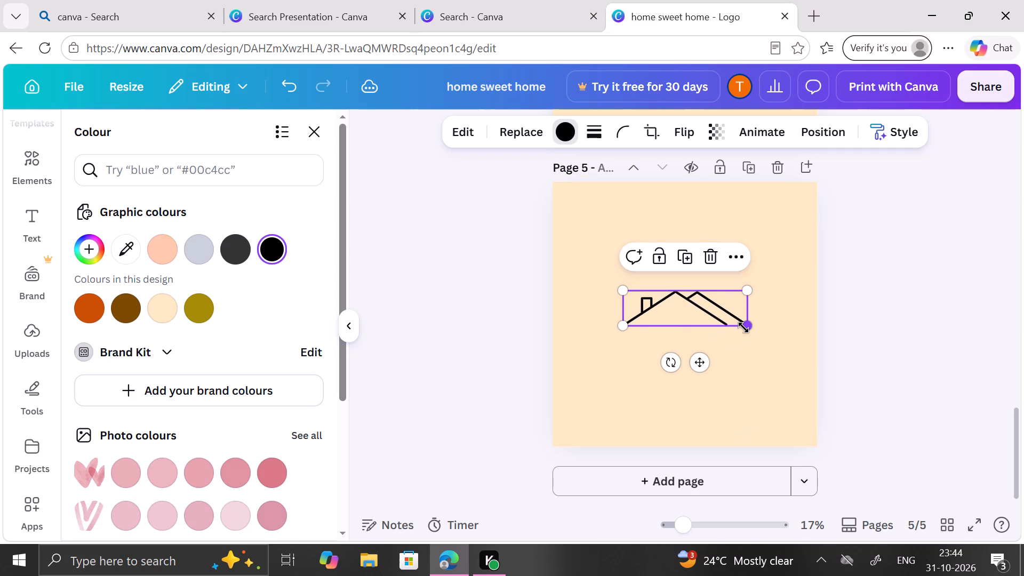
drag(743, 327, 769, 332)
drag(739, 324, 737, 324)
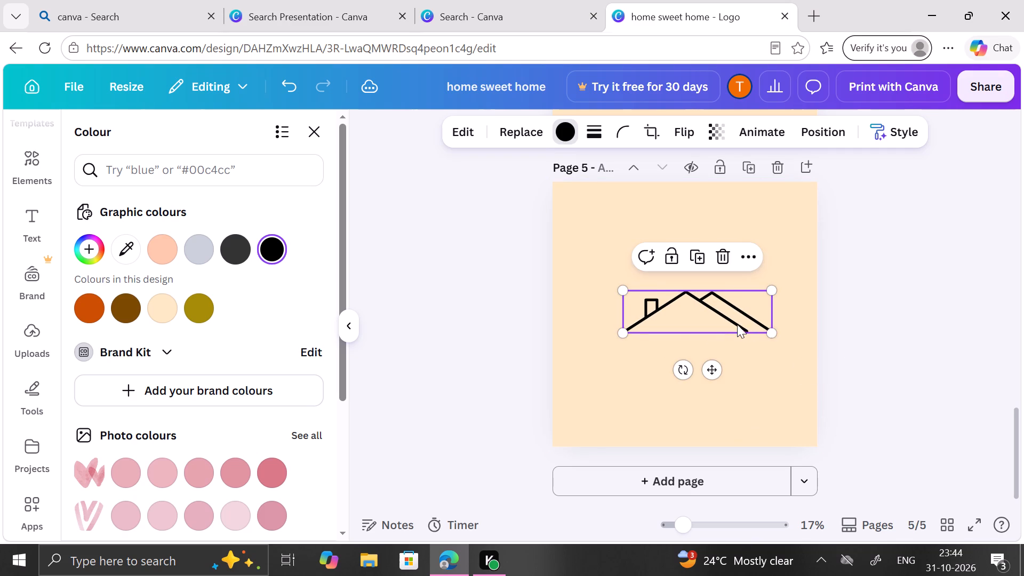
drag(737, 324, 727, 324)
Add a heading reading "DREAM" below the roofline on page 5, checking the page 4 logo for reference.
scroll(819, 300, up, 1)
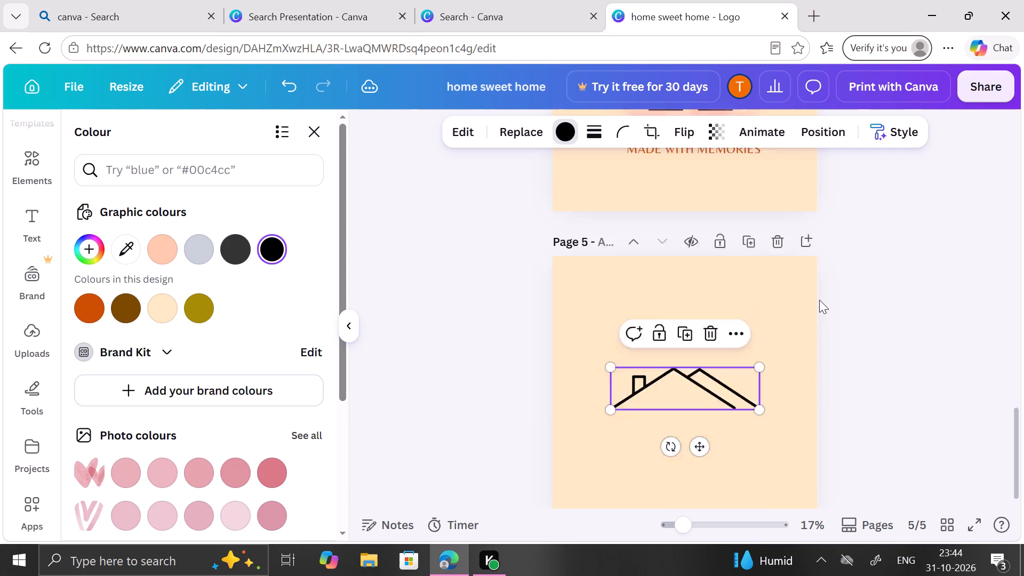
scroll(819, 300, up, 5)
scroll(819, 300, down, 4)
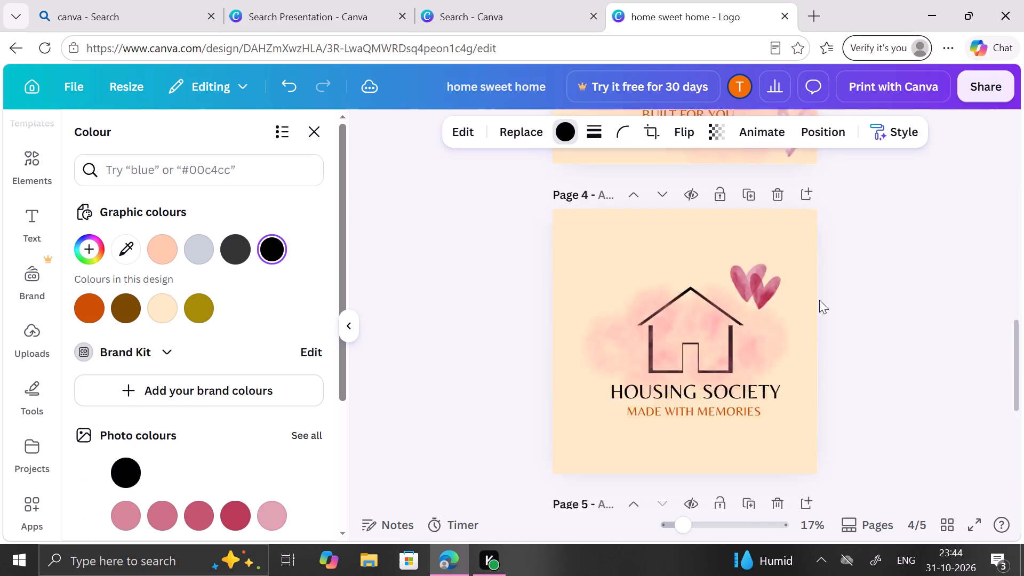
scroll(819, 300, down, 2)
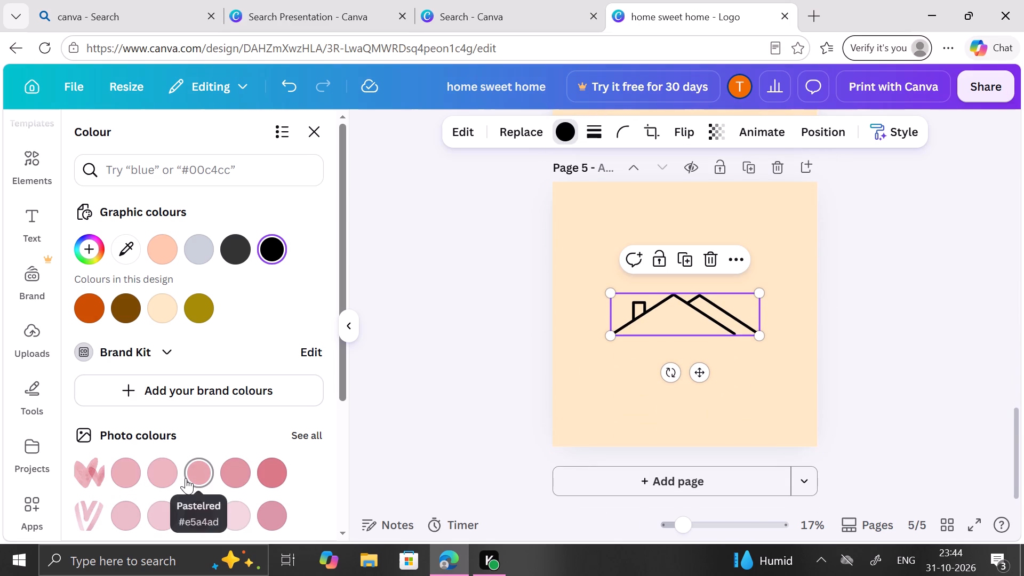
click(29, 236)
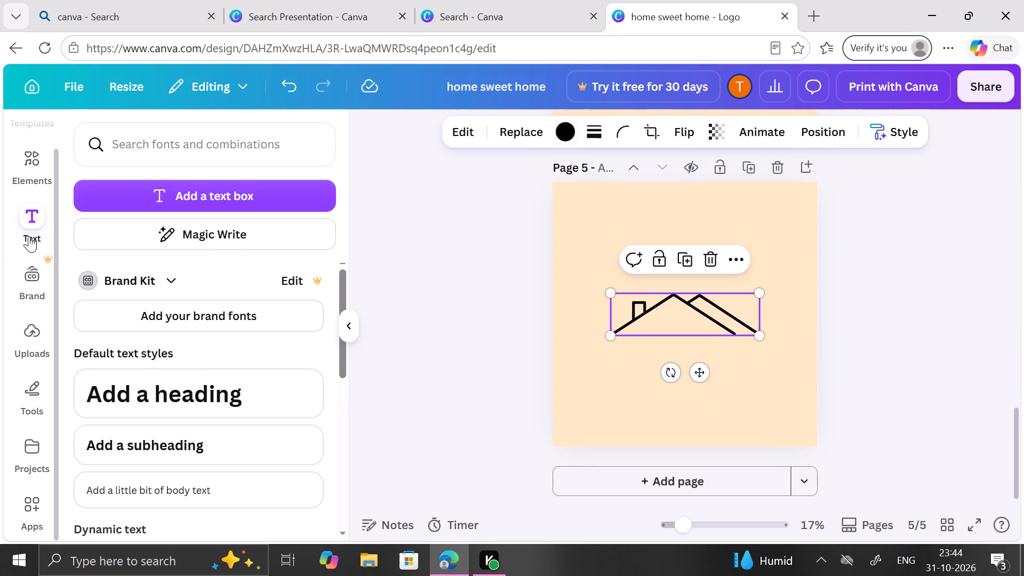
click(149, 380)
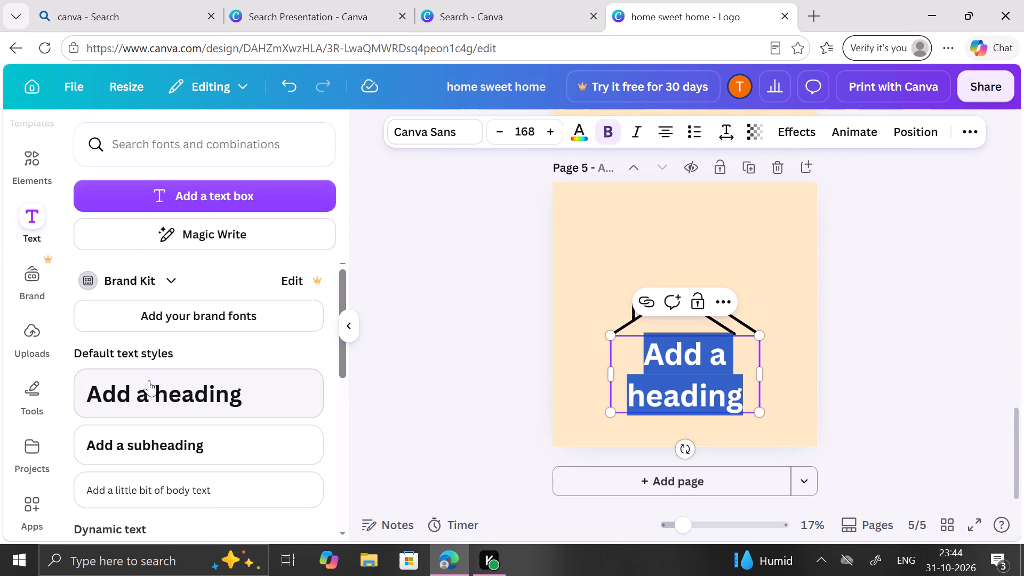
text(DREA)
key(m)
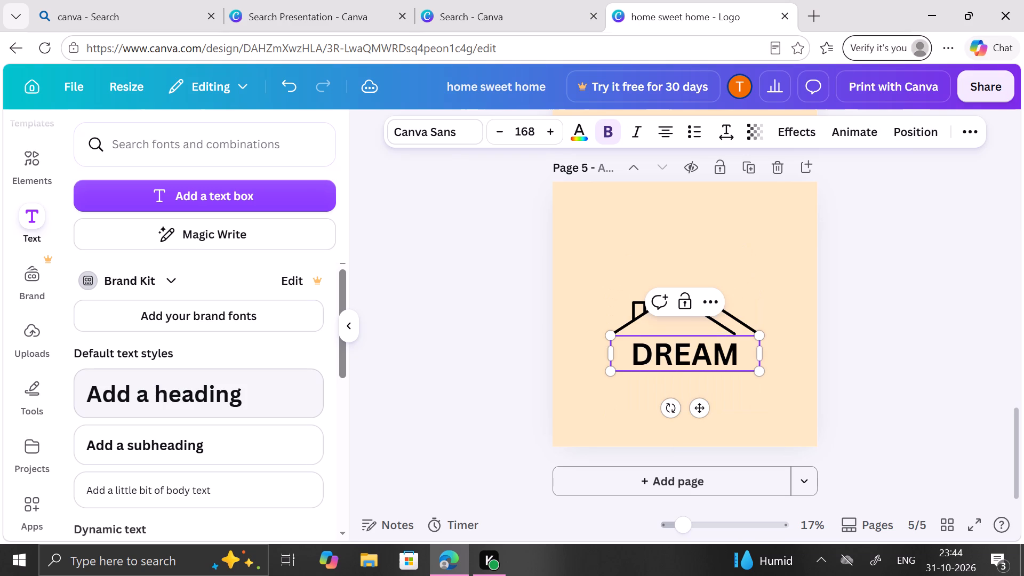
Set the "DREAM" heading to size 160 in the Belleza font.
triple_click(494, 126)
triple_click(494, 126)
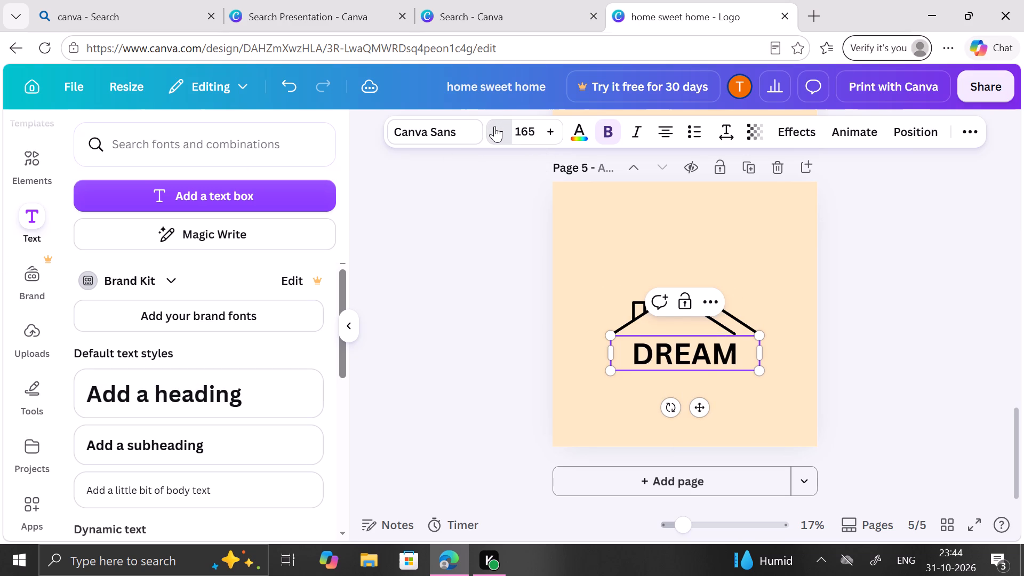
double_click(494, 126)
click(600, 131)
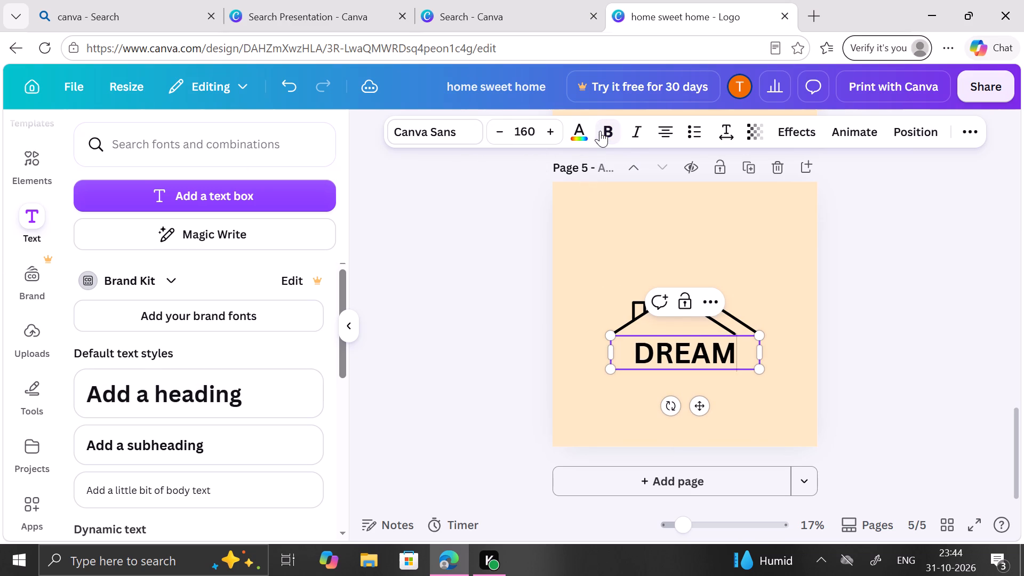
click(614, 125)
click(458, 123)
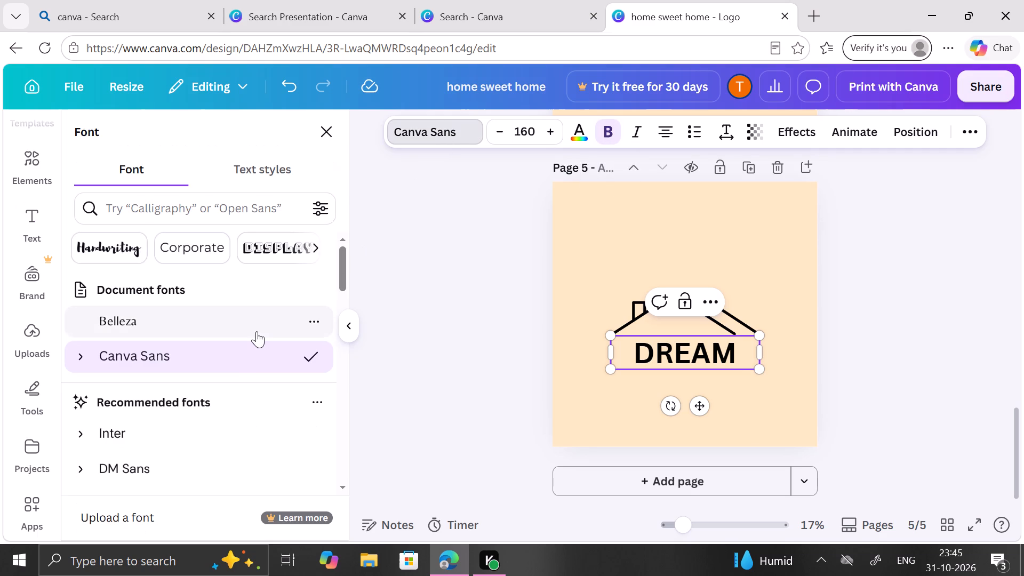
click(257, 331)
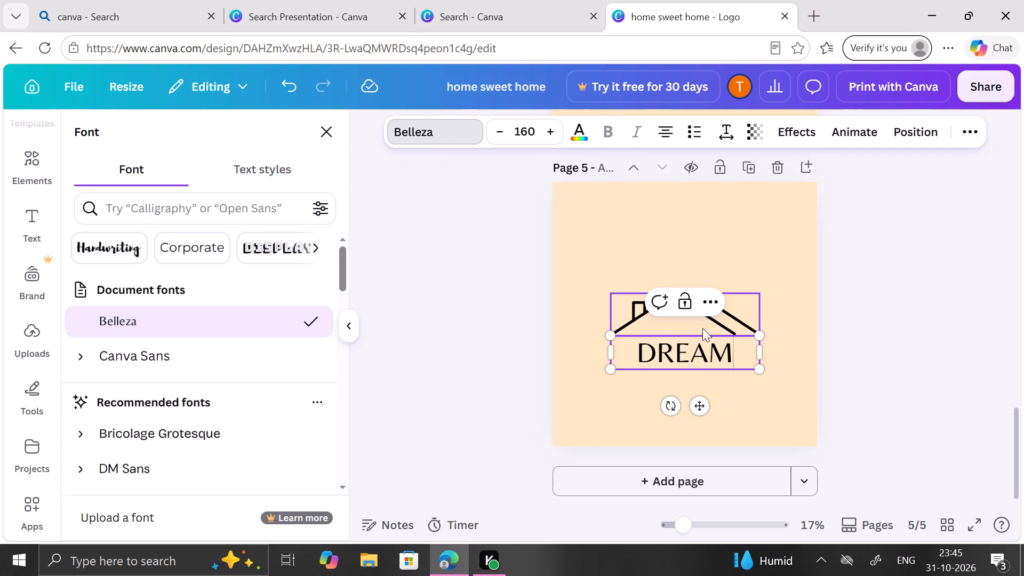
Shrink the "DREAM" heading on page 5 to size 131 and shift it toward the middle, slightly below the roofline.
drag(762, 364, 751, 363)
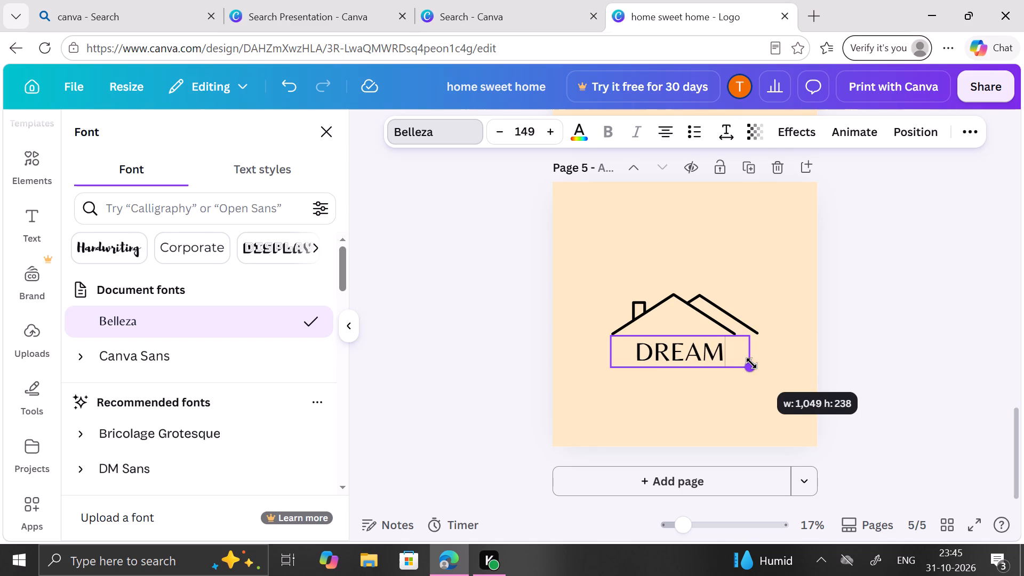
drag(751, 363, 734, 359)
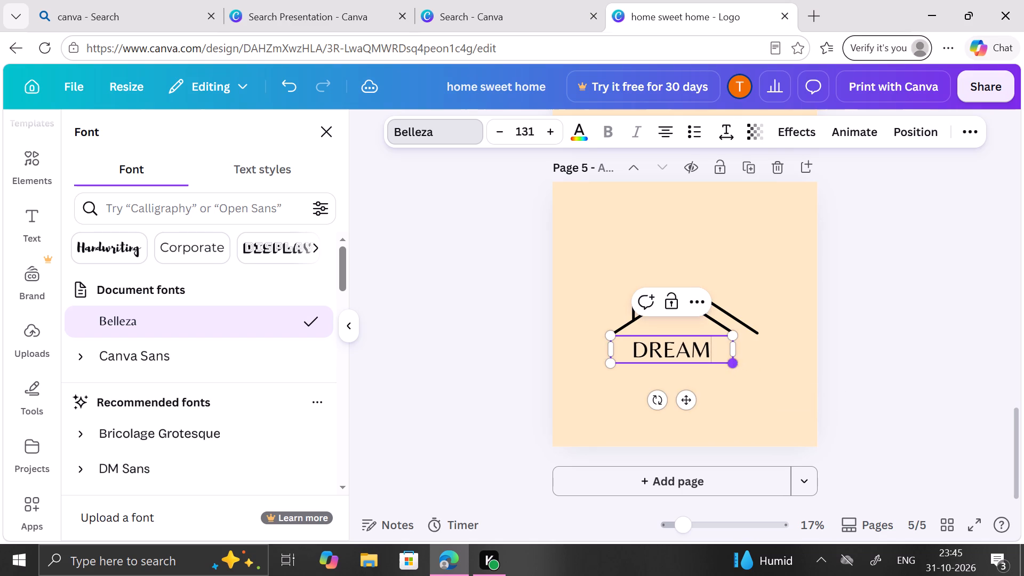
drag(710, 359, 702, 351)
drag(702, 351, 714, 351)
drag(714, 351, 715, 351)
drag(686, 351, 715, 352)
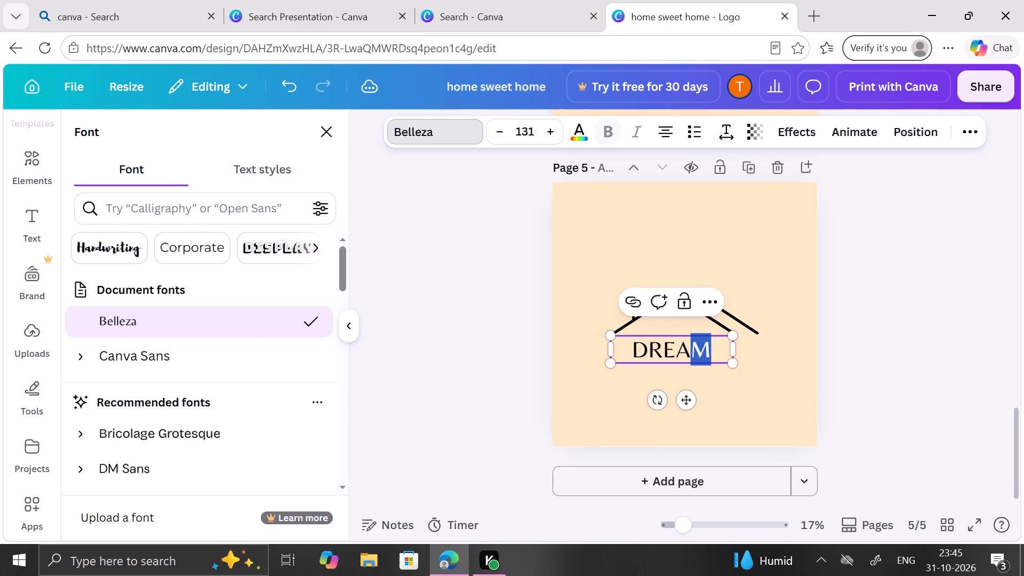
drag(689, 401, 699, 405)
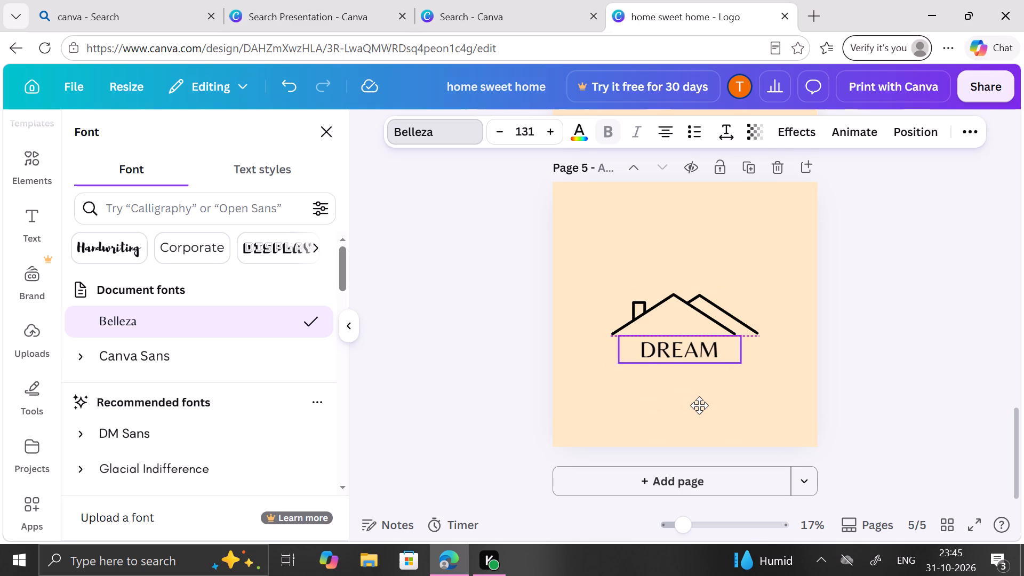
drag(699, 405, 697, 409)
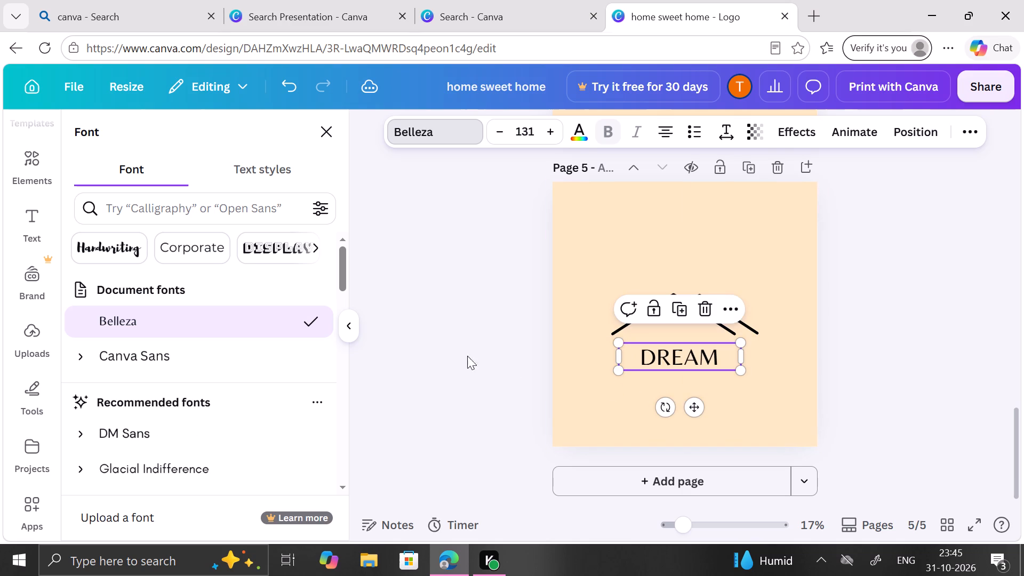
Replace the "House" element search with the recent search "pinks".
click(41, 168)
scroll(228, 285, up, 2)
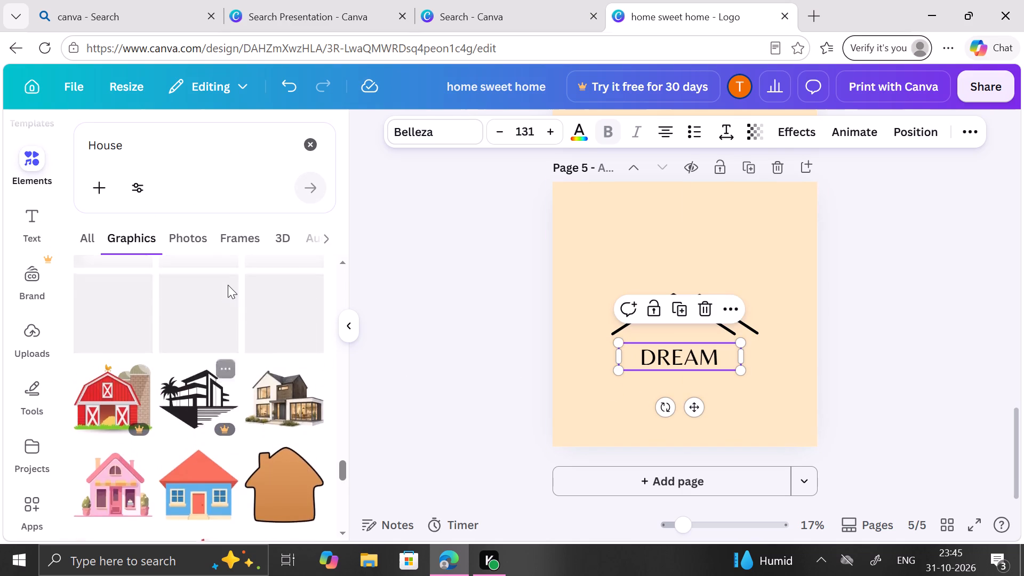
scroll(228, 285, up, 14)
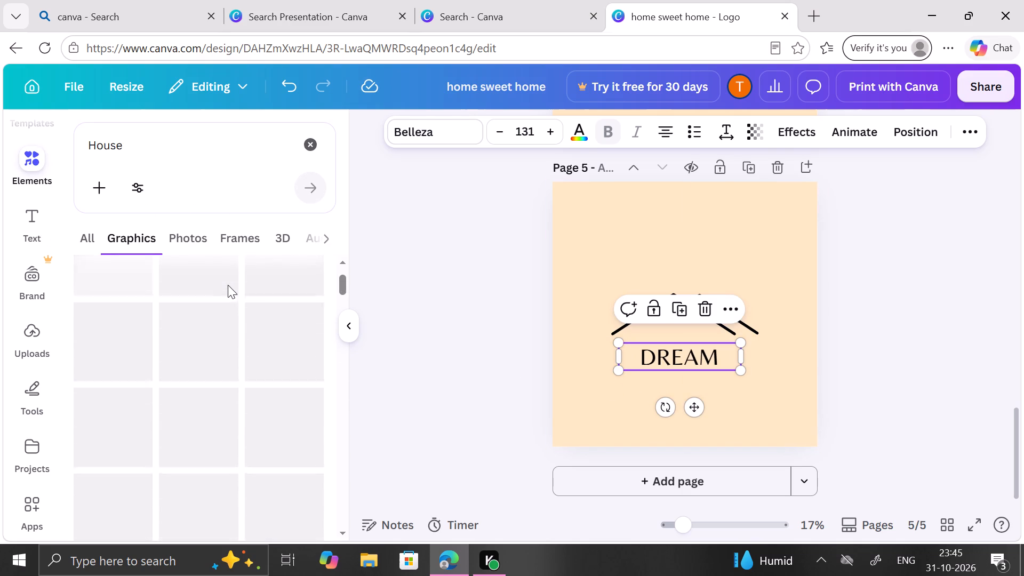
scroll(228, 285, up, 3)
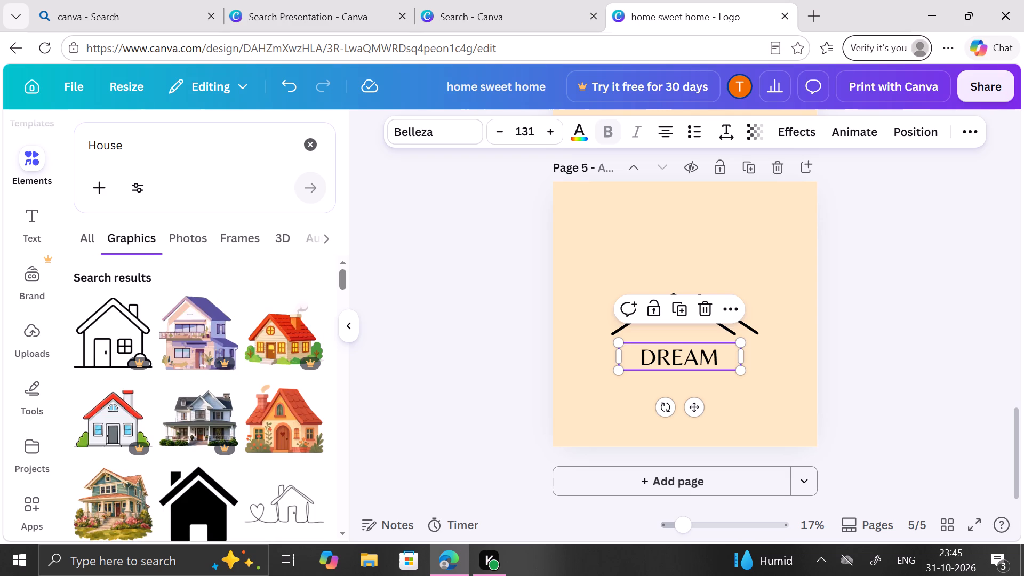
click(309, 140)
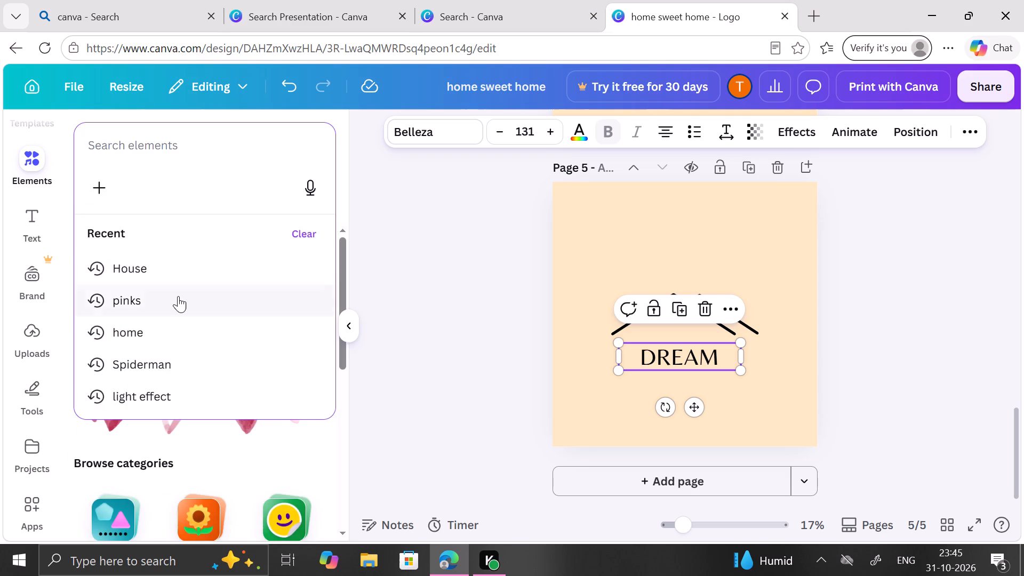
click(178, 296)
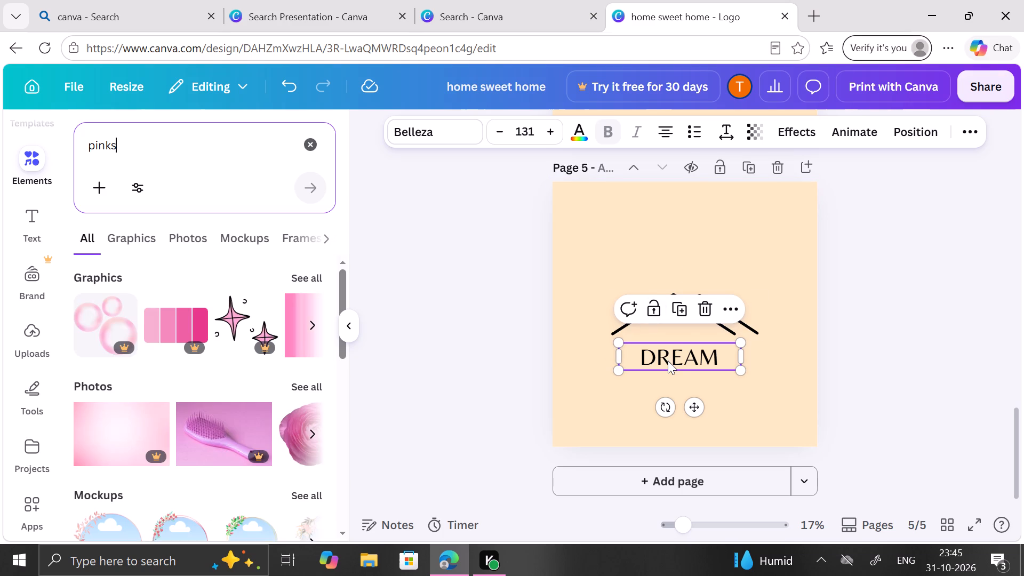
Move the "DREAM" heading up against the roofline's base, aligned with the roofline's left end.
drag(668, 361, 668, 353)
drag(668, 353, 662, 353)
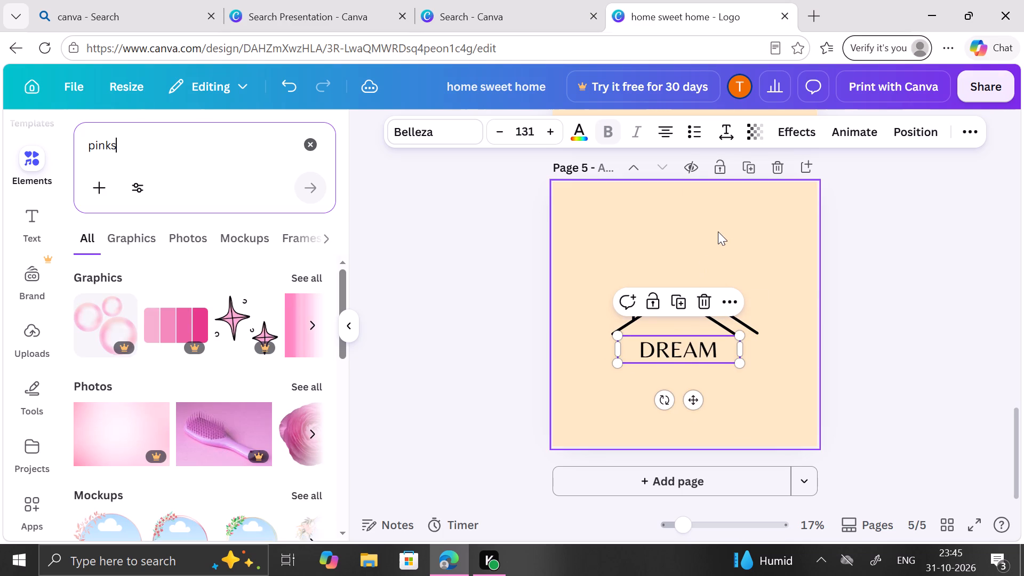
click(718, 231)
drag(683, 359, 679, 359)
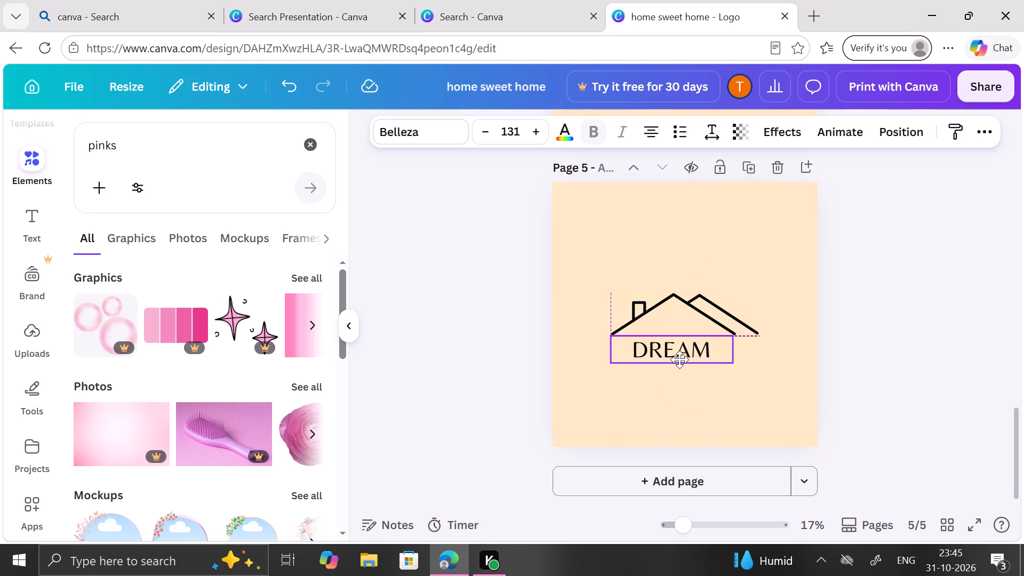
drag(679, 359, 678, 359)
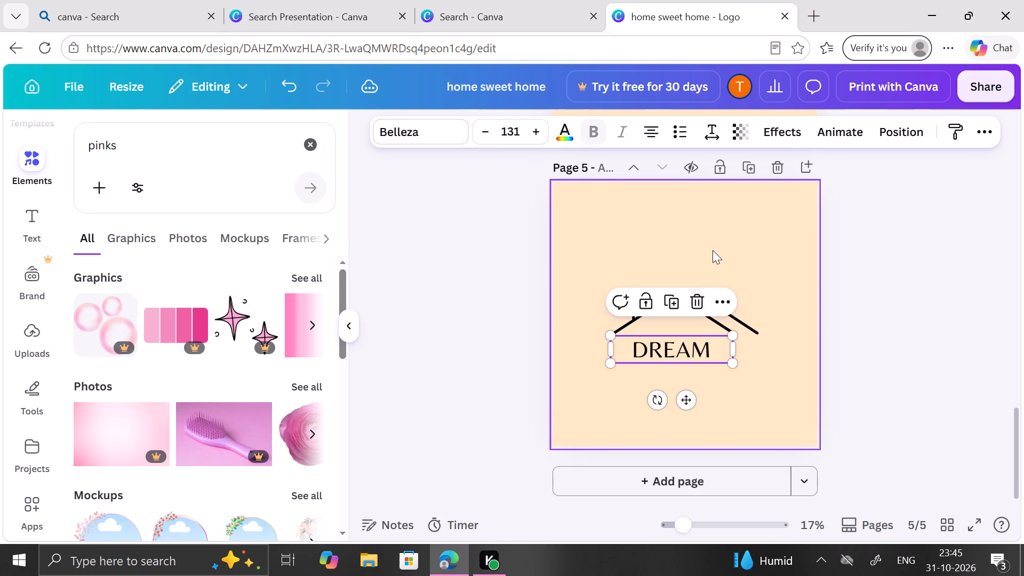
click(713, 250)
Browse the "pinks" graphics and add the soft pink watercolour cloud to page 5.
scroll(251, 481, down, 1)
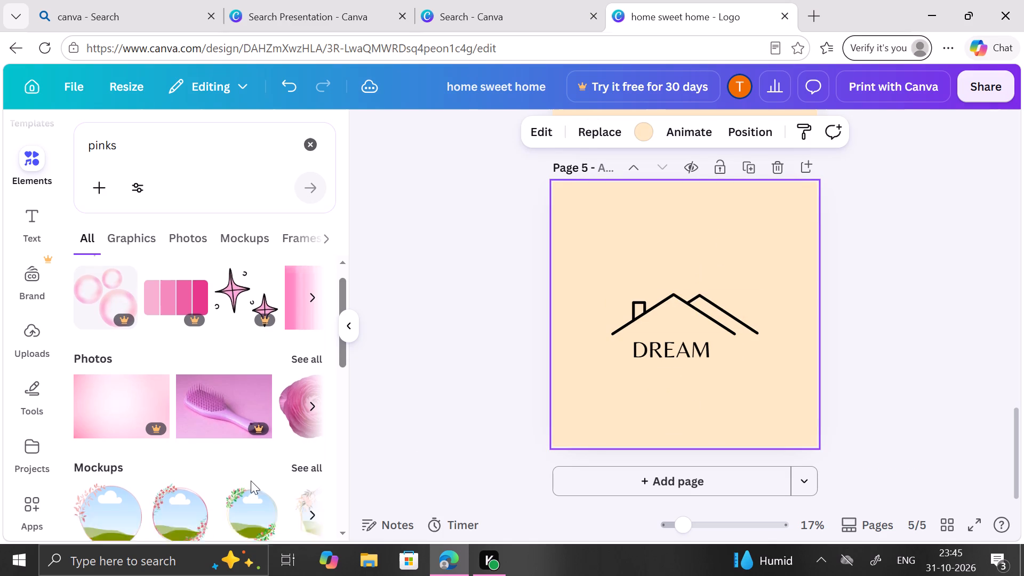
scroll(251, 481, down, 1)
scroll(251, 481, up, 2)
click(309, 275)
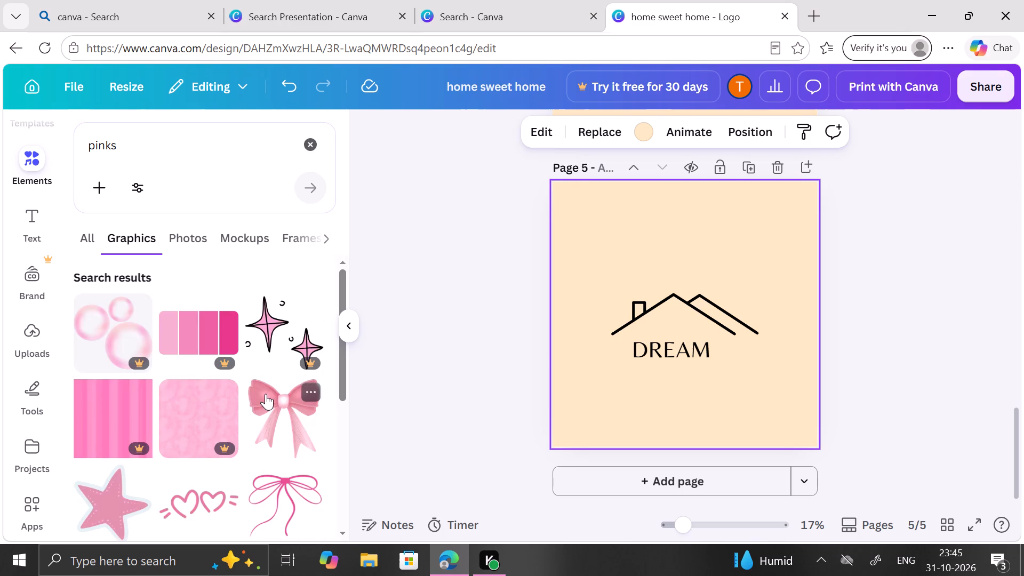
scroll(266, 394, down, 4)
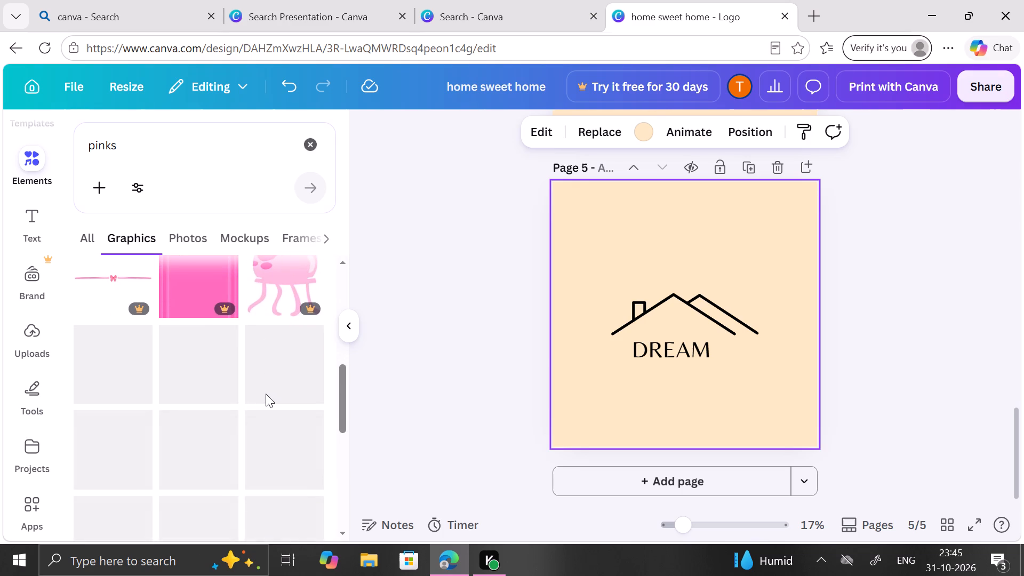
scroll(266, 394, down, 2)
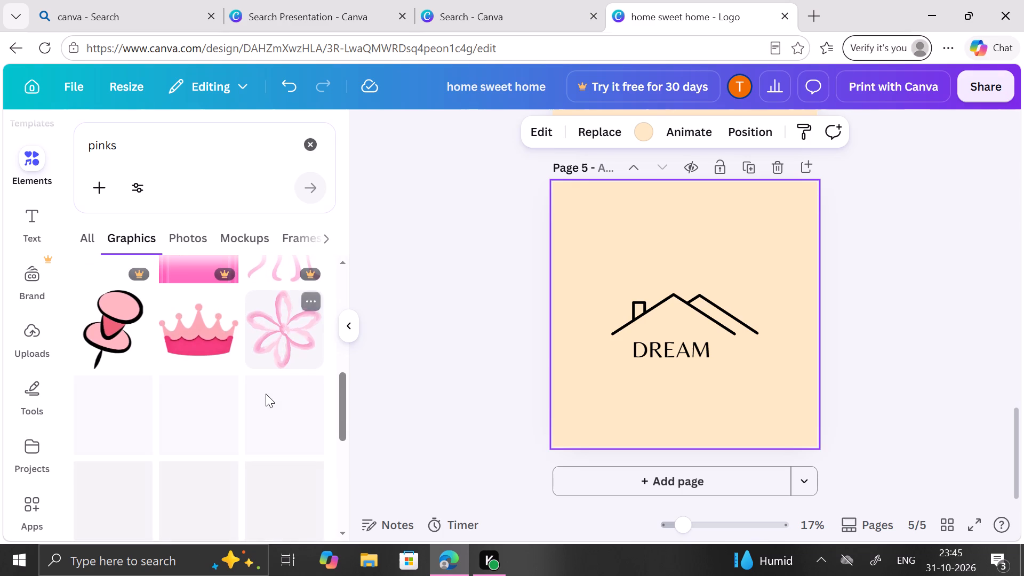
scroll(266, 394, down, 1)
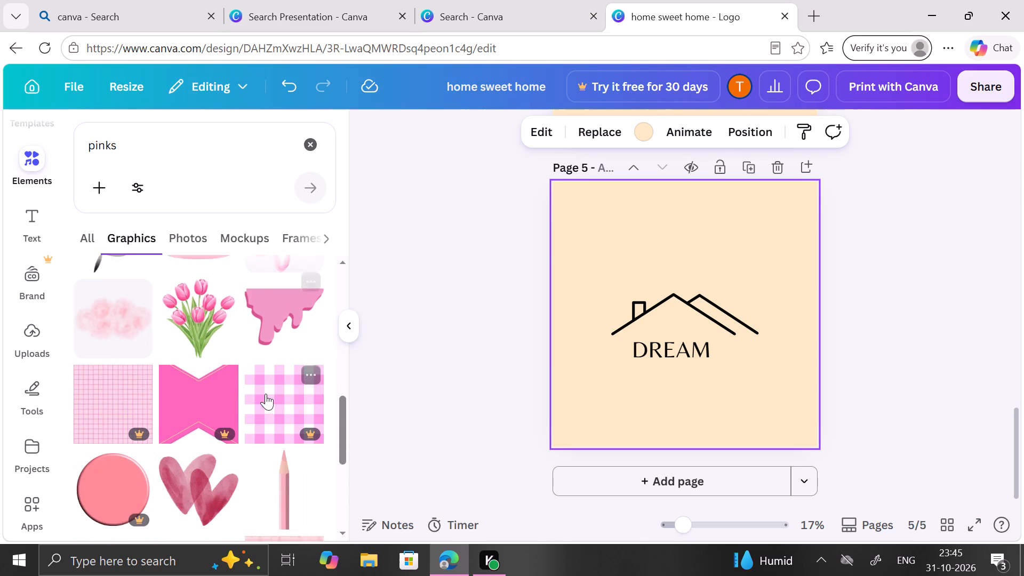
click(151, 314)
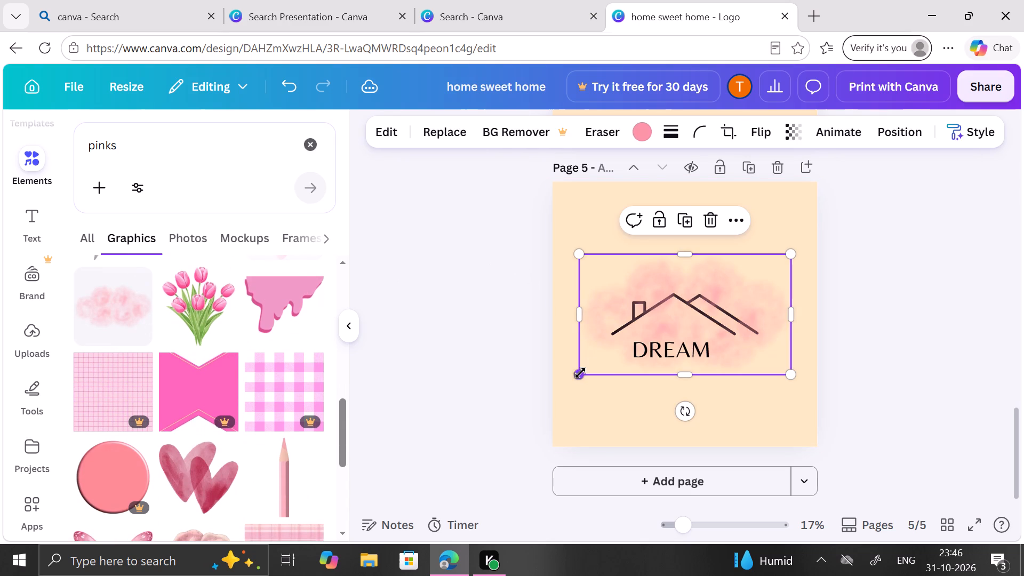
Enlarge and stretch the pink watercolour cloud until it covers all of page 5 as a background.
drag(580, 373, 508, 575)
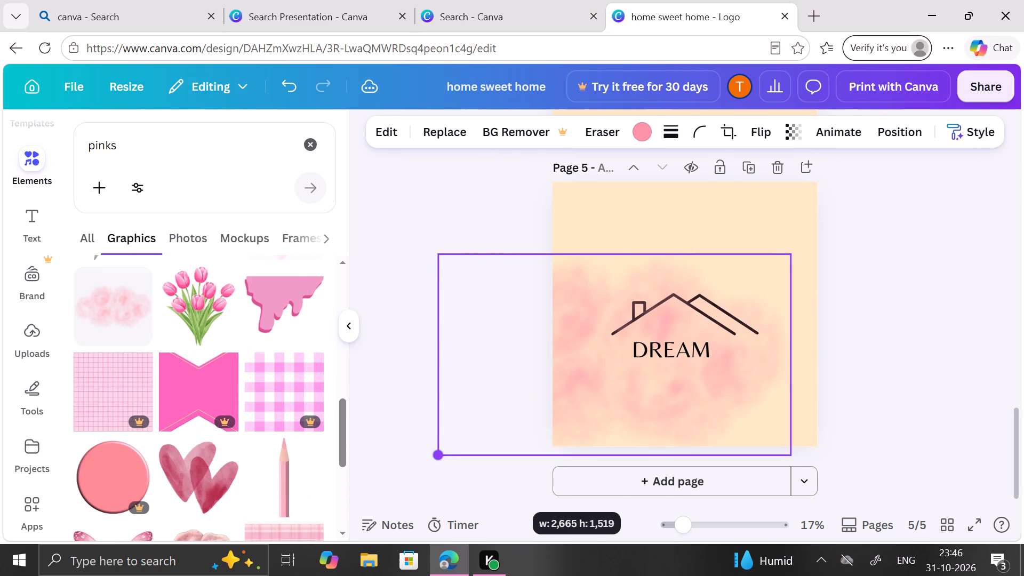
drag(508, 575, 506, 575)
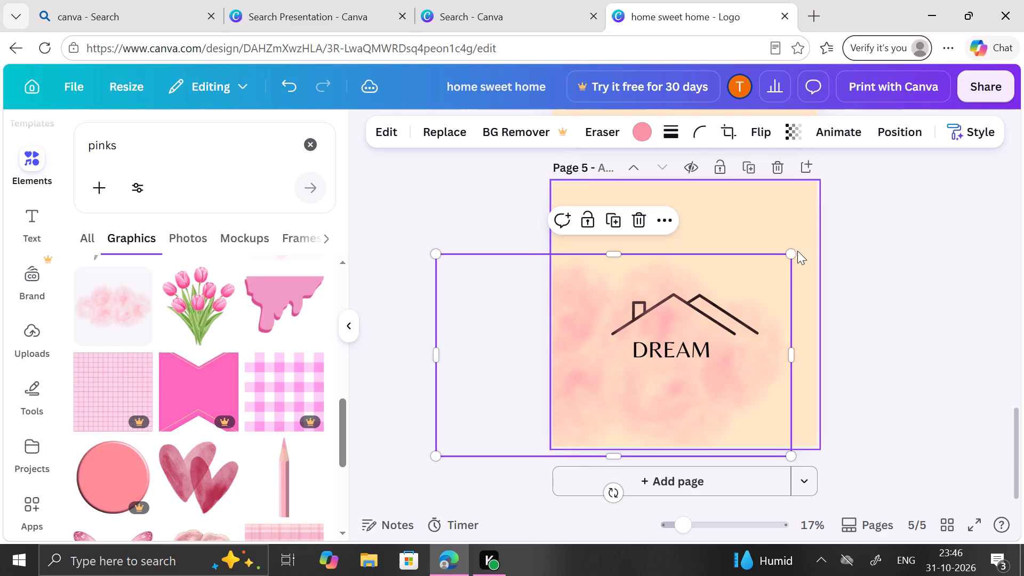
drag(784, 253, 847, 158)
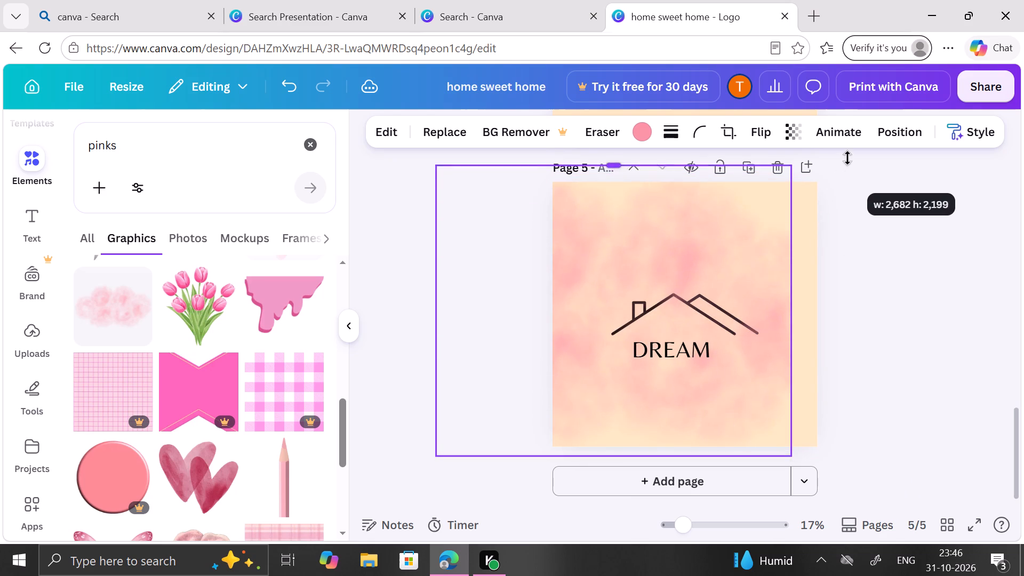
drag(847, 158, 865, 147)
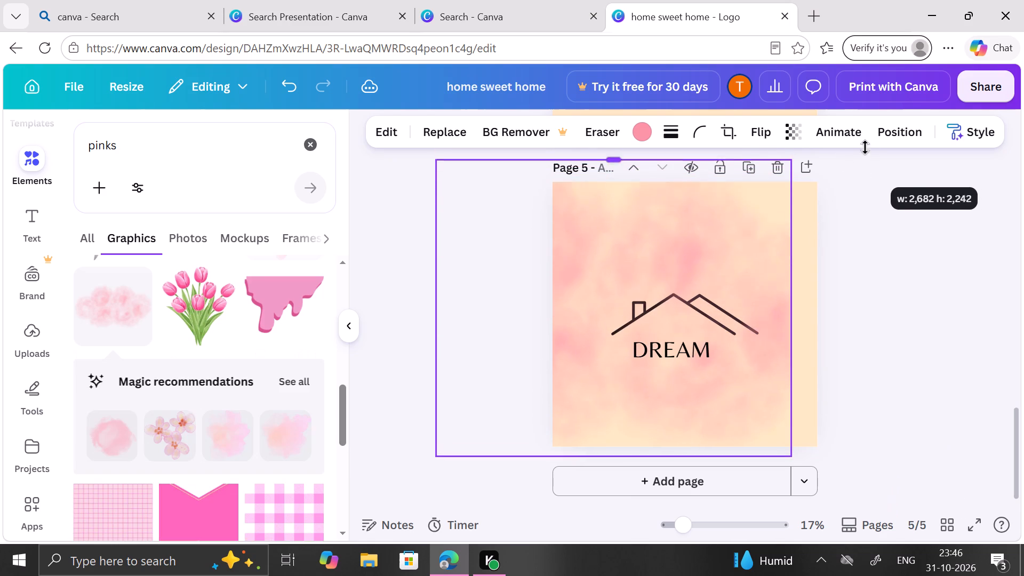
drag(865, 147, 865, 125)
click(865, 125)
drag(787, 290, 824, 285)
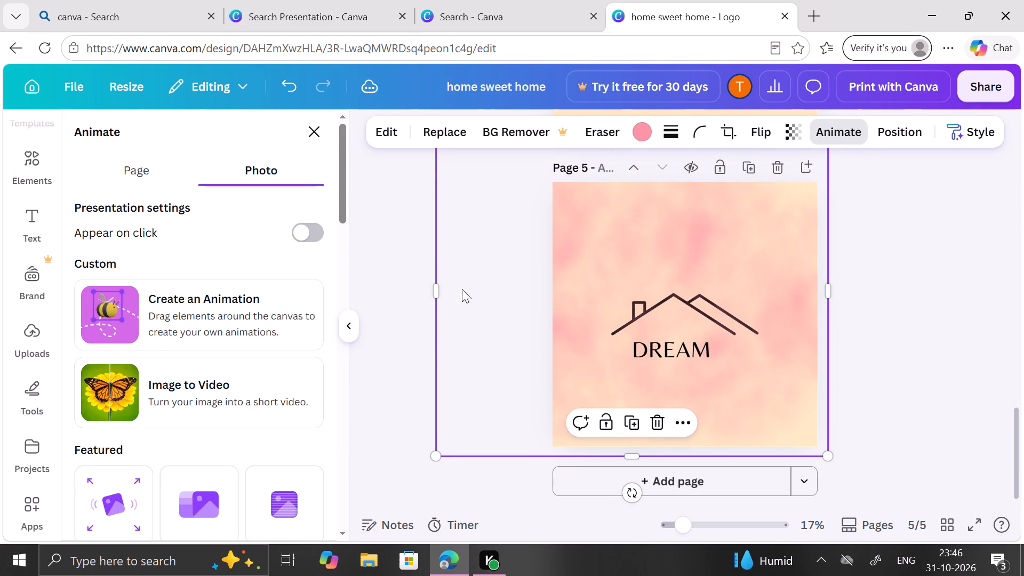
click(415, 295)
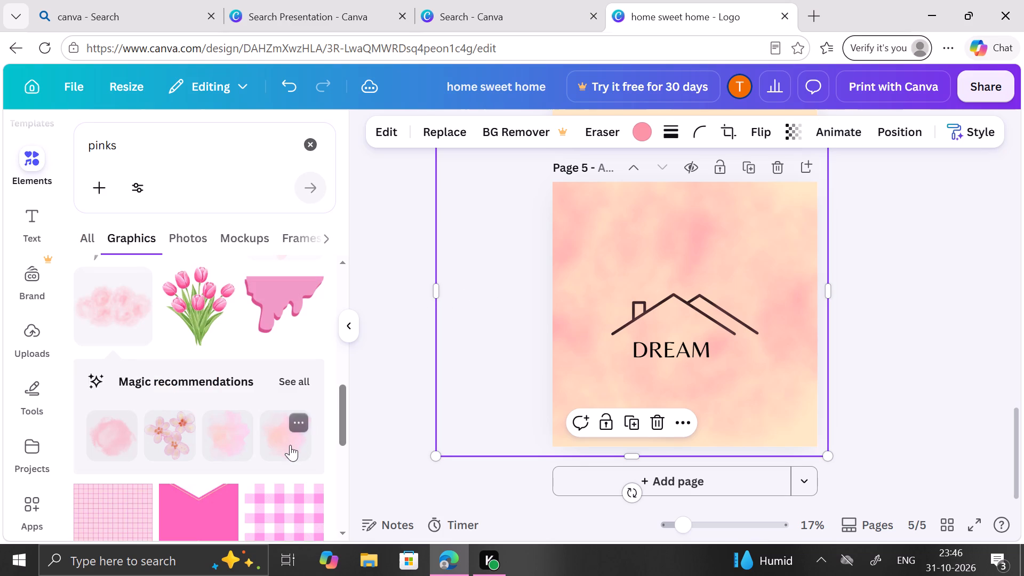
Find the two overlapping watercolour hearts among the "pinks" graphics and add them to page 5.
scroll(290, 445, down, 4)
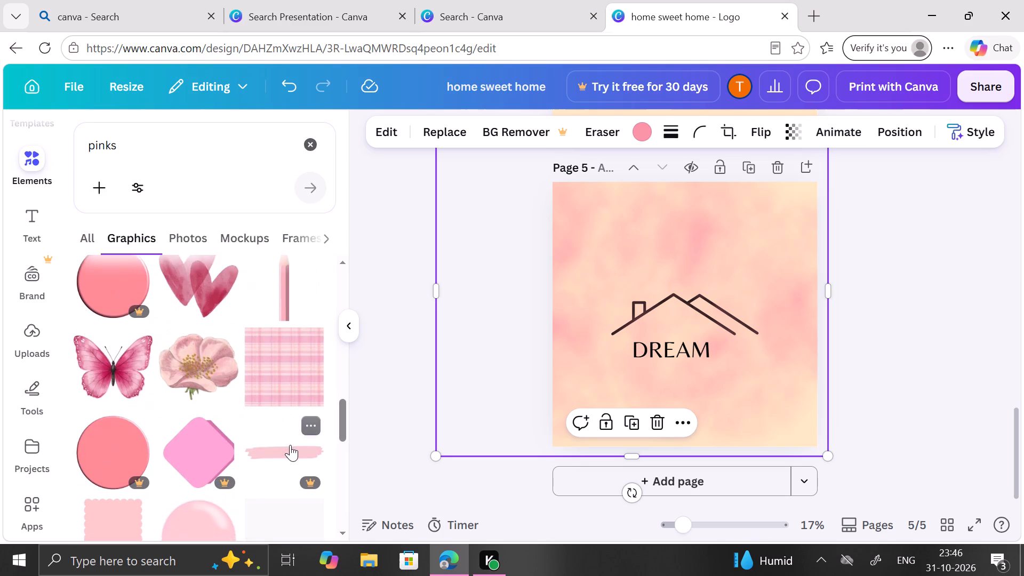
scroll(290, 445, down, 1)
scroll(290, 445, up, 5)
scroll(290, 445, down, 1)
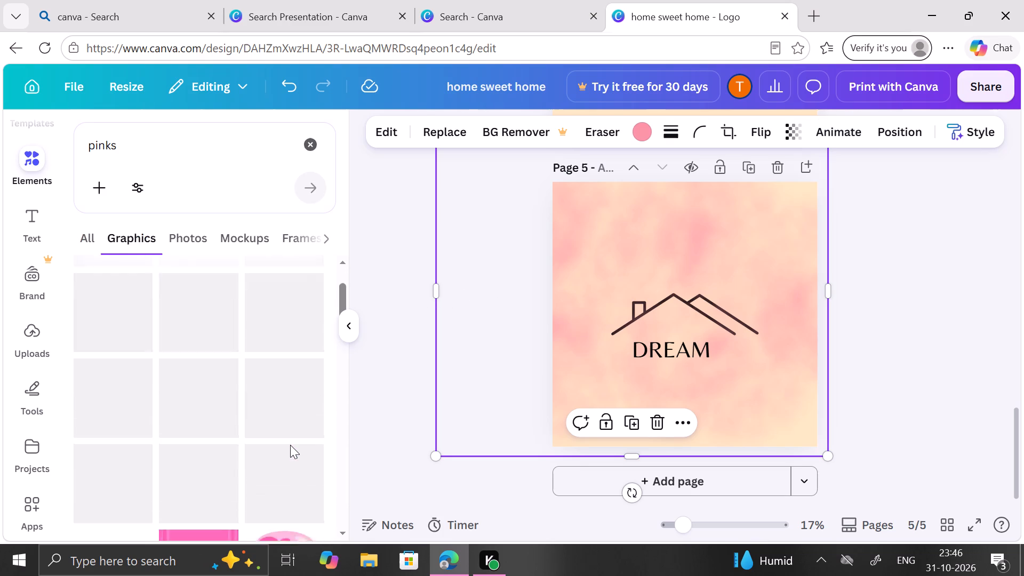
scroll(290, 445, down, 3)
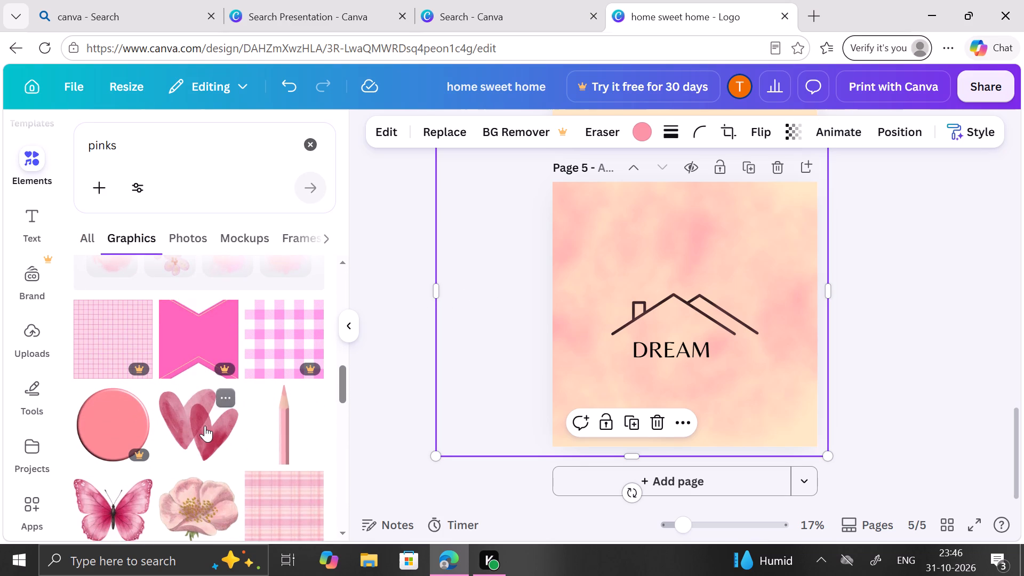
scroll(212, 471, up, 2)
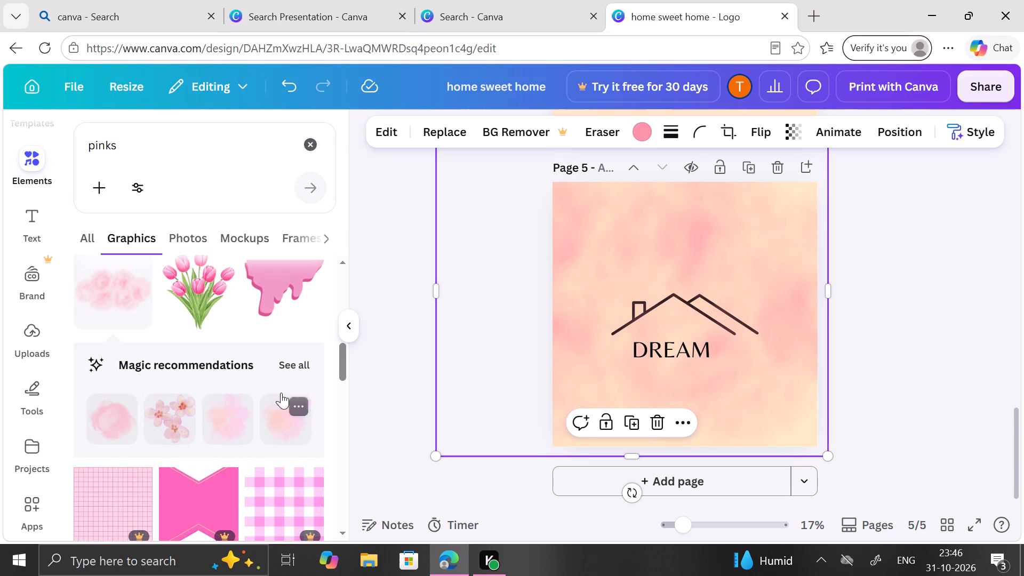
scroll(211, 463, down, 1)
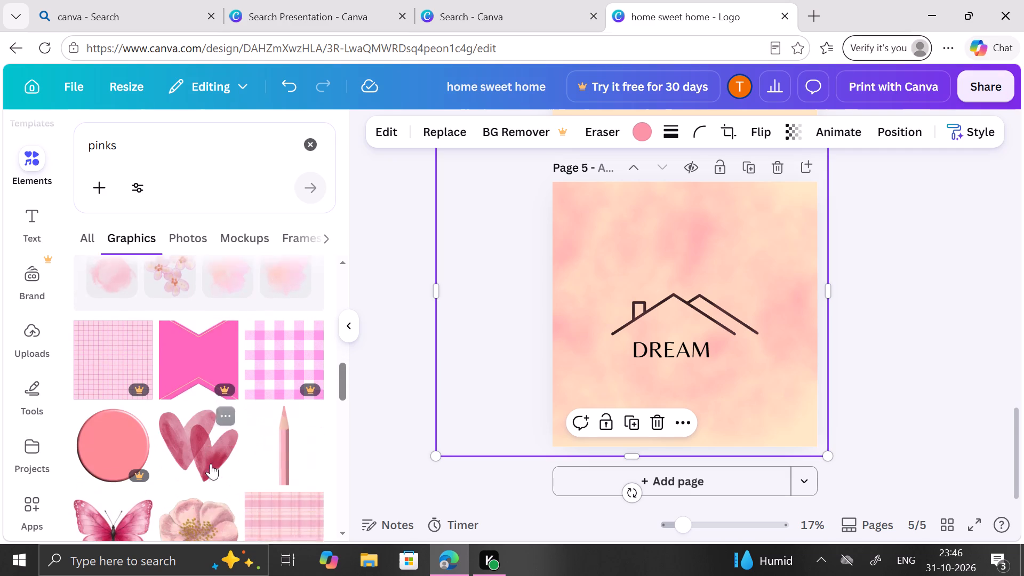
click(218, 422)
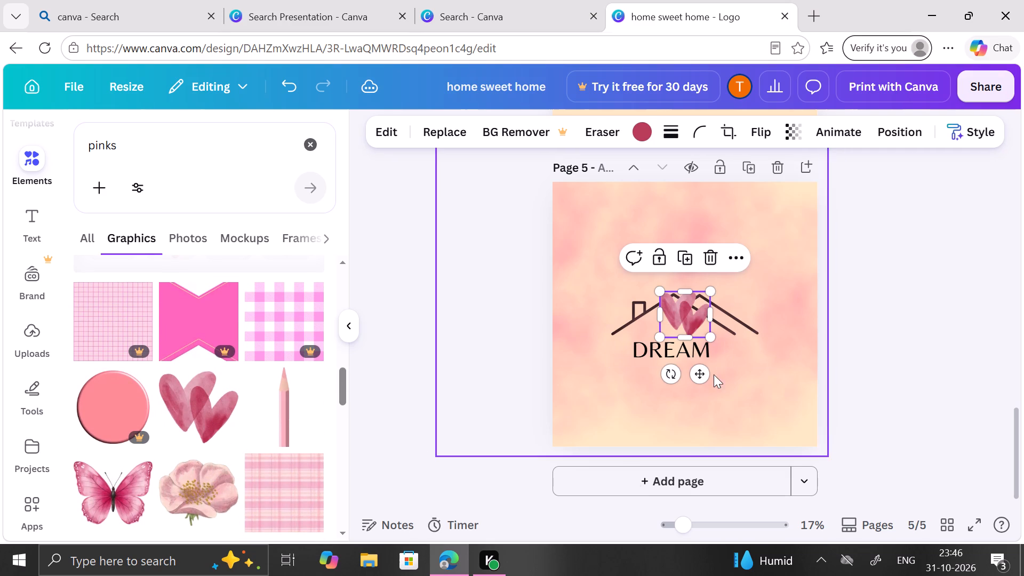
Tilt the hearts graphic slightly clockwise and place it just above the roofline's chimney.
drag(674, 370, 659, 375)
drag(688, 308, 732, 273)
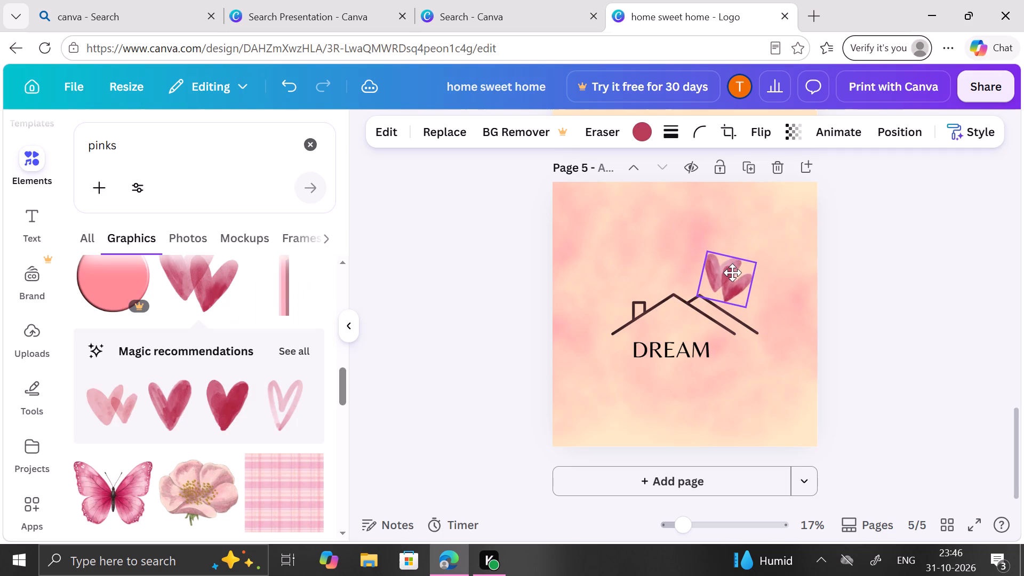
drag(732, 273, 637, 262)
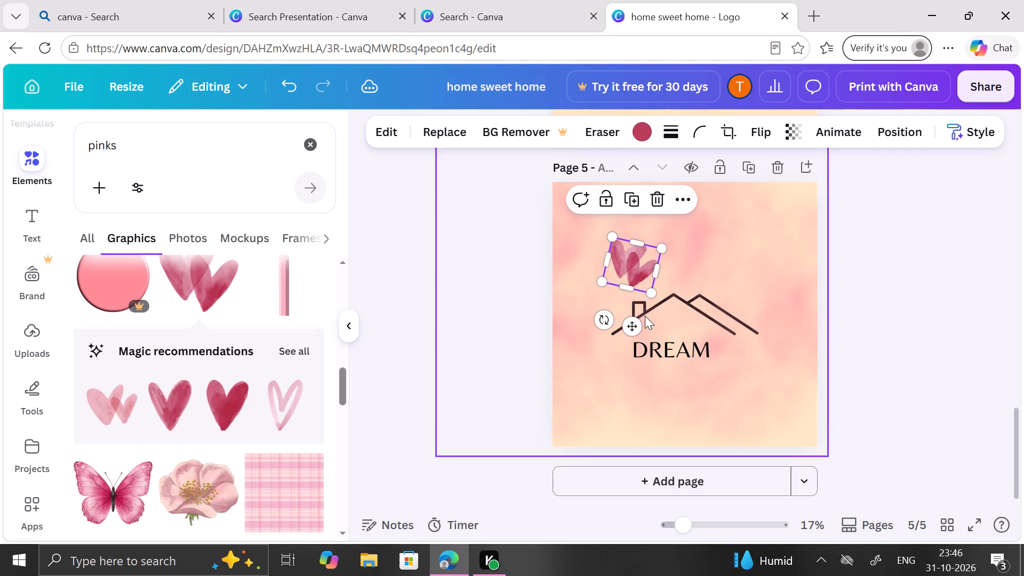
drag(632, 327, 647, 321)
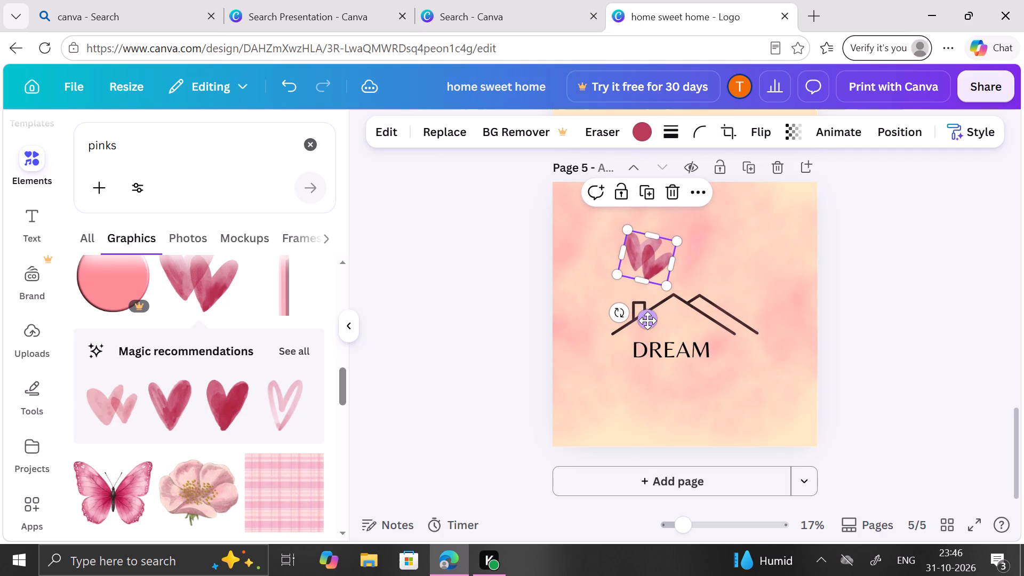
Move the hearts graphic slightly closer to the roofline's chimney and rotate it back to nearly upright.
drag(650, 321, 646, 321)
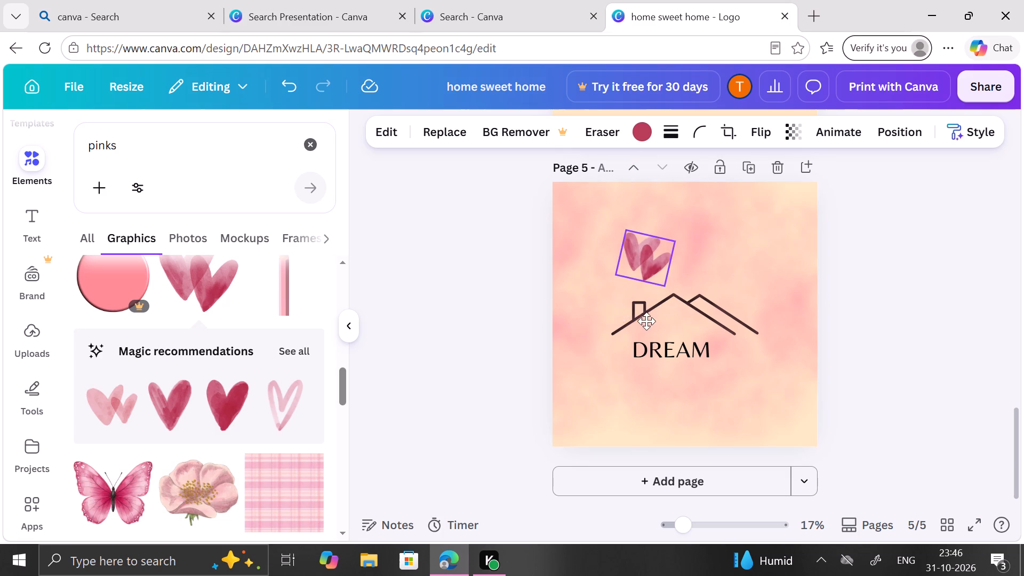
drag(646, 321, 638, 331)
drag(638, 331, 643, 331)
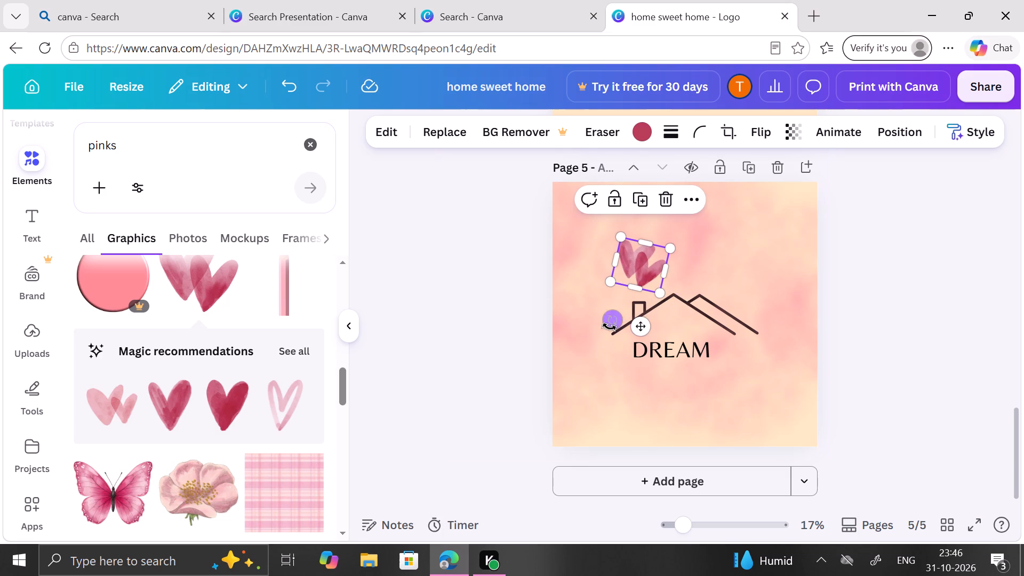
drag(609, 327, 625, 331)
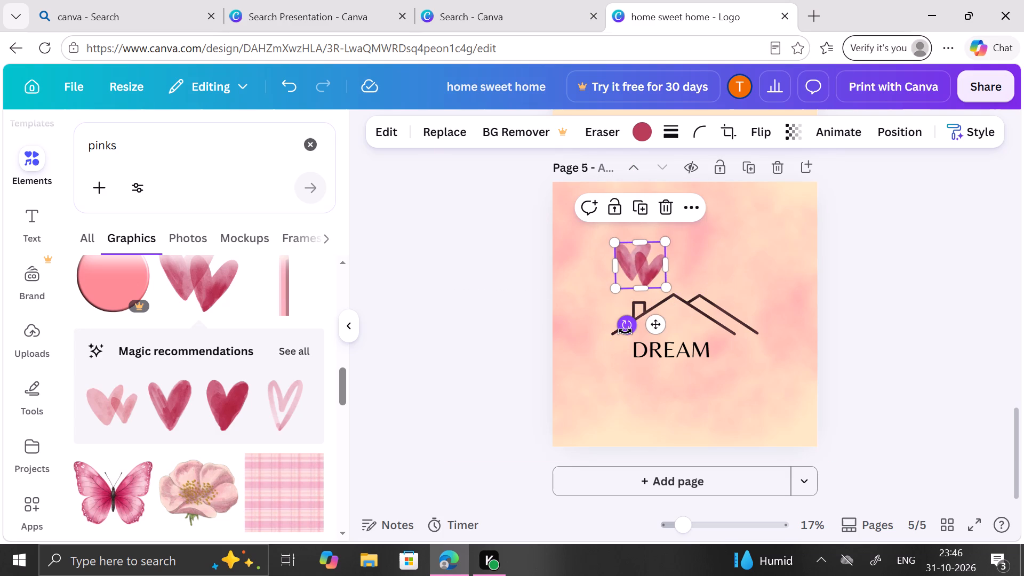
click(729, 293)
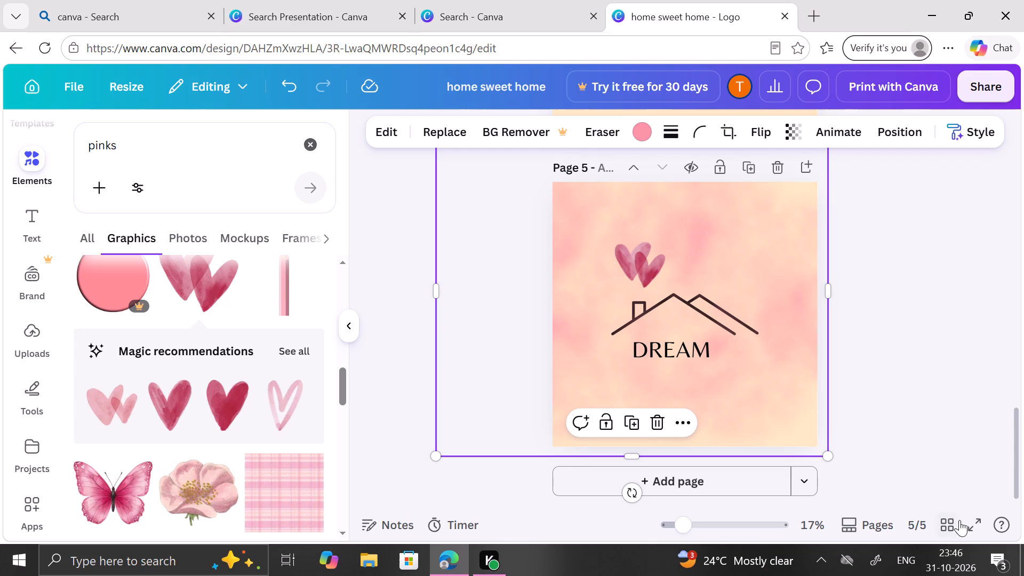
Preview the design in full screen, going back from page 5 to page 1 and forward again, and exit the preview.
click(985, 529)
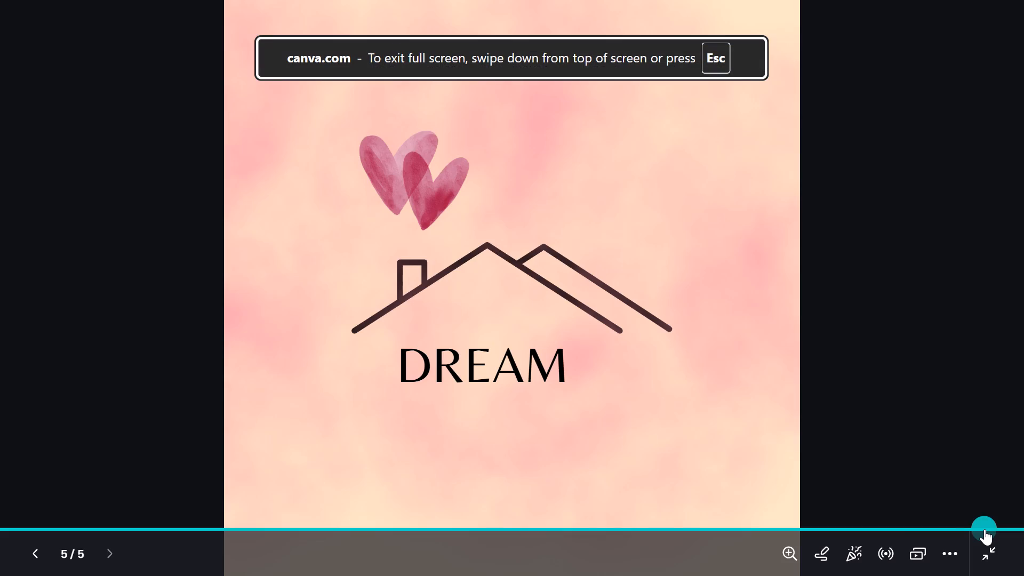
click(20, 567)
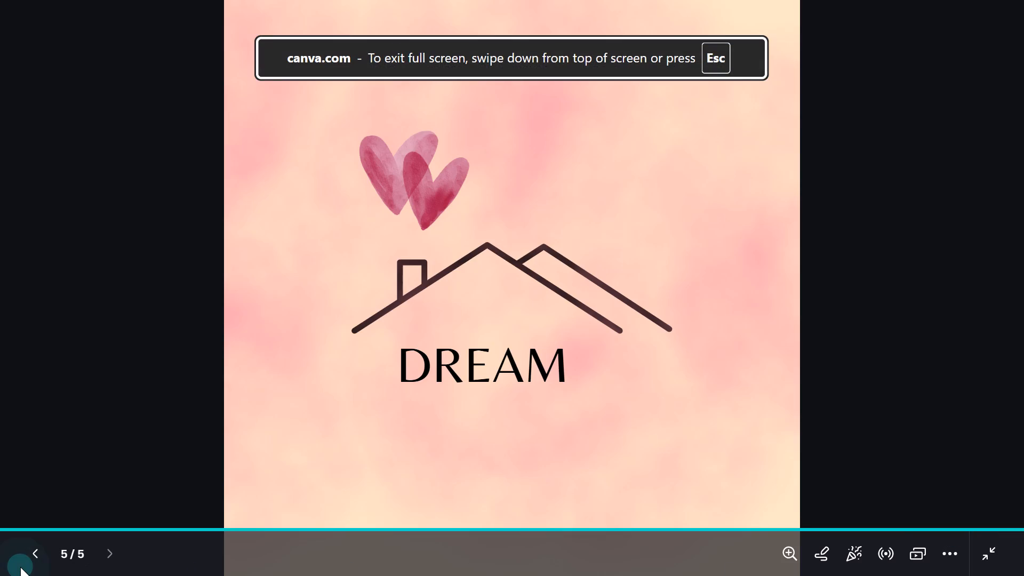
click(30, 566)
double_click(30, 566)
click(30, 566)
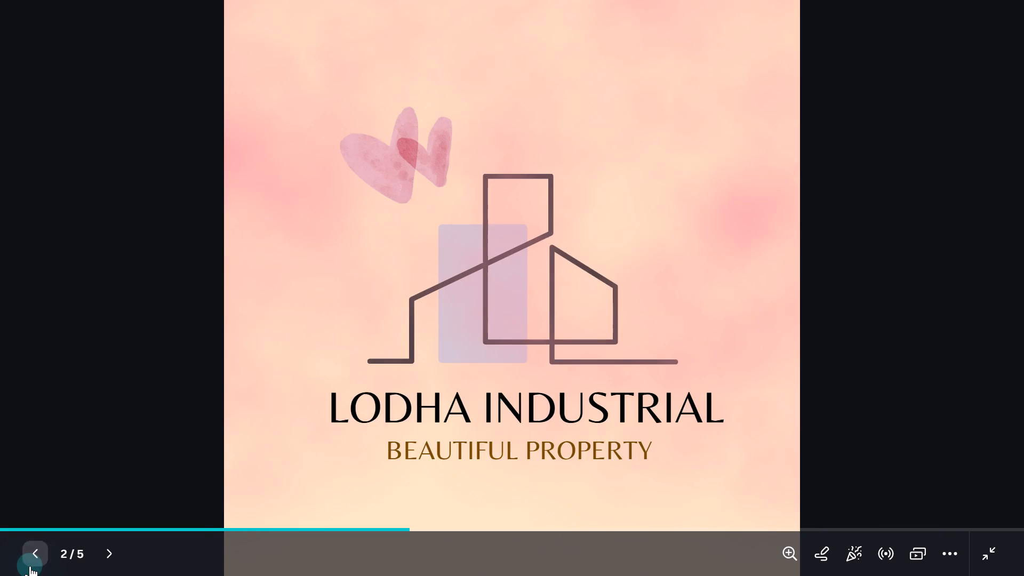
click(30, 566)
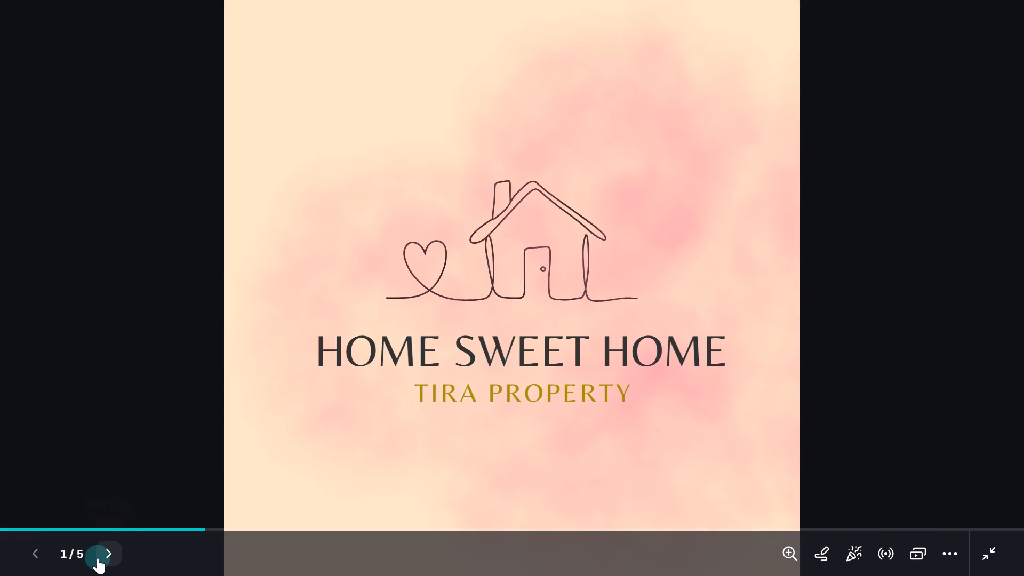
click(98, 558)
click(98, 558)
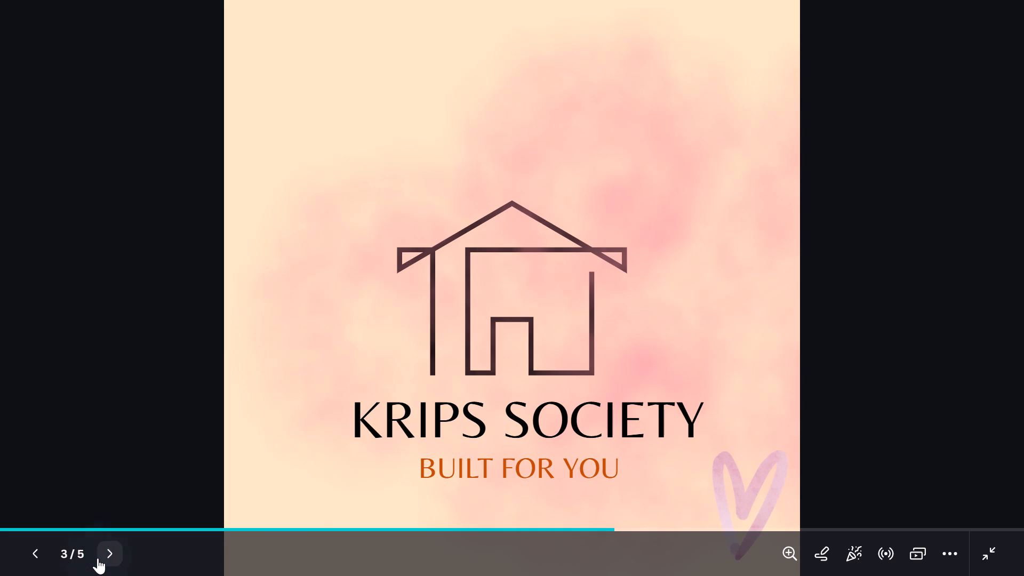
click(98, 558)
click(98, 558)
click(98, 558)
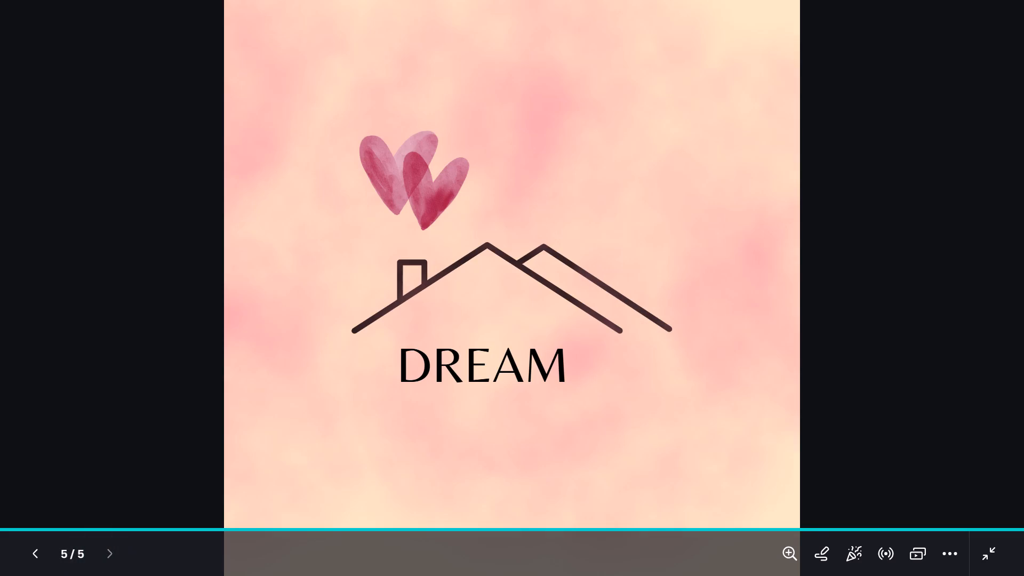
click(998, 562)
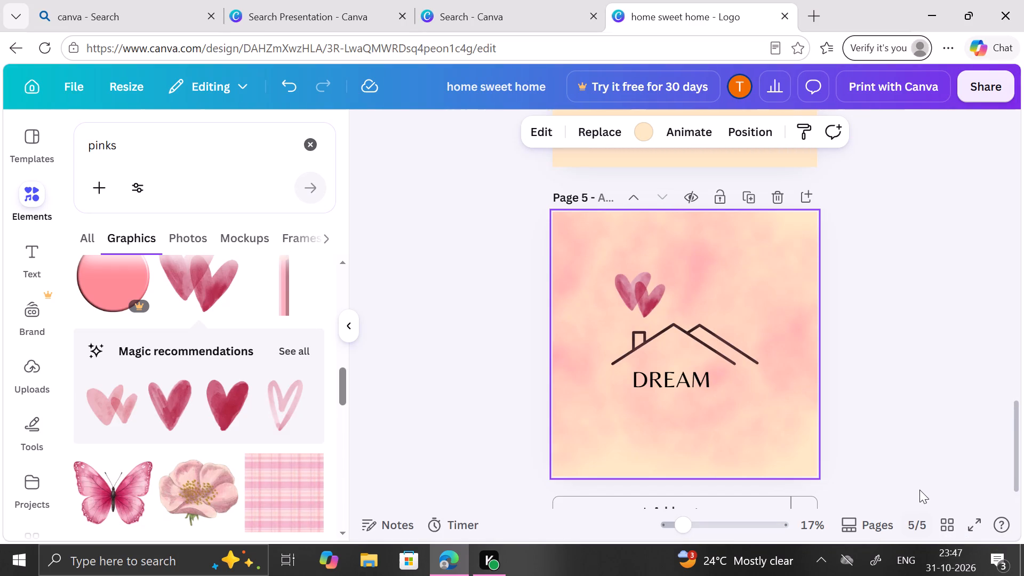
Browse further down the "pinks" graphics for more decorative elements.
scroll(718, 508, down, 1)
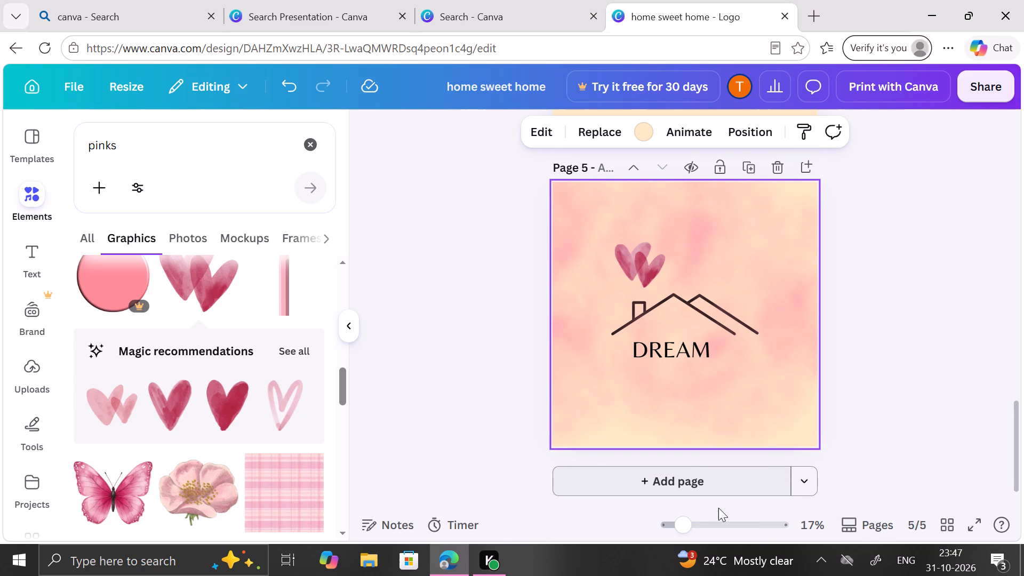
scroll(306, 459, down, 2)
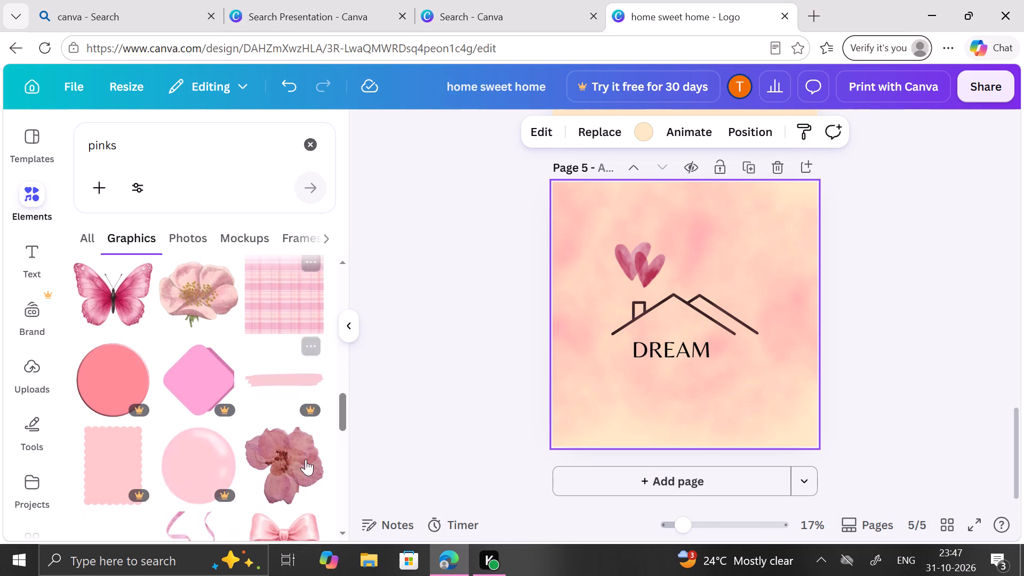
scroll(306, 459, down, 3)
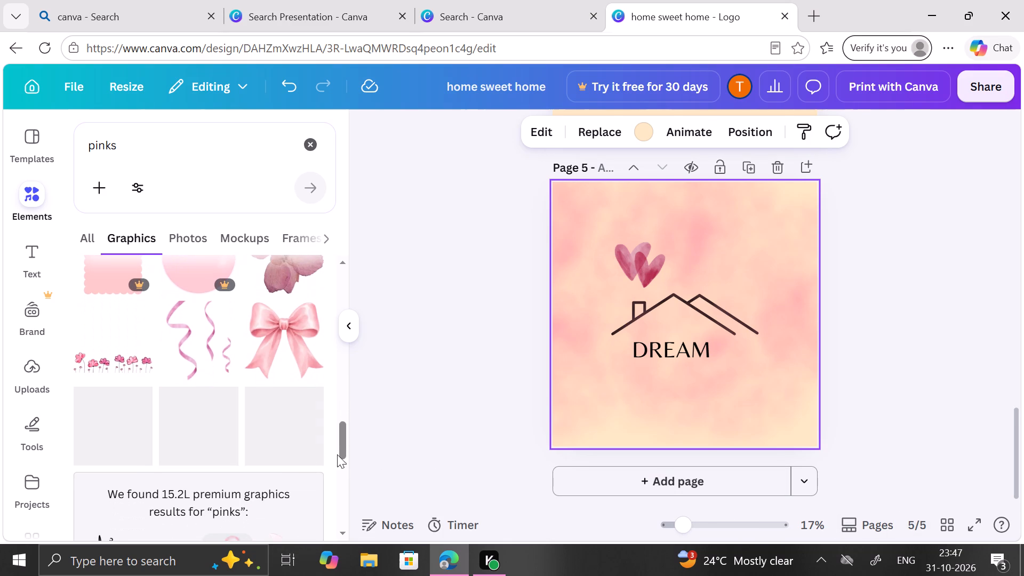